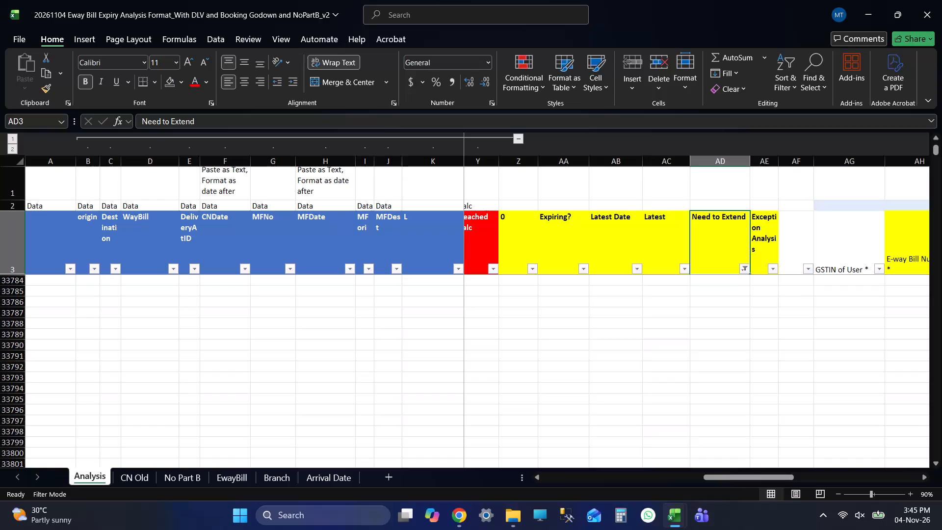
# Copy the filtered OnRoad rows on the Analysis sheet together with the row 3 headers, columns A through AW.
pyautogui.click(727, 487)
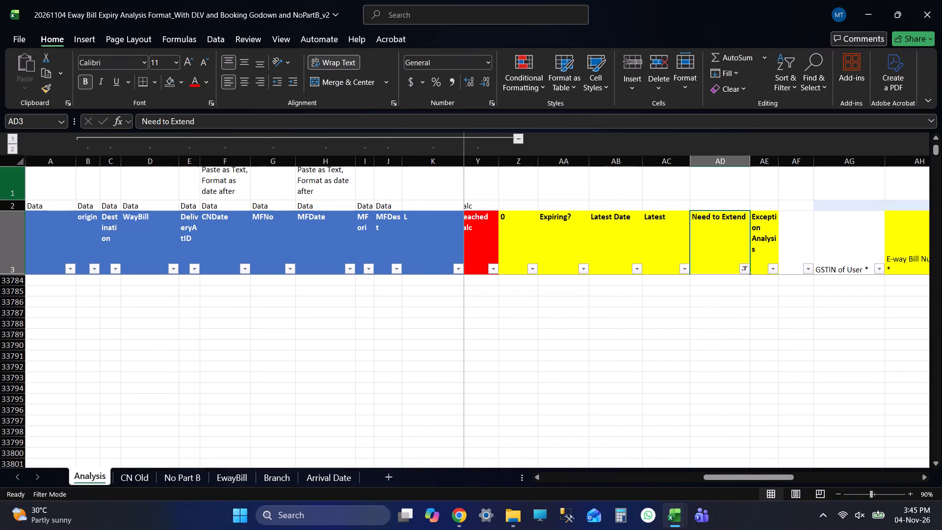
pyautogui.click(55, 224)
pyautogui.press('Down')
pyautogui.press('Up')
pyautogui.press('Down')
pyautogui.press('Up')
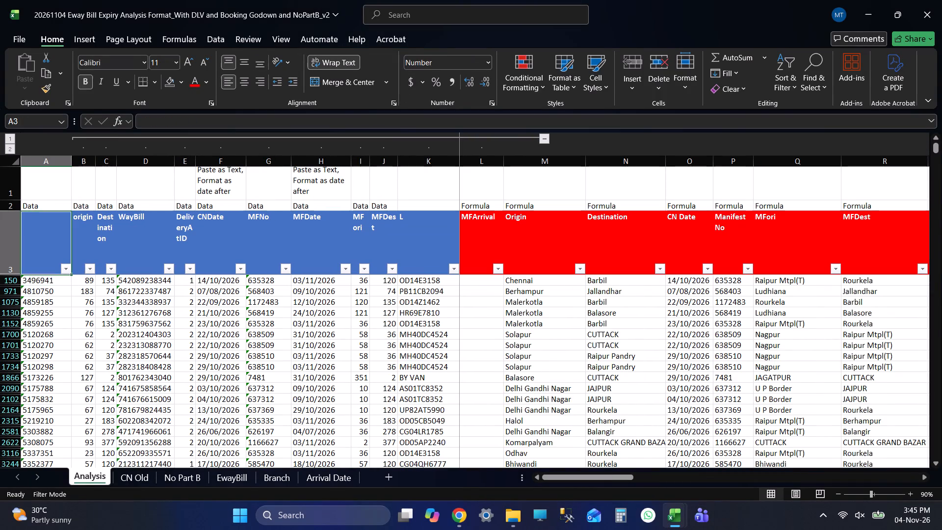
pyautogui.press('Left')
pyautogui.press('Left')
pyautogui.hotkey('ctrl', 'shift', 'Right')
pyautogui.hotkey('ctrl', 'shift', 'Right')
pyautogui.hotkey('ctrl', 'shift', 'Right')
pyautogui.hotkey('ctrl', 'shift', 'Right')
pyautogui.hotkey('ctrl', 'shift', 'Right')
pyautogui.hotkey('ctrl', 'shift', 'Right')
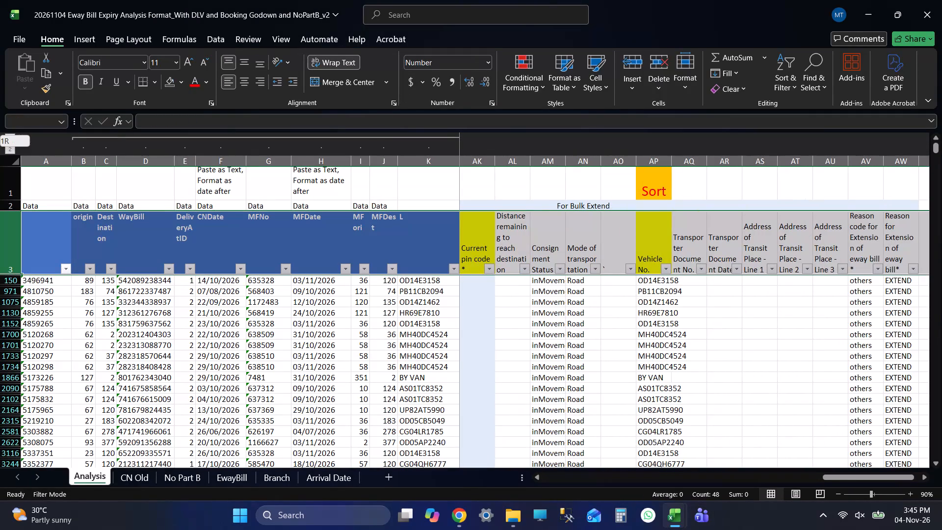
pyautogui.hotkey('ctrl', 'shift', 'Right')
pyautogui.hotkey('ctrl', 'shift', 'Right')
pyautogui.hotkey('ctrl', 'shift', 'Down')
pyautogui.hotkey('ctrl', 'c')
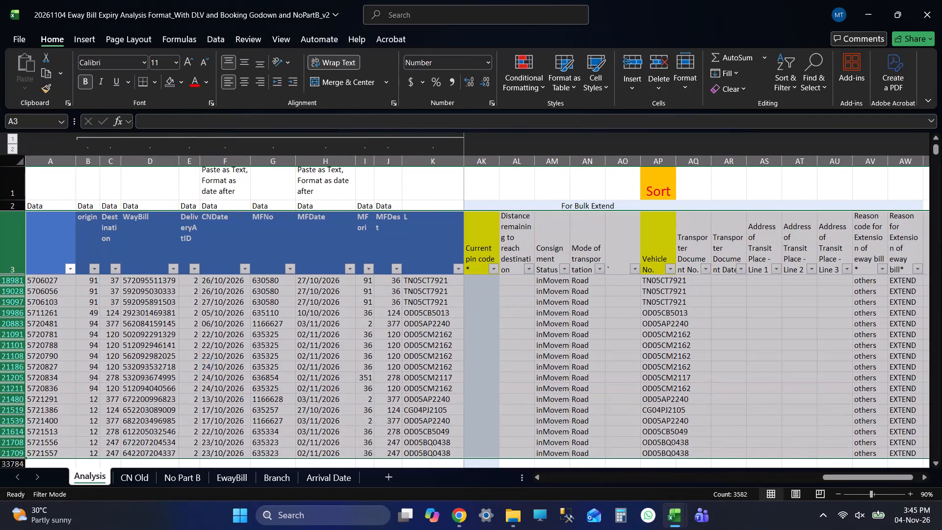
# Switch to the EXTENDED FILE 20261104 workbook, paste the copied rows at A1 of the ON ROAD sheet, and save.
pyautogui.hotkey('alt', 'Tab')
pyautogui.hotkey('ctrl', 'v')
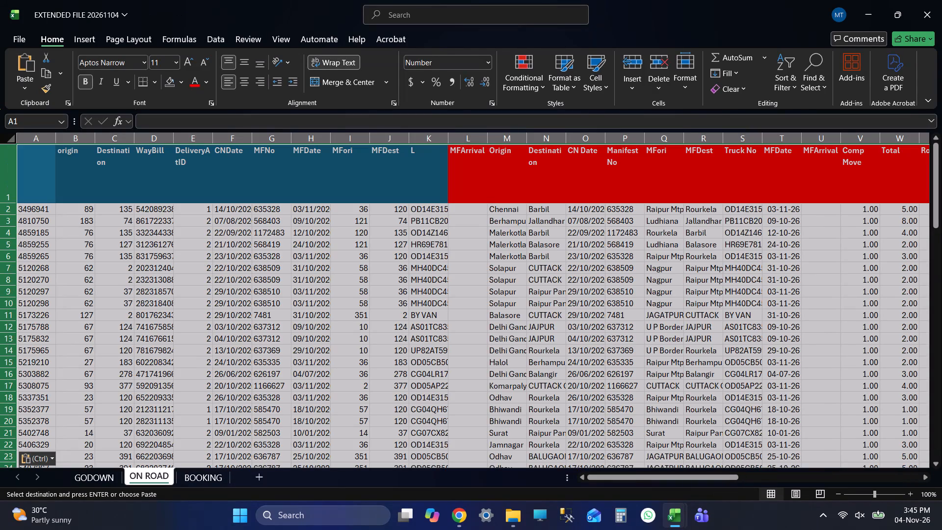
pyautogui.hotkey('ctrl', 'Up')
pyautogui.hotkey('ctrl', 's')
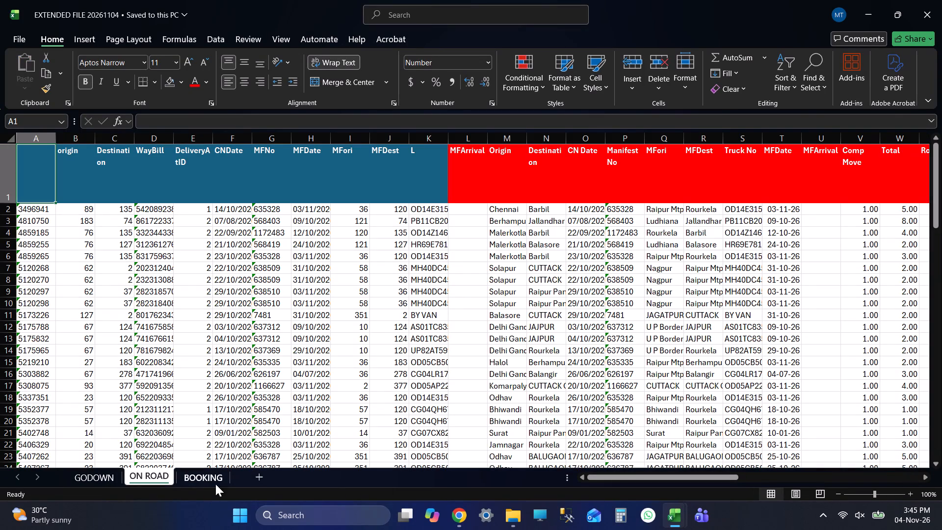
pyautogui.hotkey('ctrl', 'Down')
pyautogui.hotkey('ctrl', 'Up')
pyautogui.press('Up')
pyautogui.press('Up')
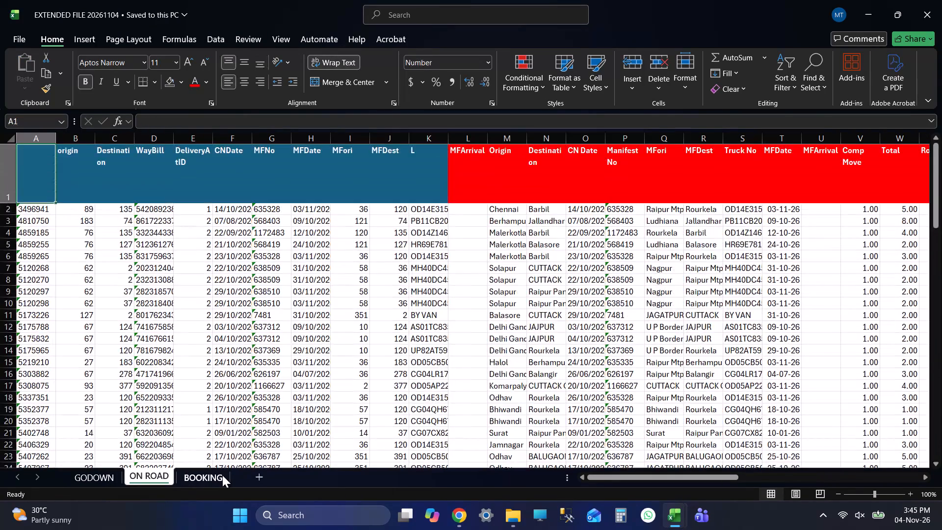
pyautogui.press('Down')
pyautogui.press('Up')
pyautogui.hotkey('ctrl', 's')
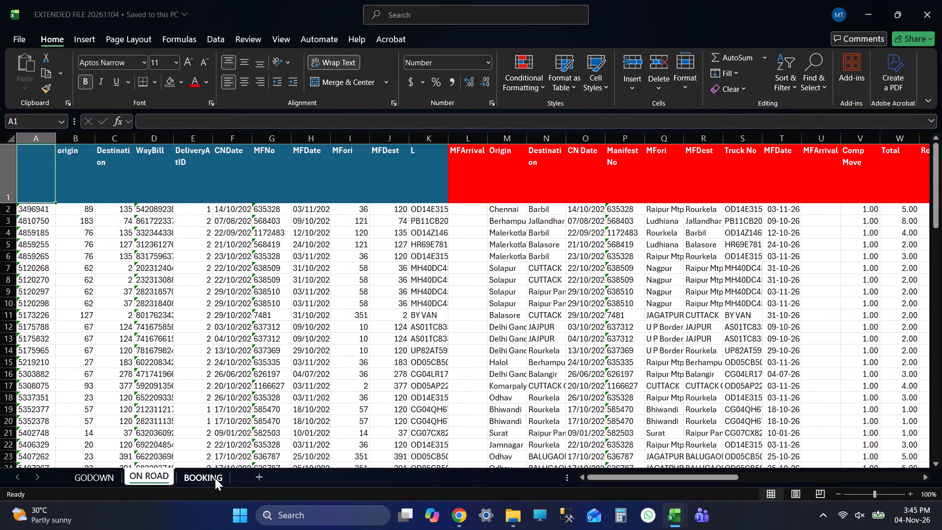
# Open the BOOKING sheet in the EXTENDED FILE 20261104 workbook.
pyautogui.click(215, 478)
# In the Eway Bill Expiry Analysis workbook, filter the Need to Extend column to show only Booking Godown.
pyautogui.hotkey('alt', 'Tab')
pyautogui.moveTo(898, 478); pyautogui.dragTo(777, 469)
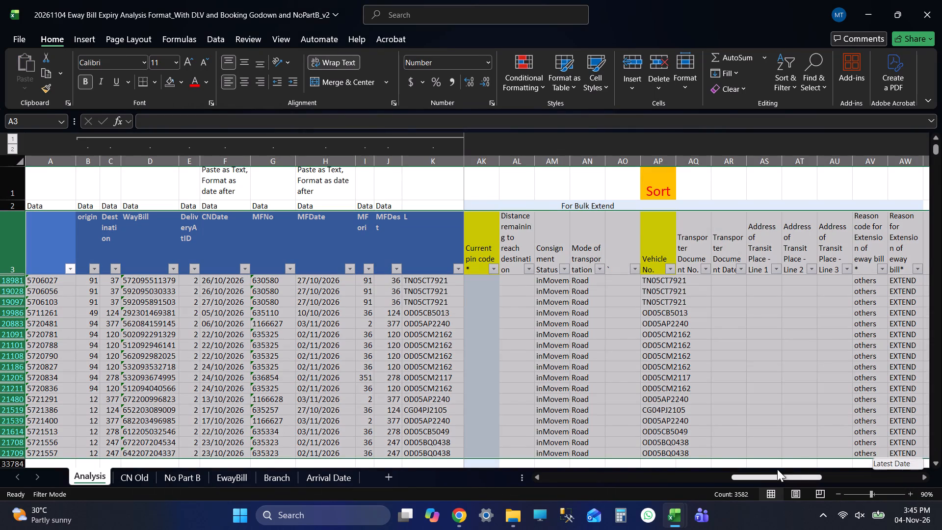
pyautogui.moveTo(777, 469); pyautogui.dragTo(781, 483)
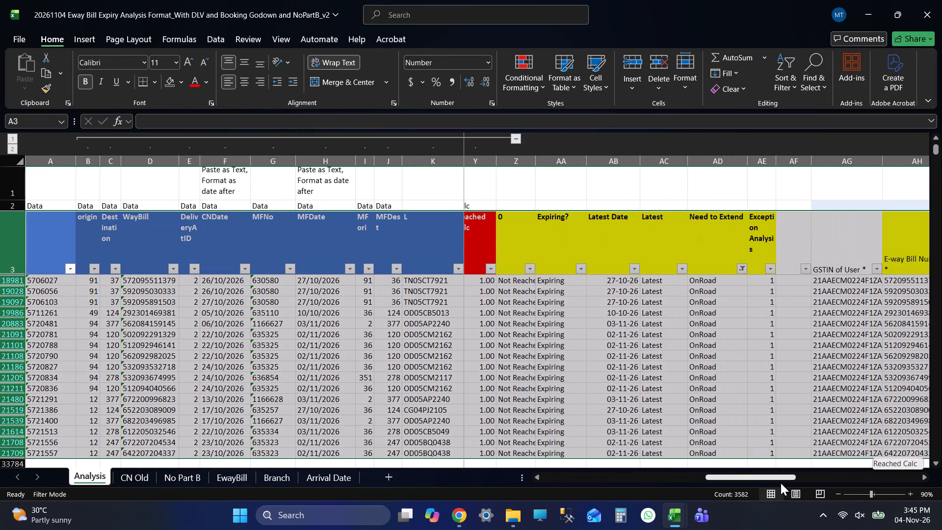
pyautogui.click(695, 242)
pyautogui.click(741, 269)
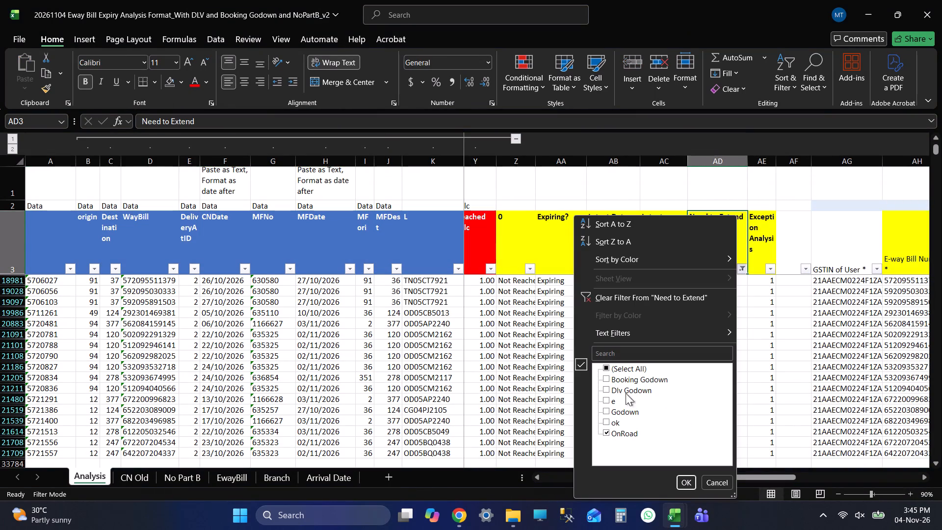
pyautogui.click(609, 370)
pyautogui.click(609, 370)
pyautogui.click(632, 383)
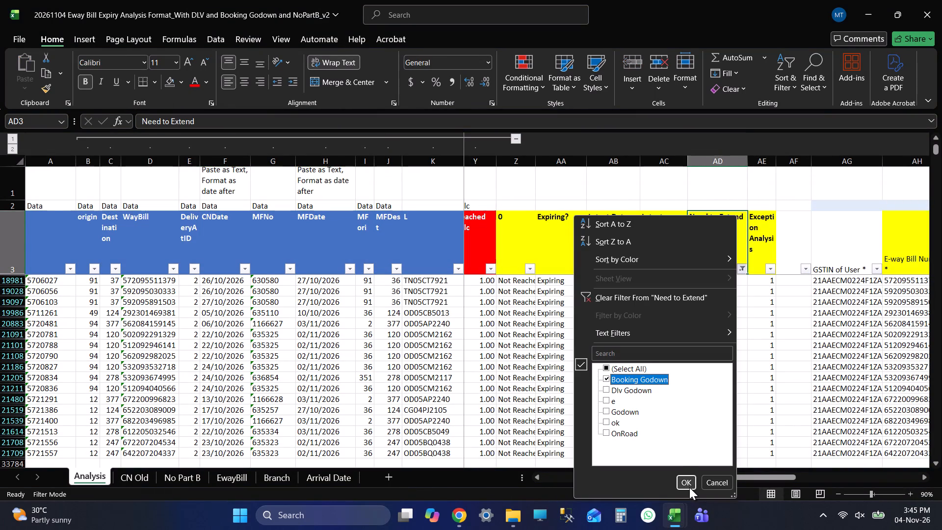
pyautogui.click(689, 489)
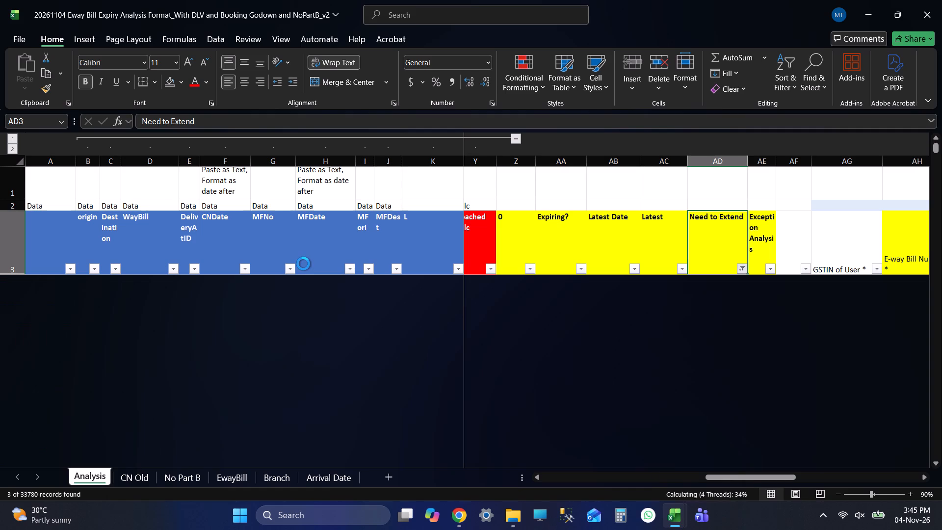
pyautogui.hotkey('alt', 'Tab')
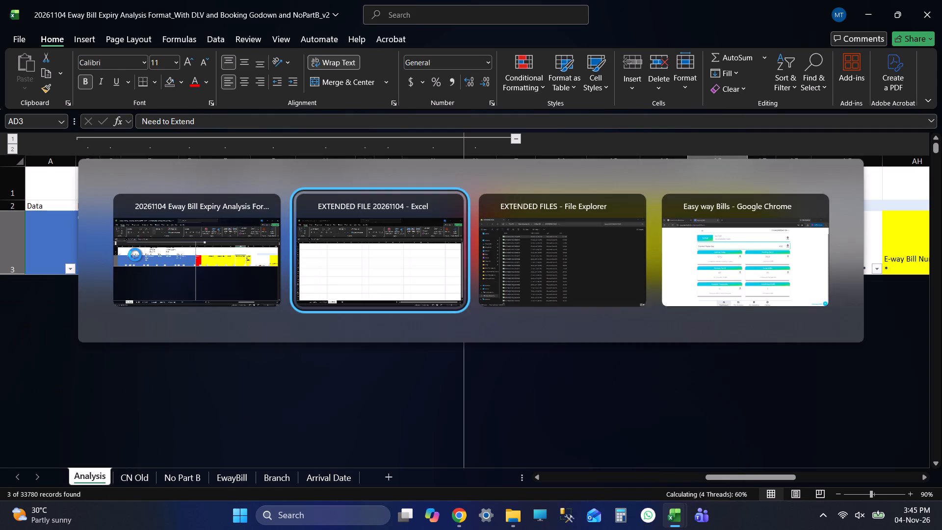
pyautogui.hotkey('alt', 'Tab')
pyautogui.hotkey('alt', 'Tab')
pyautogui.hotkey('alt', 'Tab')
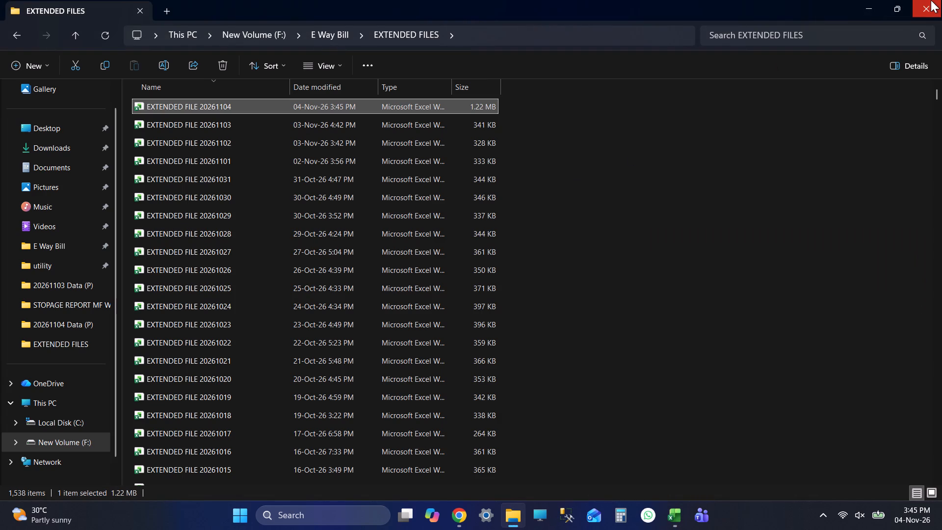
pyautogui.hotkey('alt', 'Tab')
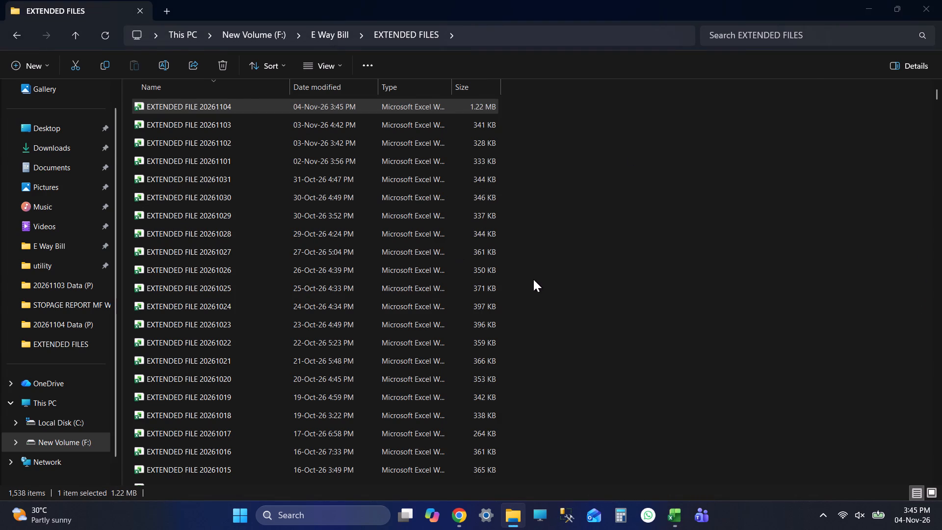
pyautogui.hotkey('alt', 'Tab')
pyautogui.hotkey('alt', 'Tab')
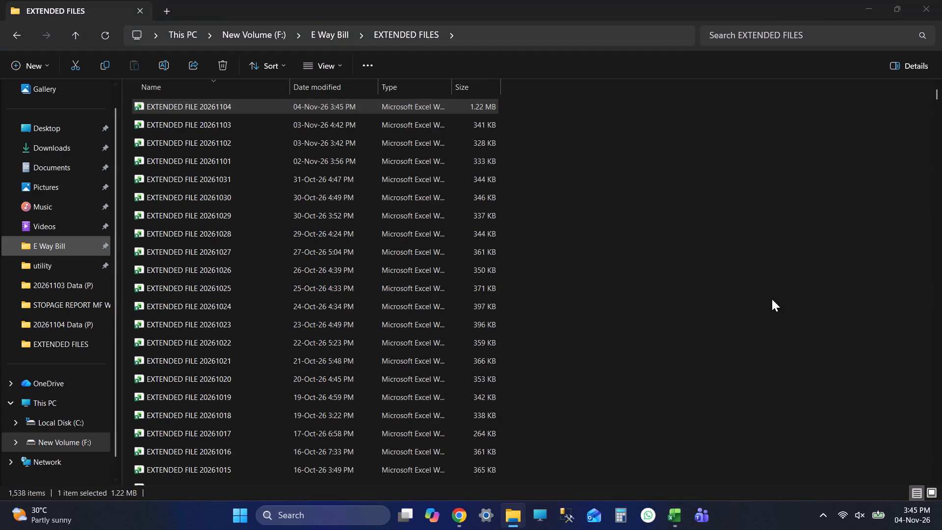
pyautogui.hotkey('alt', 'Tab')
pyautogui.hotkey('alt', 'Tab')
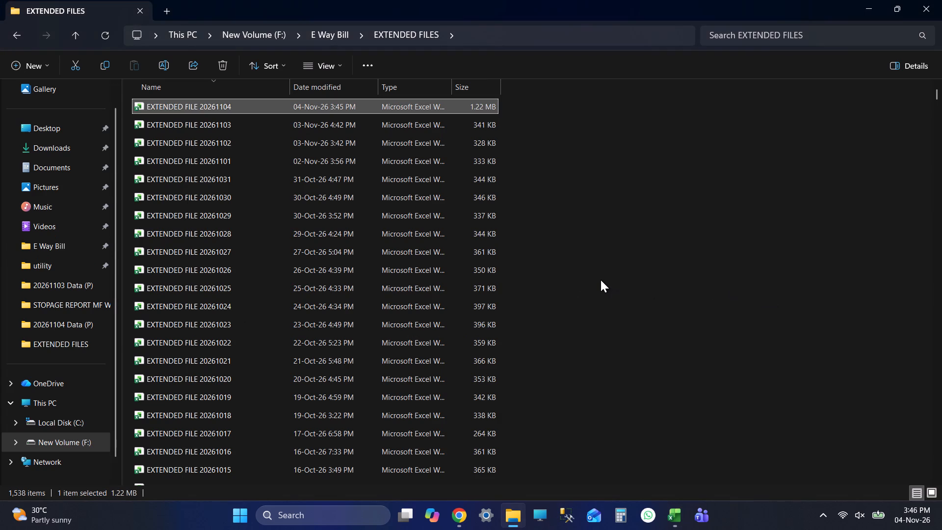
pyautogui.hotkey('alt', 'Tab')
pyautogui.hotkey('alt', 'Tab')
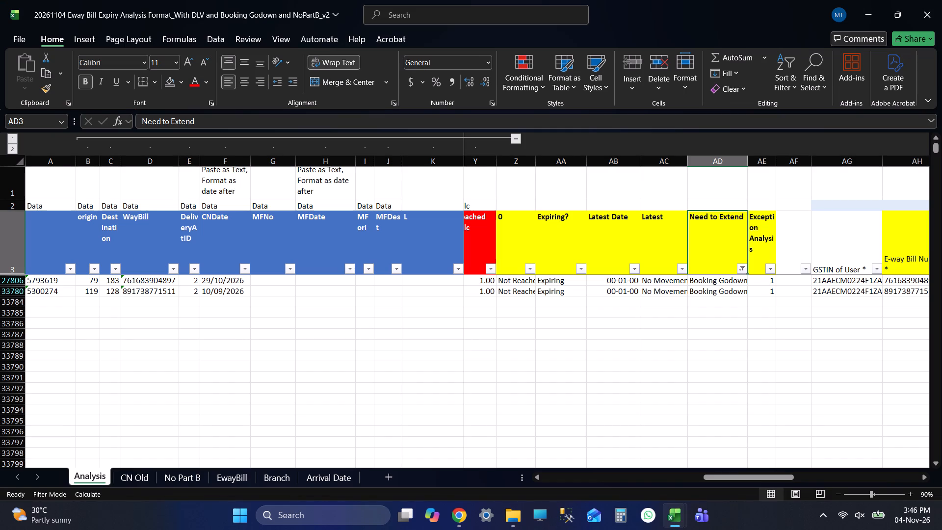
# Copy the filtered Booking Godown rows on the Analysis sheet together with the row 3 headers, columns A through AW.
pyautogui.click(47, 241)
pyautogui.press('Down')
pyautogui.press('Up')
pyautogui.press('Down')
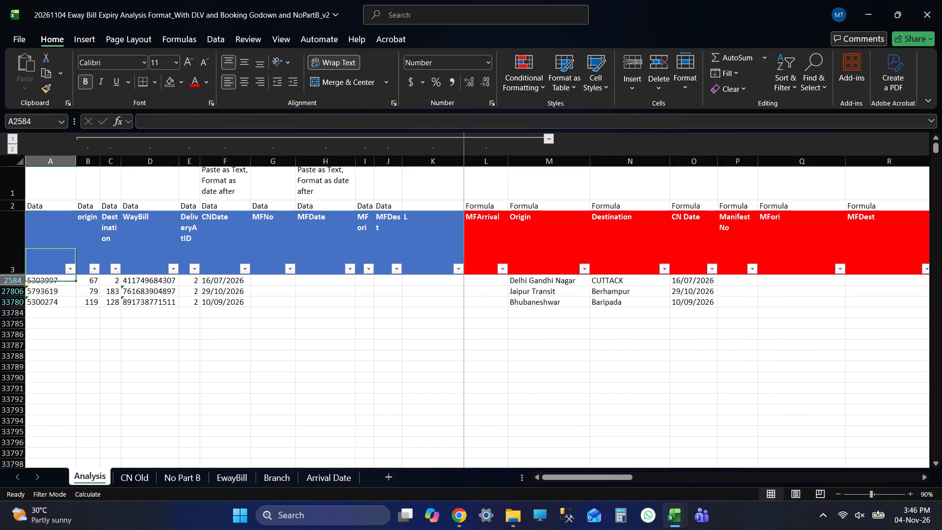
pyautogui.press('Left')
pyautogui.press('Up')
pyautogui.press('Left')
pyautogui.hotkey('ctrl', 'shift', 'Right')
pyautogui.hotkey('ctrl', 'shift', 'Right')
pyautogui.hotkey('ctrl', 'shift', 'Right')
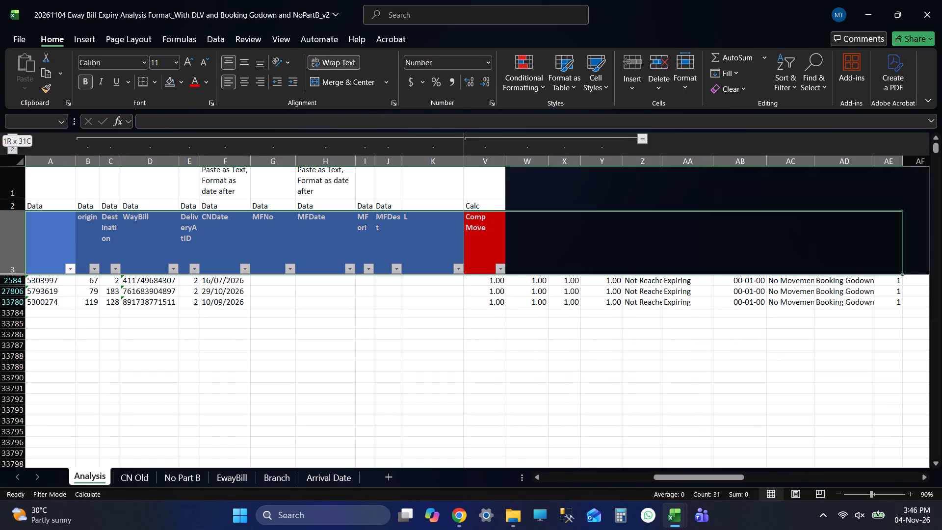
pyautogui.hotkey('ctrl', 'shift', 'Right')
pyautogui.hotkey('ctrl', 'shift', 'Right')
pyautogui.hotkey('ctrl', 'shift', 'Right')
pyautogui.hotkey('ctrl', 'shift', 'Right')
pyautogui.hotkey('ctrl', 'shift', 'Right')
pyautogui.hotkey('ctrl', 'shift', 'Down')
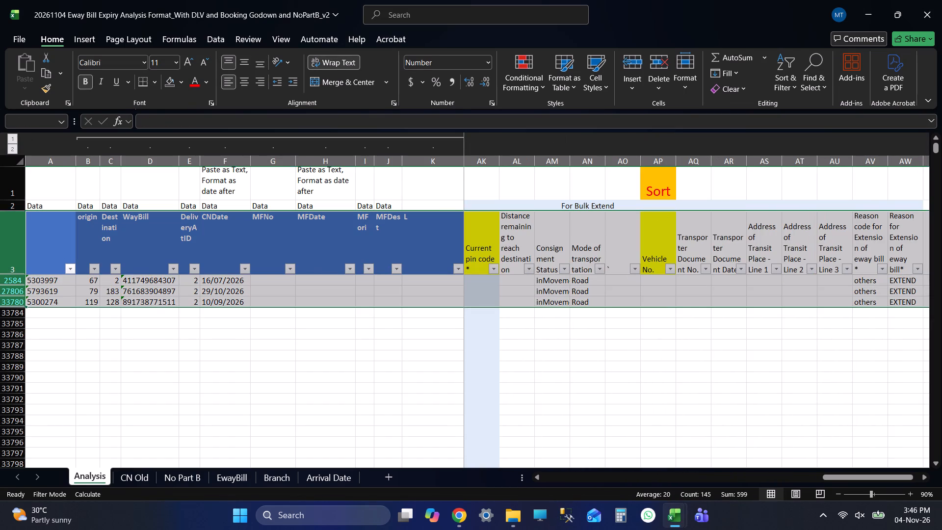
pyautogui.hotkey('ctrl', 'c')
# Paste the copied rows at A1 of the BOOKING sheet in EXTENDED FILE 20261104 and save the workbook.
pyautogui.hotkey('alt', 'Tab')
pyautogui.hotkey('alt', 'Tab')
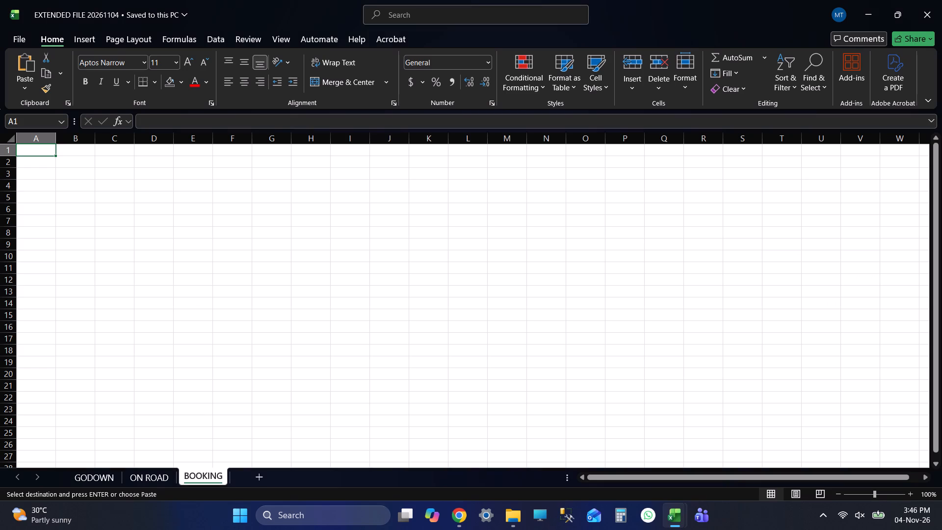
pyautogui.hotkey('ctrl', 'v')
pyautogui.hotkey('ctrl', 'Up')
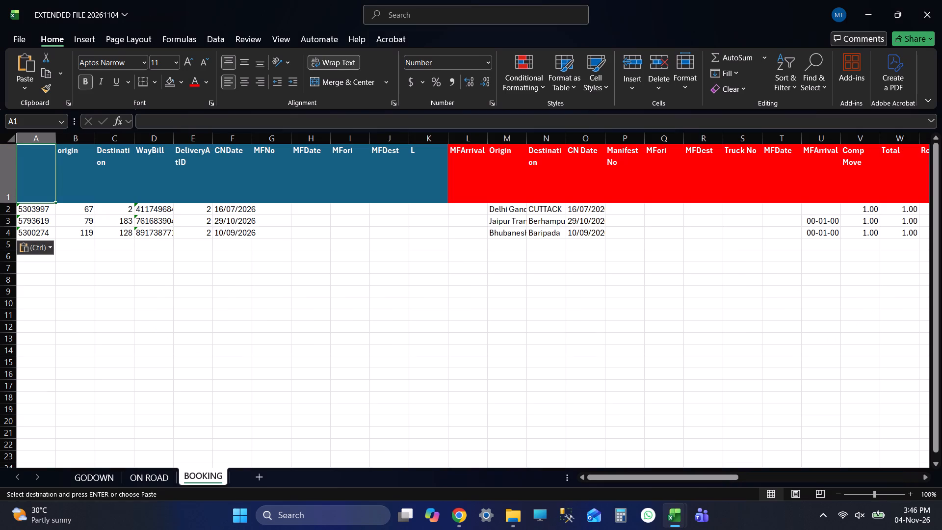
pyautogui.hotkey('ctrl', 's')
# Save and close the Eway Bill Expiry Analysis workbook.
pyautogui.hotkey('alt', 'Tab')
pyautogui.hotkey('ctrl', 's')
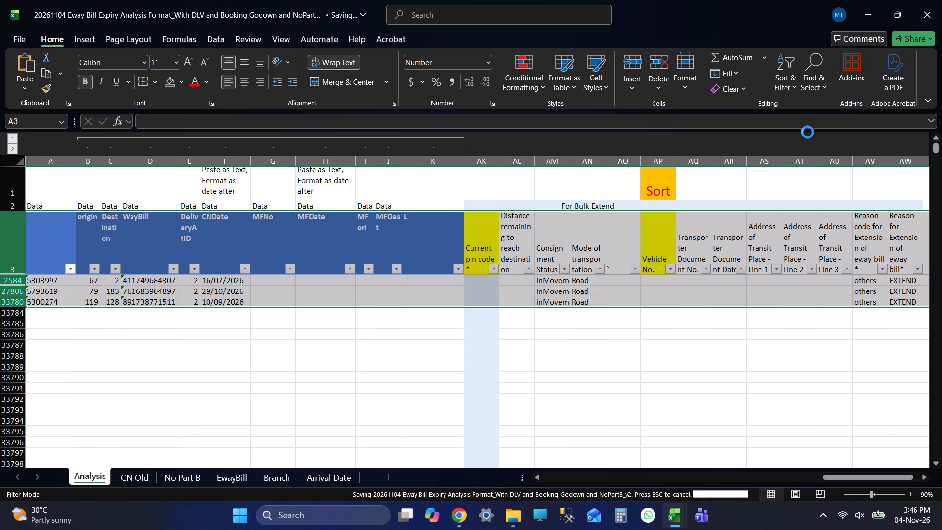
pyautogui.click(941, 0)
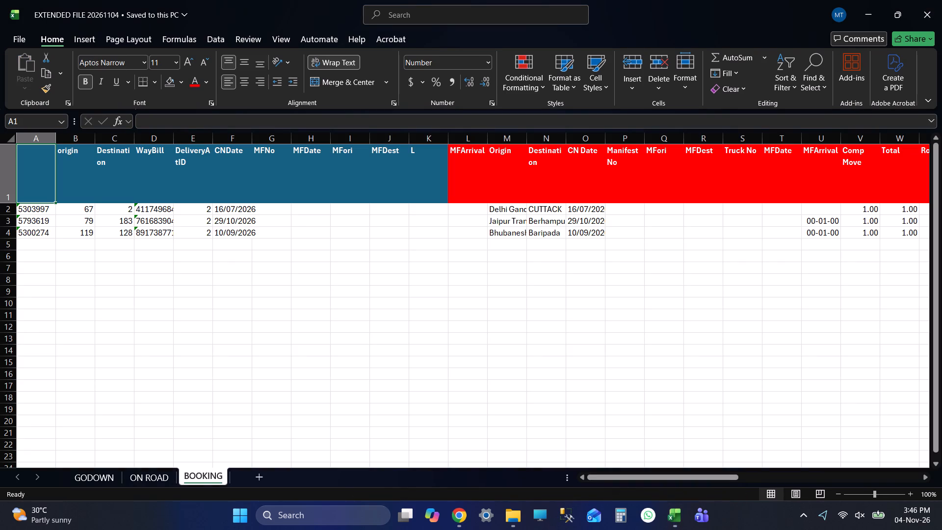
# Save EXTENDED FILE 20261104, and delete the origin and Destination columns next to WayBill on its GODOWN sheet.
pyautogui.hotkey('ctrl', 's')
pyautogui.click(74, 484)
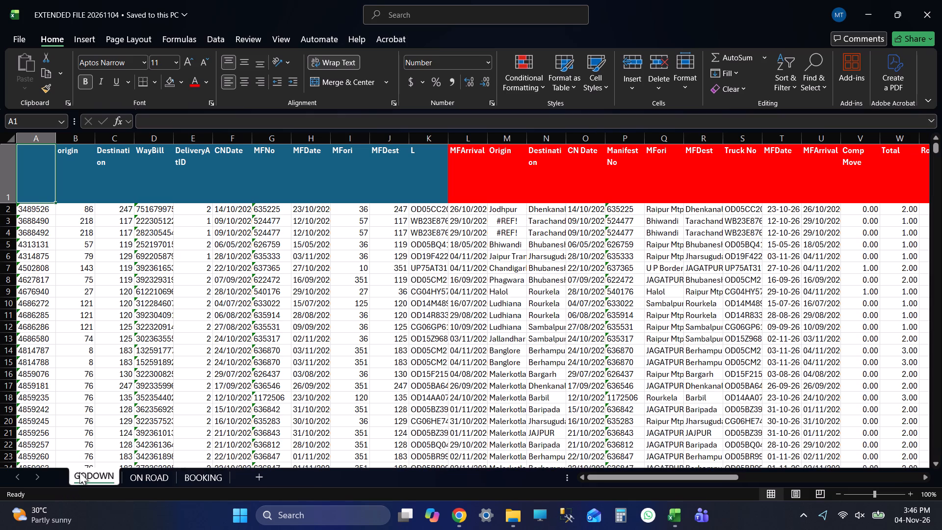
pyautogui.click(76, 140)
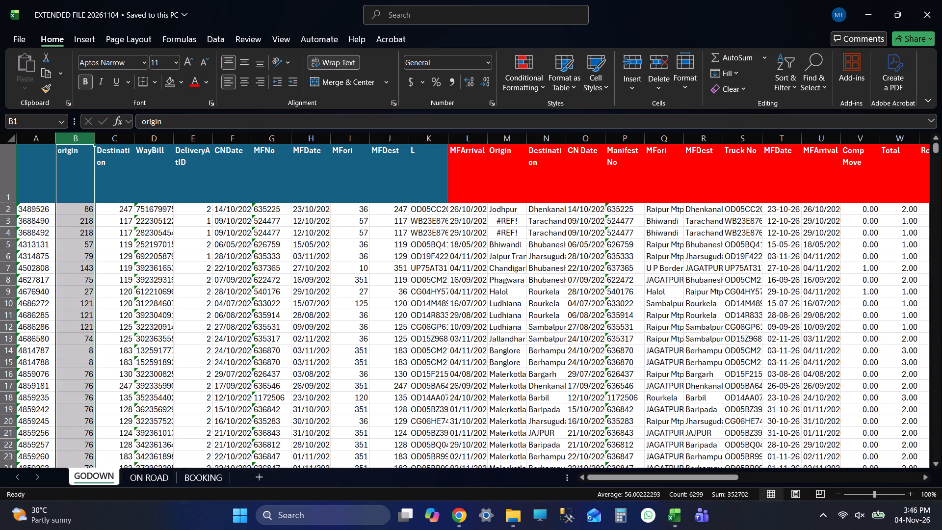
pyautogui.hotkey('shift', 'Right')
pyautogui.hotkey('ctrl', '-')
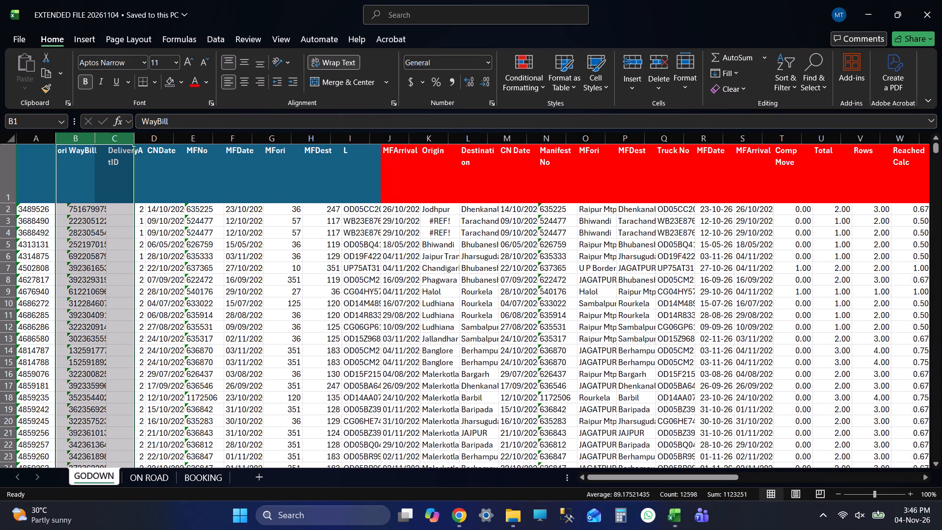
# Delete the 13 columns from DeliveryAtID through MFori on the GODOWN sheet.
pyautogui.click(117, 140)
pyautogui.hotkey('shift', 'Right')
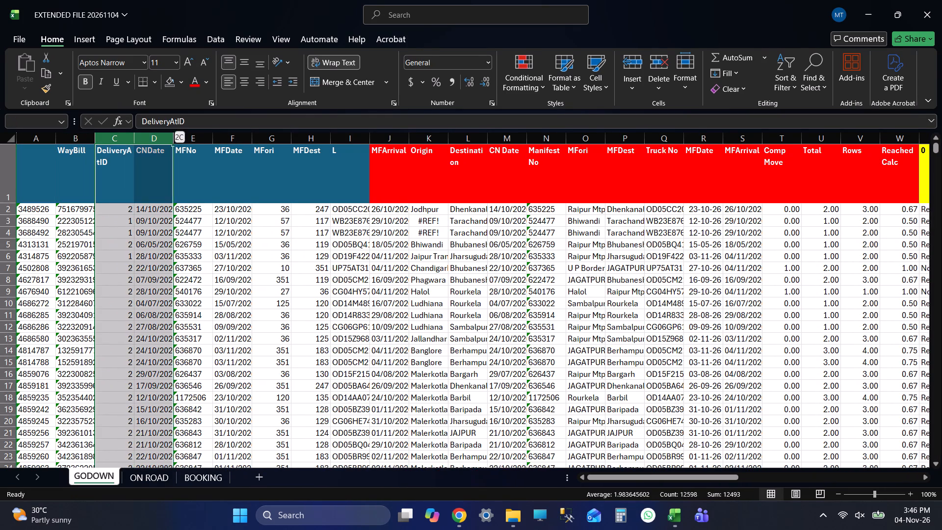
pyautogui.hotkey('shift', 'Right')
pyautogui.hotkey('shift', 'Right')
pyautogui.hotkey('shift', 'Right')
pyautogui.hotkey('shift', 'Right')
pyautogui.hotkey('shift', 'Right')
pyautogui.hotkey('shift', 'Right')
pyautogui.hotkey('shift', 'Right')
pyautogui.hotkey('shift', 'Right')
pyautogui.hotkey('shift', 'Right')
pyautogui.hotkey('shift', 'Right')
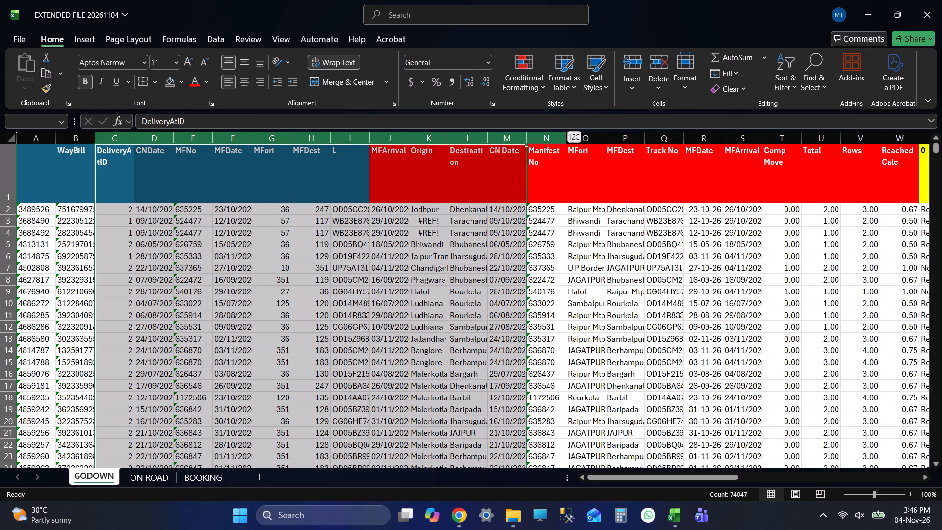
pyautogui.hotkey('shift', 'Right')
pyautogui.hotkey('ctrl', '-')
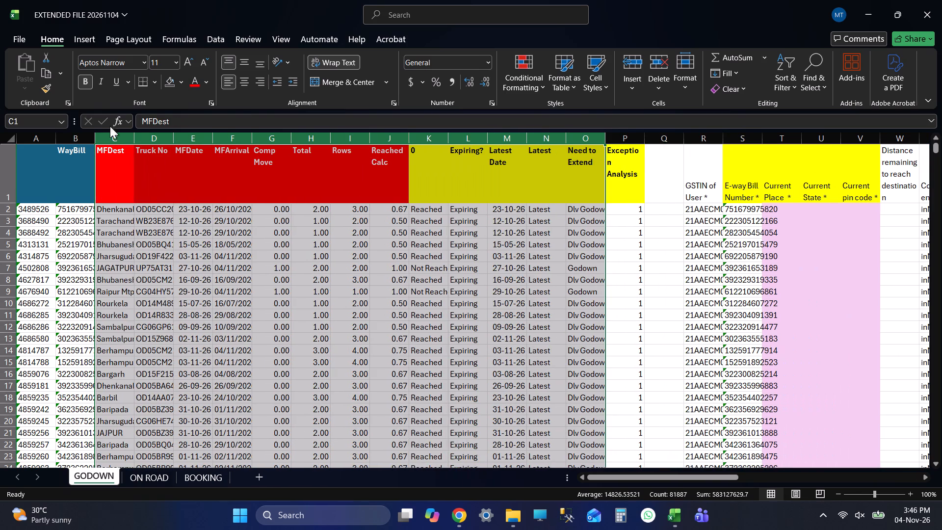
# Delete every column from Truck No to the sheet's last column on the GODOWN sheet.
pyautogui.click(152, 140)
pyautogui.hotkey('ctrl', 'shift', 'Right')
pyautogui.hotkey('ctrl', 'shift', 'Right')
pyautogui.hotkey('ctrl', 'shift', 'Right')
pyautogui.hotkey('ctrl', 'shift', 'Right')
pyautogui.hotkey('ctrl', 'shift', 'Right')
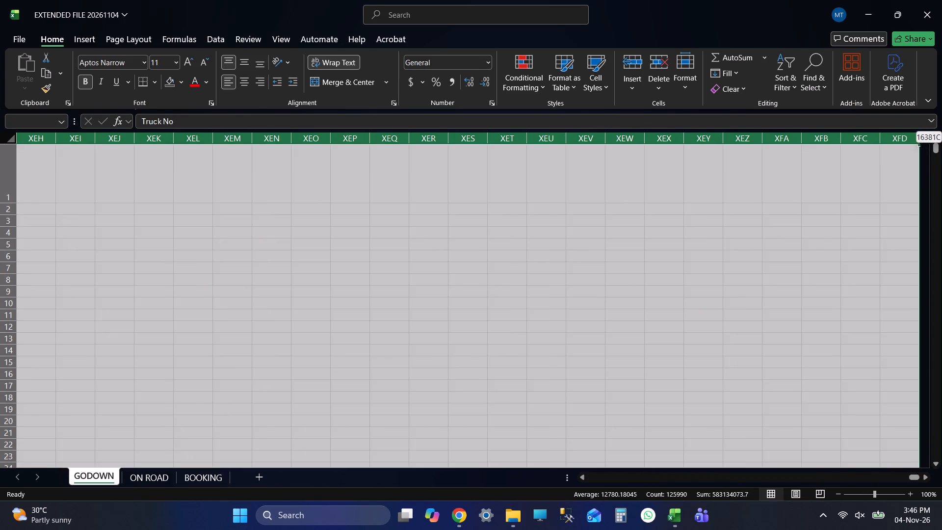
pyautogui.hotkey('ctrl', '-')
# Auto-fit the widths of the consignment number, WayBill and MFDest columns on the GODOWN sheet.
pyautogui.click(46, 134)
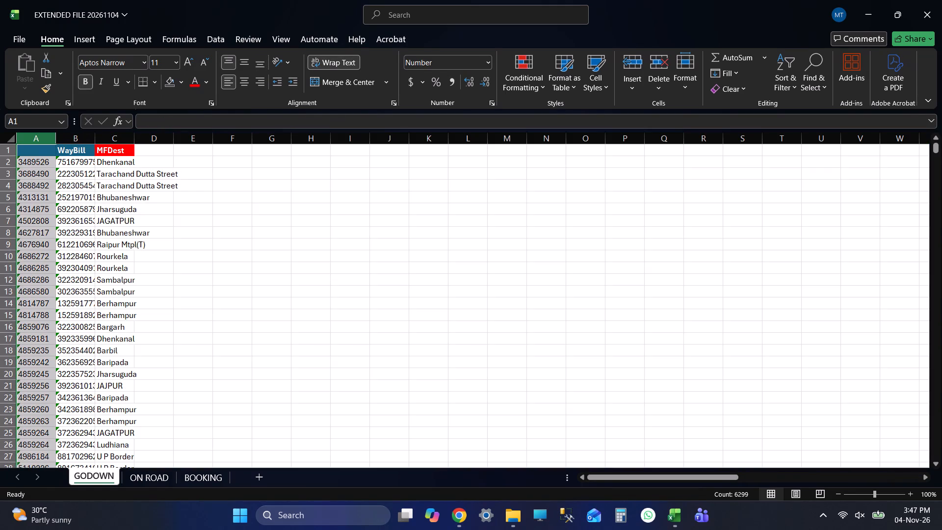
pyautogui.hotkey('shift', 'Right')
pyautogui.hotkey('shift', 'Right')
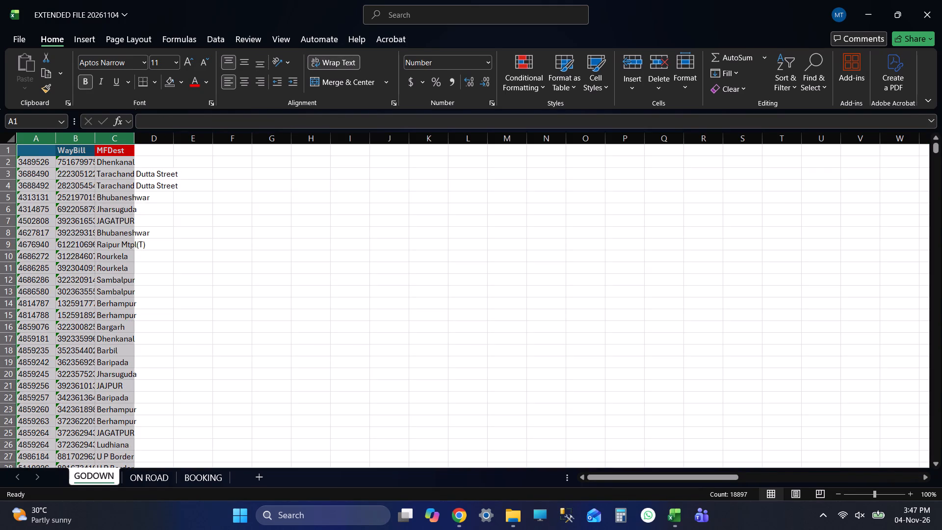
pyautogui.doubleClick(135, 140)
# Sort the GODOWN data by MFDest from A to Z, keeping the header row, and save the workbook.
pyautogui.click(793, 83)
pyautogui.click(808, 137)
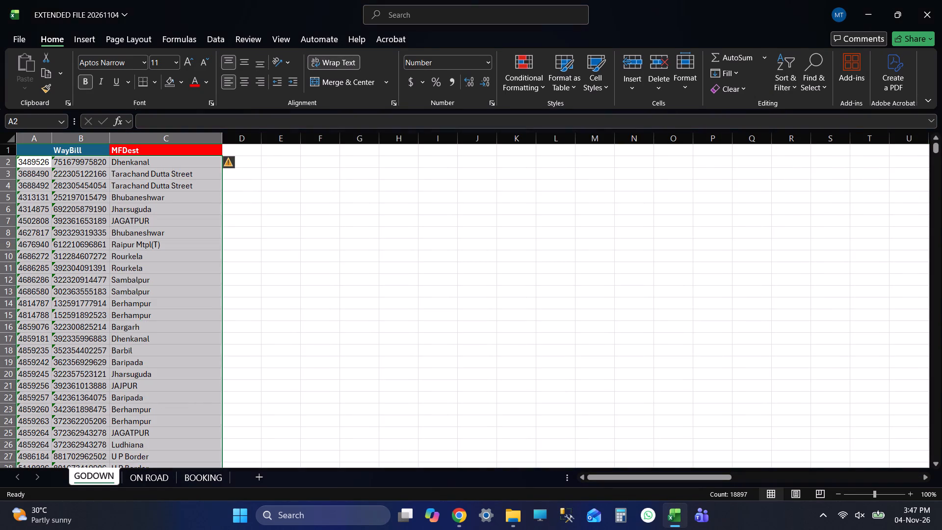
pyautogui.click(399, 327)
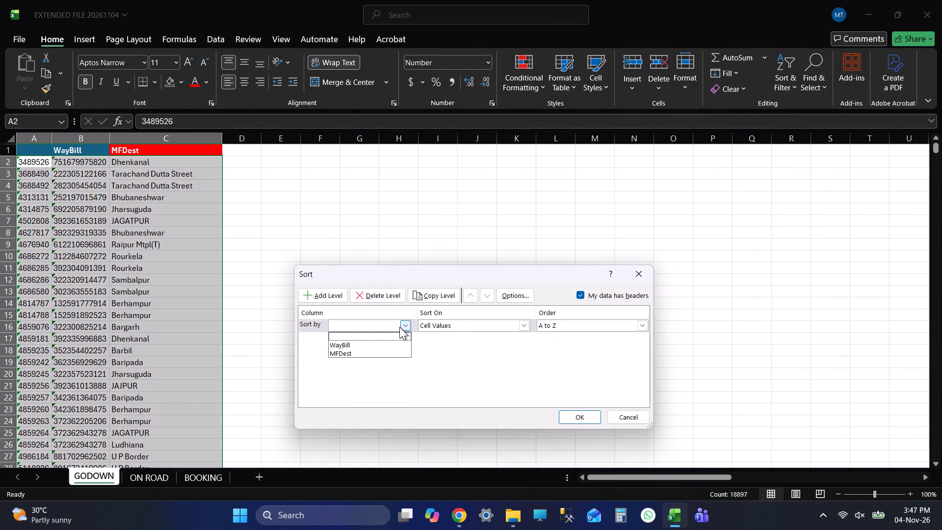
pyautogui.click(388, 356)
pyautogui.click(434, 348)
pyautogui.click(571, 418)
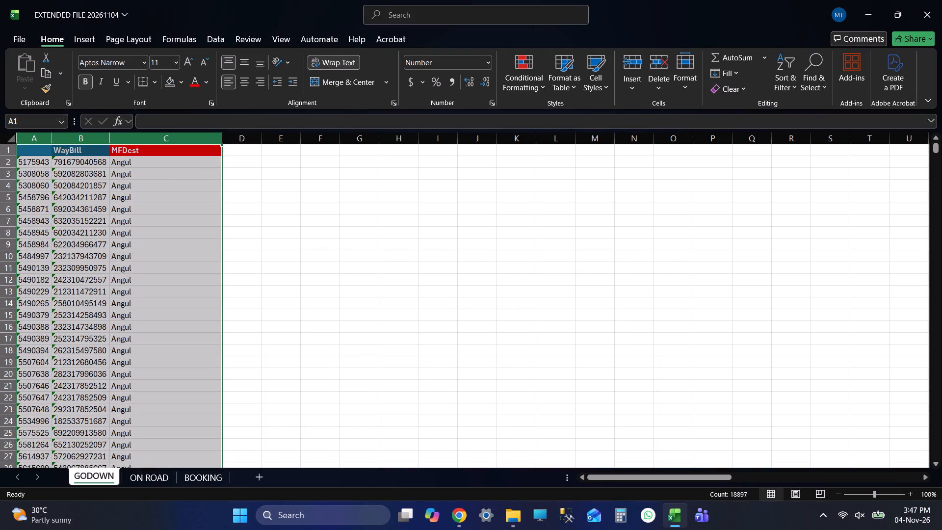
pyautogui.click(232, 166)
pyautogui.hotkey('ctrl', 's')
# Look over the sorted GODOWN rows from the first to the last WayBill entry, and save the workbook.
pyautogui.press('Left')
pyautogui.press('Left')
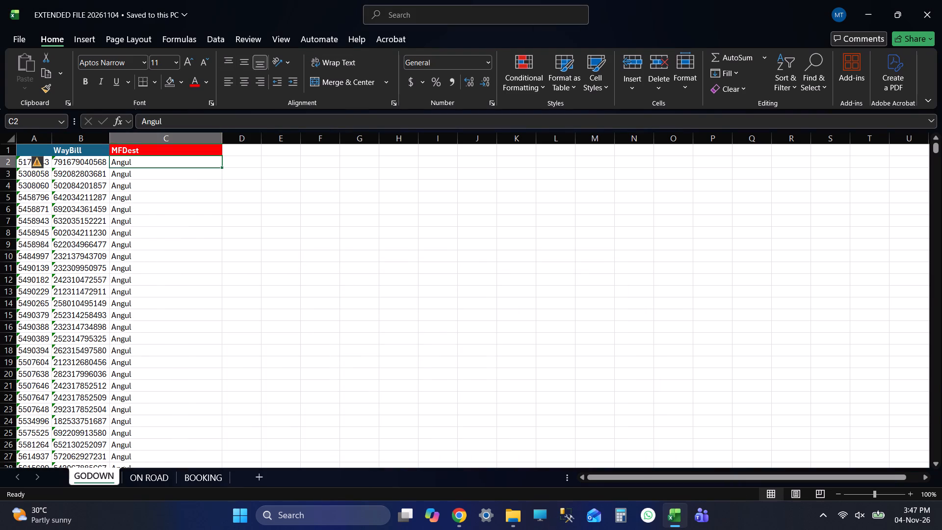
pyautogui.hotkey('ctrl', 'Down')
pyautogui.press('Down')
pyautogui.press('Down')
pyautogui.press('Down')
pyautogui.press('Down')
pyautogui.hotkey('ctrl', 'Up')
pyautogui.press('Down')
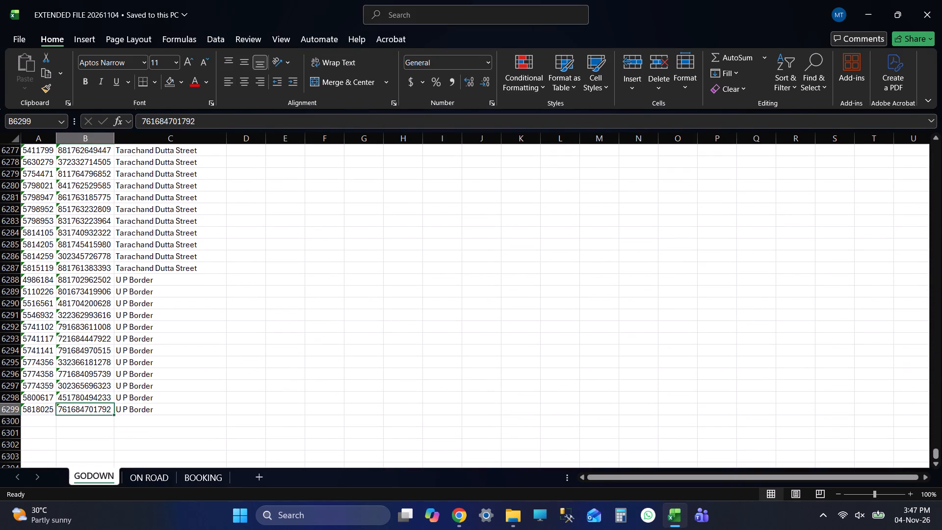
pyautogui.press('Down')
pyautogui.press('Down')
pyautogui.press('Down')
pyautogui.press('Down')
pyautogui.press('Down')
pyautogui.hotkey('ctrl', 'Up')
pyautogui.hotkey('ctrl', 'Up')
pyautogui.press('Up')
pyautogui.press('Up')
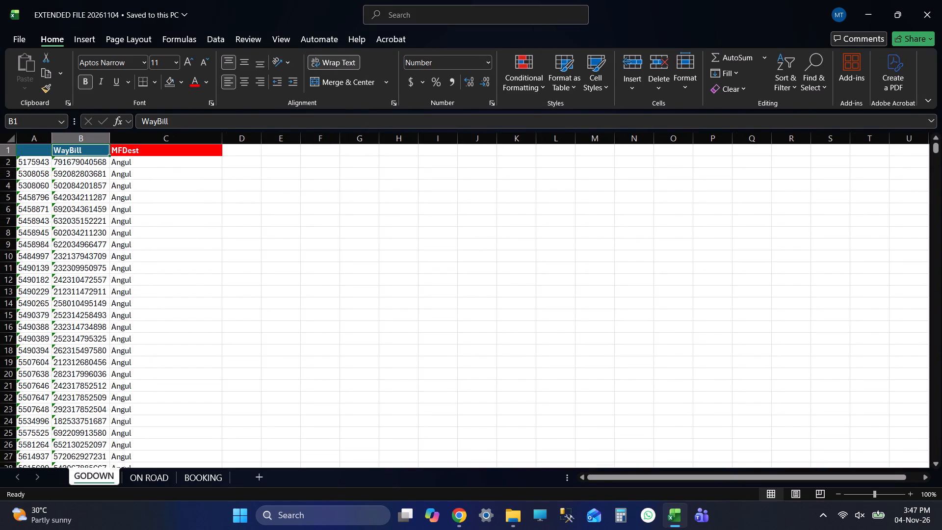
pyautogui.press('Down')
pyautogui.press('Down')
pyautogui.hotkey('ctrl', 'Down')
pyautogui.hotkey('ctrl', 'Up')
pyautogui.press('Up')
pyautogui.press('Right')
pyautogui.press('Right')
pyautogui.press('Right')
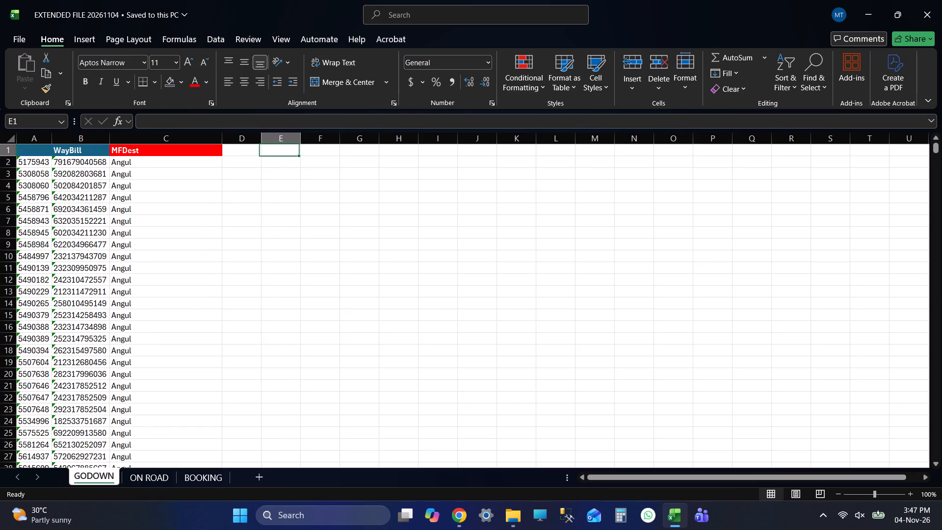
pyautogui.press('Left')
pyautogui.press('Down')
pyautogui.hotkey('ctrl', 's')
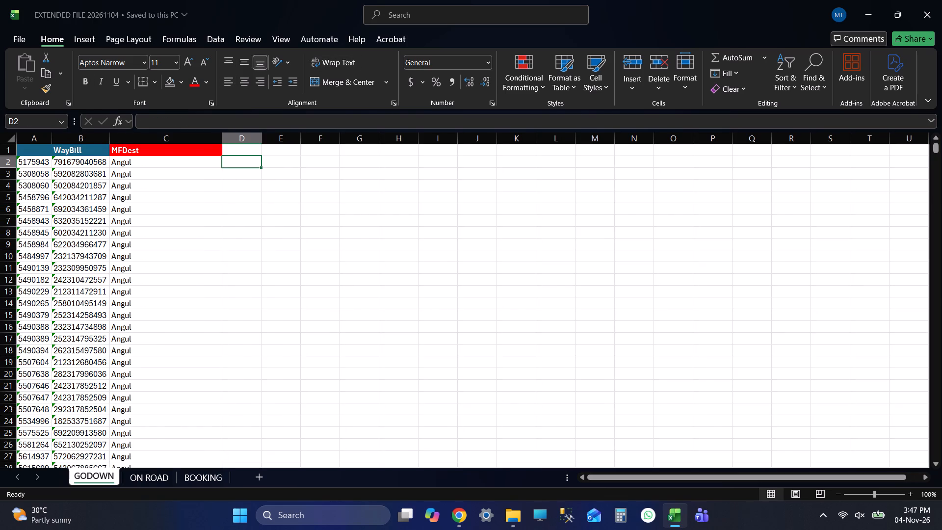
# Delete the origin and Destination columns before WayBill on the ON ROAD sheet.
pyautogui.click(165, 482)
pyautogui.click(74, 138)
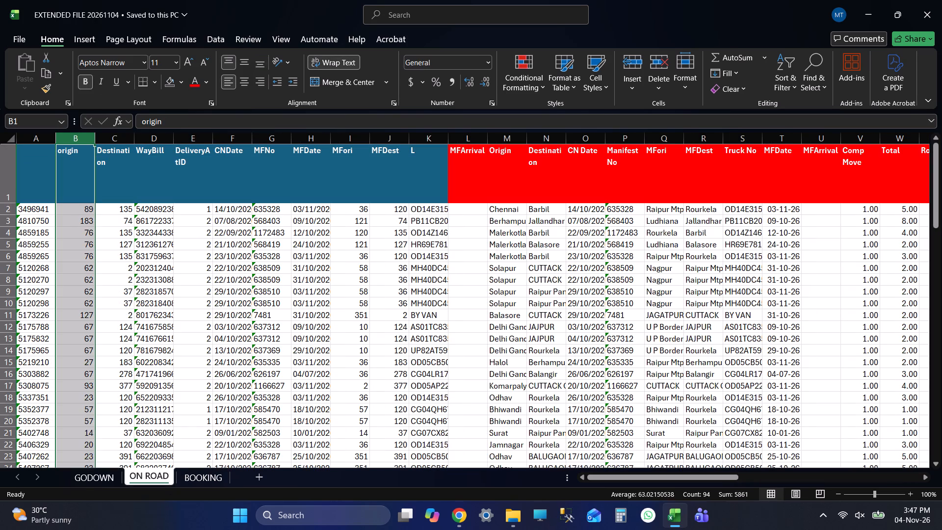
pyautogui.hotkey('shift', 'Right')
pyautogui.hotkey('ctrl', '-')
# Delete the seven columns from DeliveryAtID through L on the ON ROAD sheet.
pyautogui.click(122, 135)
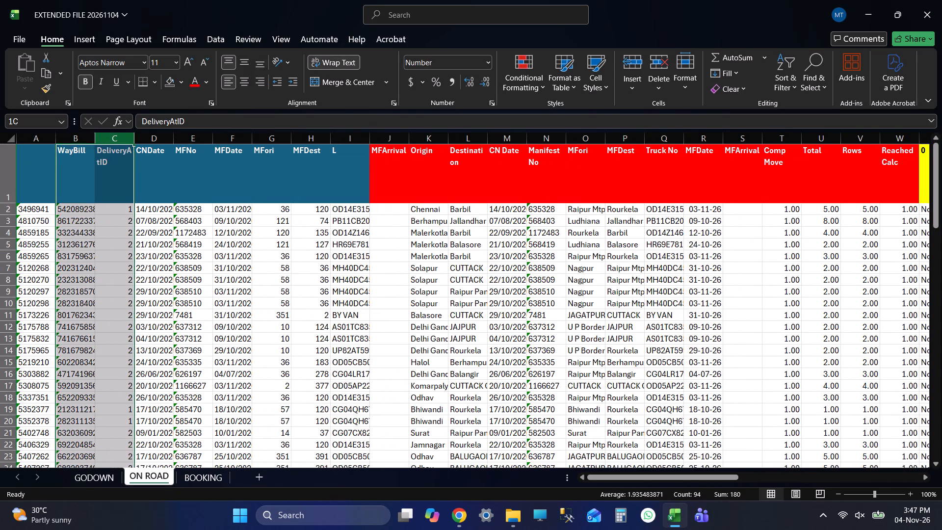
pyautogui.hotkey('shift', 'Right')
pyautogui.hotkey('shift', 'Right')
pyautogui.hotkey('shift', 'Right')
pyautogui.hotkey('shift', 'Right')
pyautogui.hotkey('shift', 'Right')
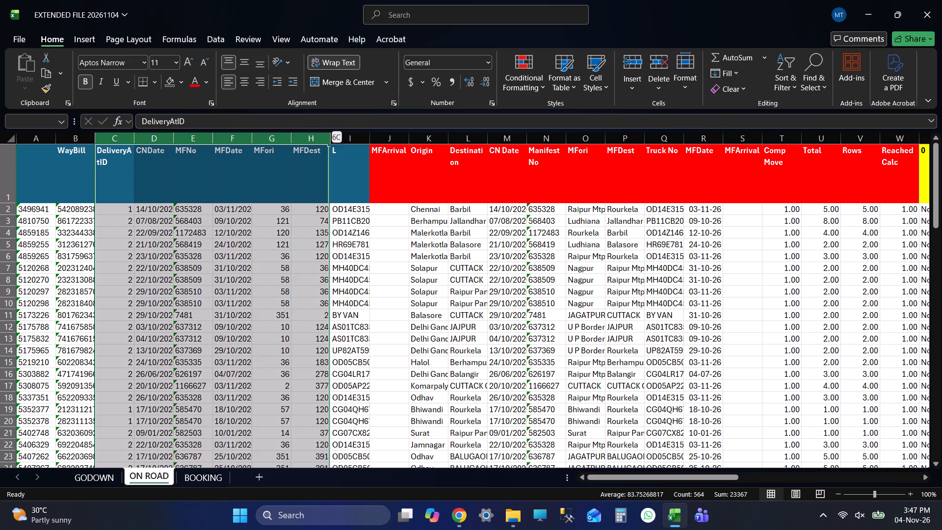
pyautogui.hotkey('shift', 'Right')
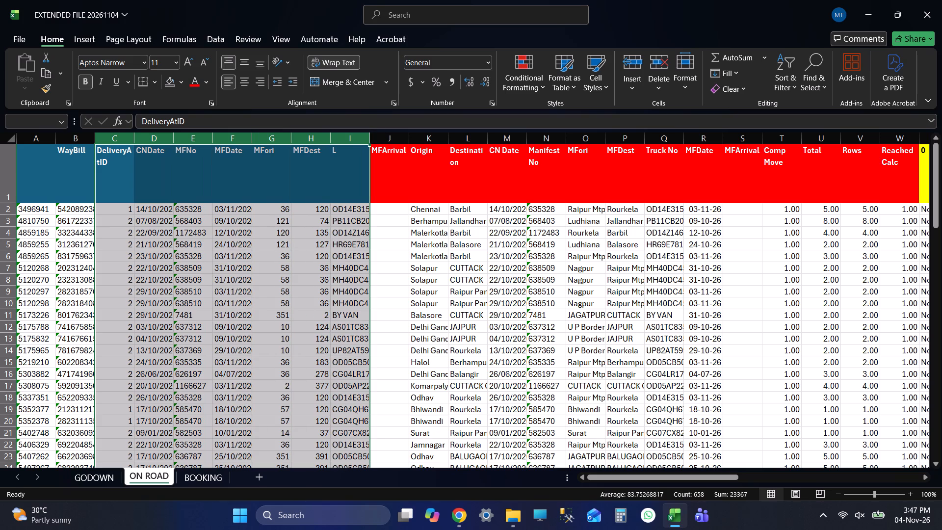
pyautogui.hotkey('ctrl', '-')
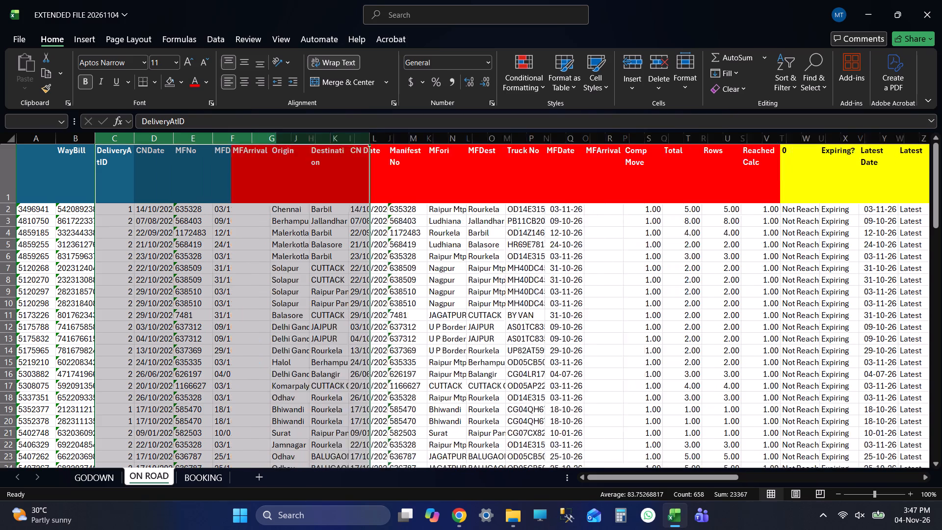
# Delete the columns from Comp Move through Exception Analysis on the ON ROAD sheet.
pyautogui.click(509, 146)
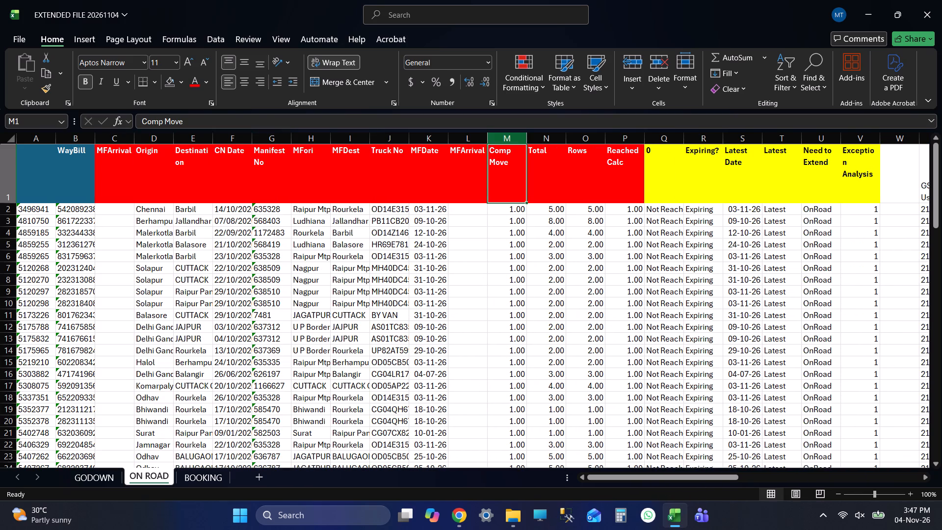
pyautogui.click(508, 139)
pyautogui.hotkey('ctrl', 'shift', 'Right')
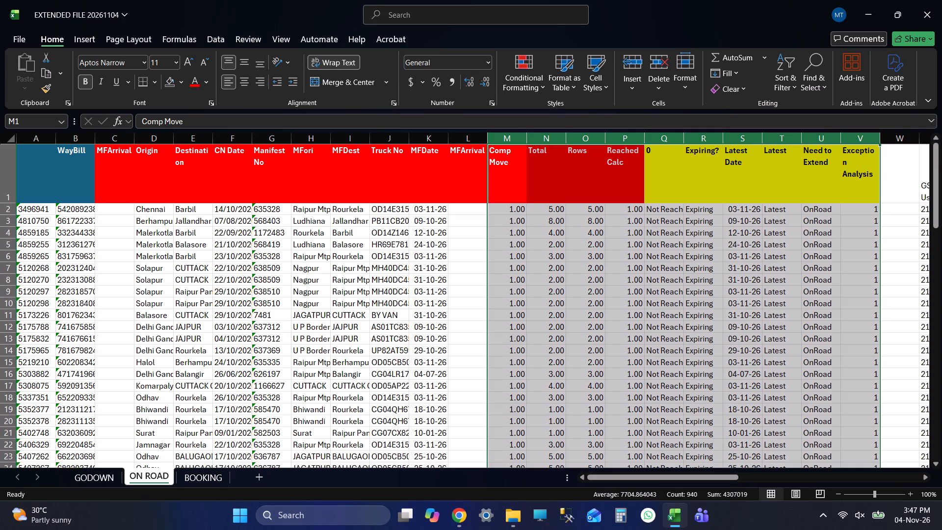
pyautogui.hotkey('ctrl', '-')
# Shrink the MFArrival column after MFDate and the blank column beside it to narrow strips on the ON ROAD sheet.
pyautogui.click(475, 138)
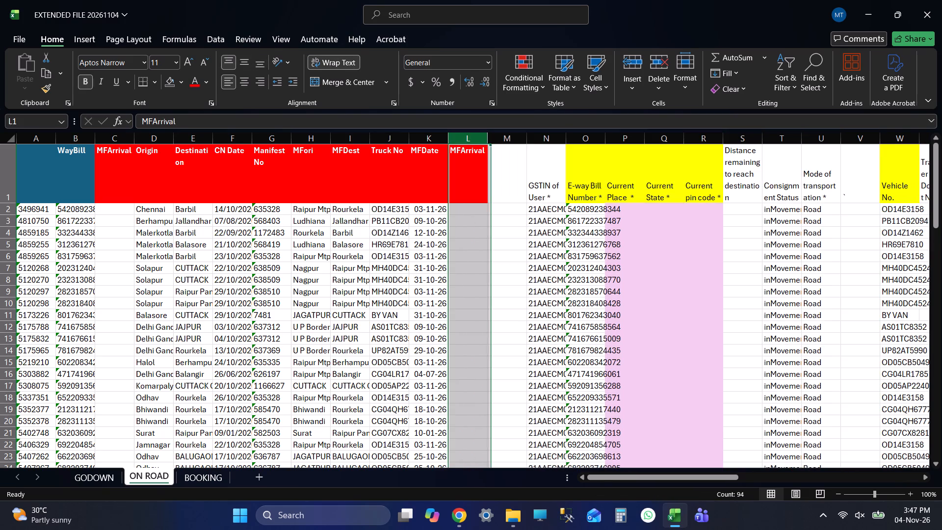
pyautogui.hotkey('shift', 'Right')
pyautogui.moveTo(528, 135); pyautogui.dragTo(494, 159)
# Auto-fit the widths of the GSTIN of User and E-way Bill Number columns on the ON ROAD sheet.
pyautogui.click(484, 142)
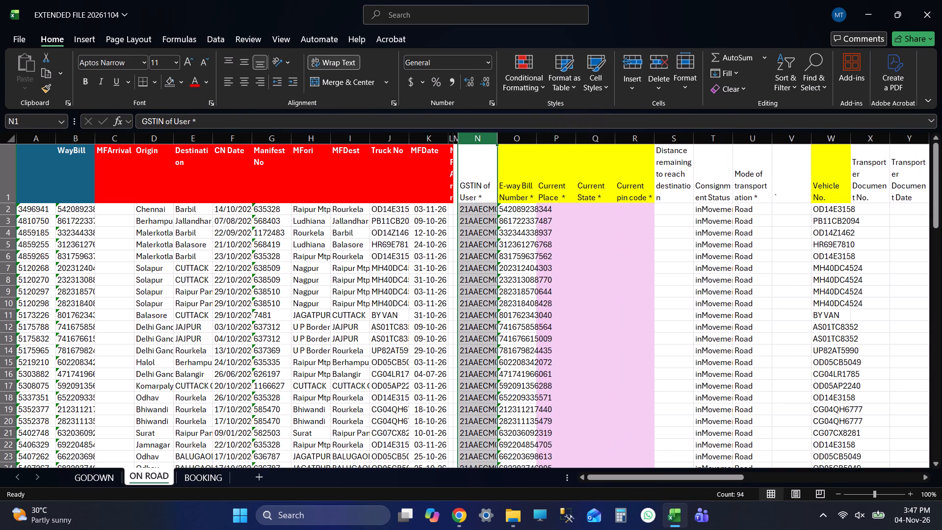
pyautogui.hotkey('shift', 'Right')
pyautogui.click(530, 139)
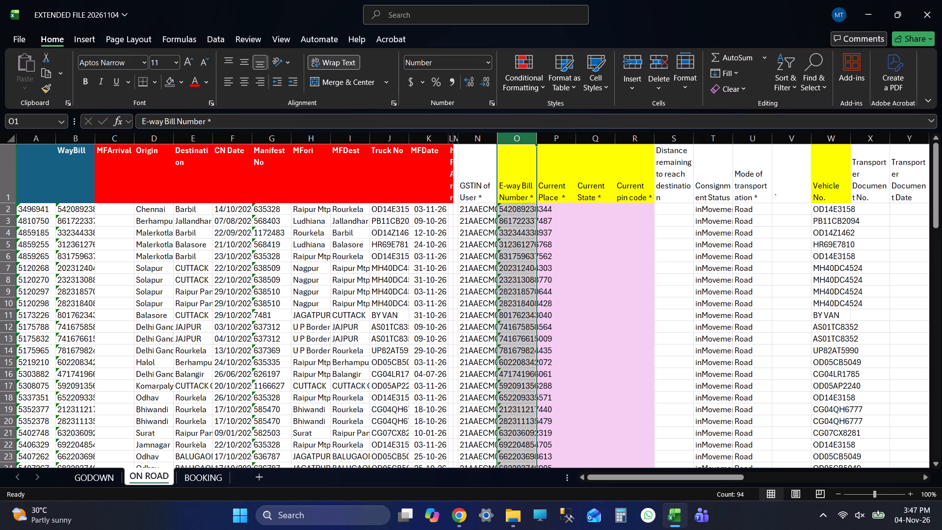
pyautogui.click(478, 144)
pyautogui.click(478, 136)
pyautogui.hotkey('shift', 'Right')
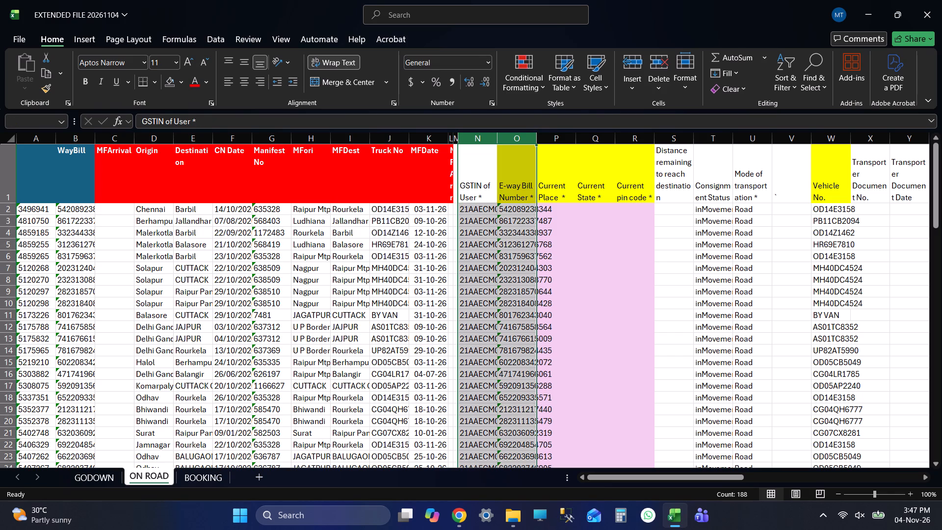
pyautogui.doubleClick(533, 136)
# Widen the Current Place, Current State and Current pin code columns equally to more than twice their width, and save the workbook.
pyautogui.click(599, 140)
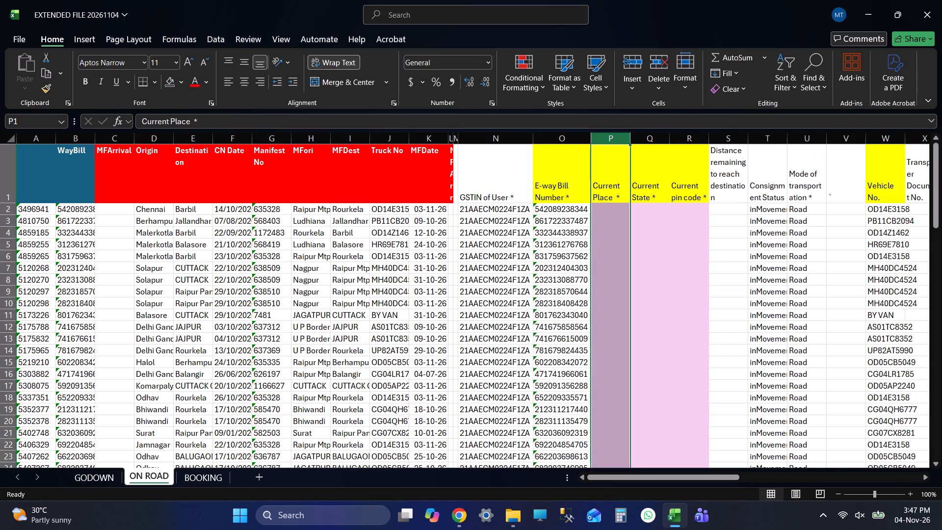
pyautogui.hotkey('shift', 'Right')
pyautogui.hotkey('shift', 'Right')
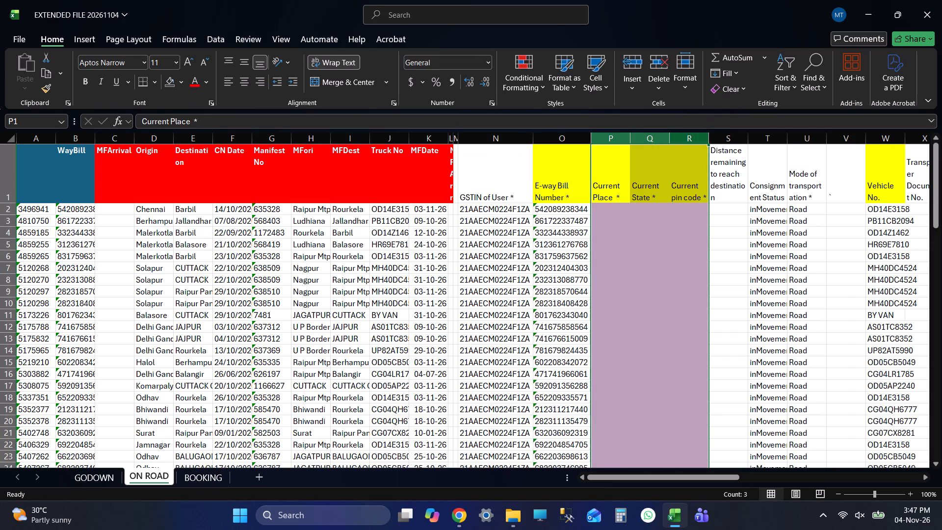
pyautogui.moveTo(706, 137); pyautogui.dragTo(754, 151)
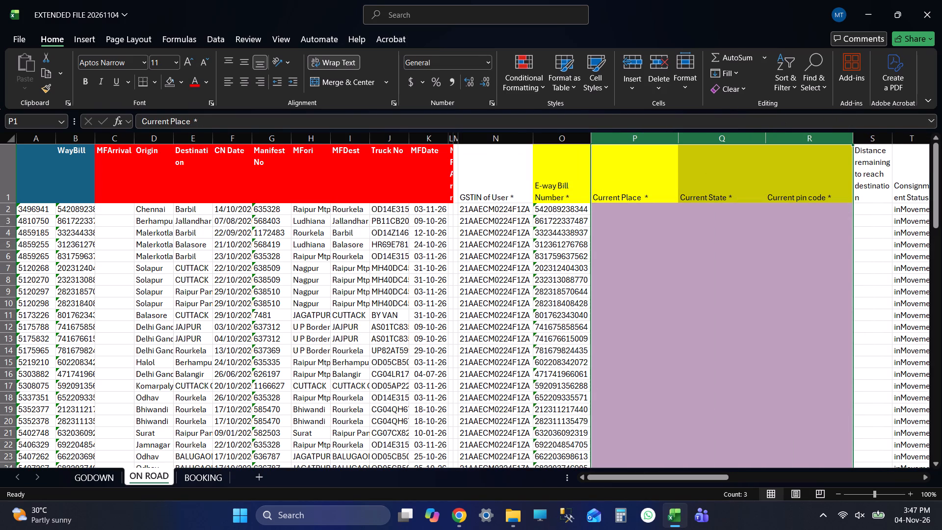
pyautogui.moveTo(851, 143); pyautogui.dragTo(862, 145)
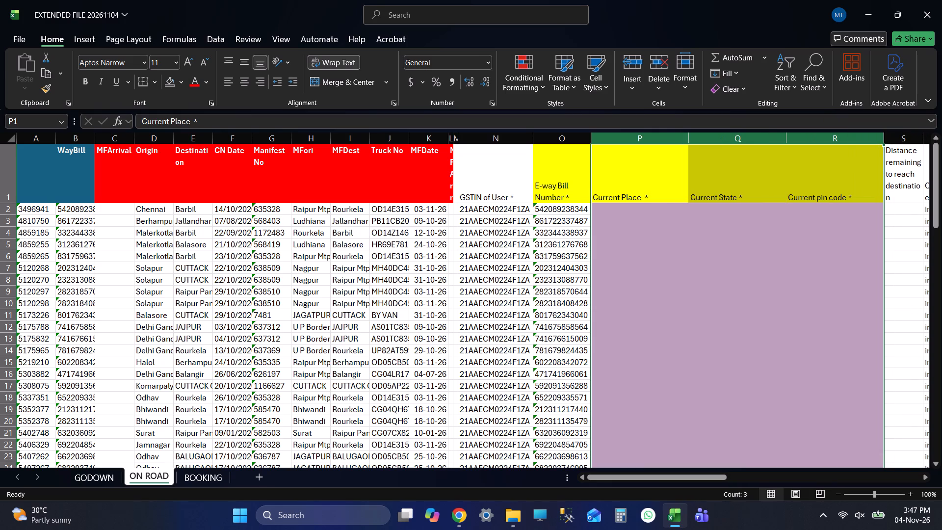
pyautogui.click(633, 211)
pyautogui.hotkey('ctrl', 's')
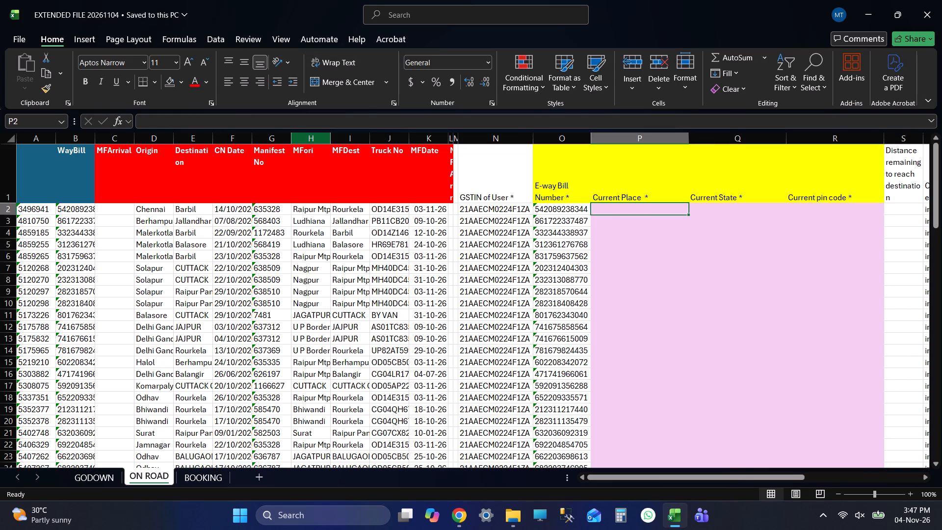
# Auto-fit the widths of the MFori, MFDest and Truck No columns on the ON ROAD sheet, and save the workbook.
pyautogui.click(310, 140)
pyautogui.hotkey('shift', 'Right')
pyautogui.hotkey('shift', 'Right')
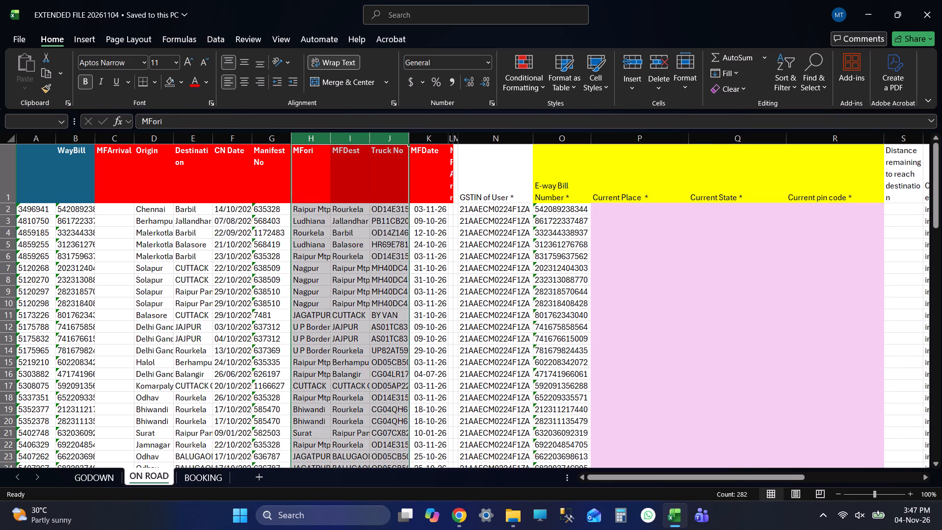
pyautogui.doubleClick(407, 143)
pyautogui.click(732, 209)
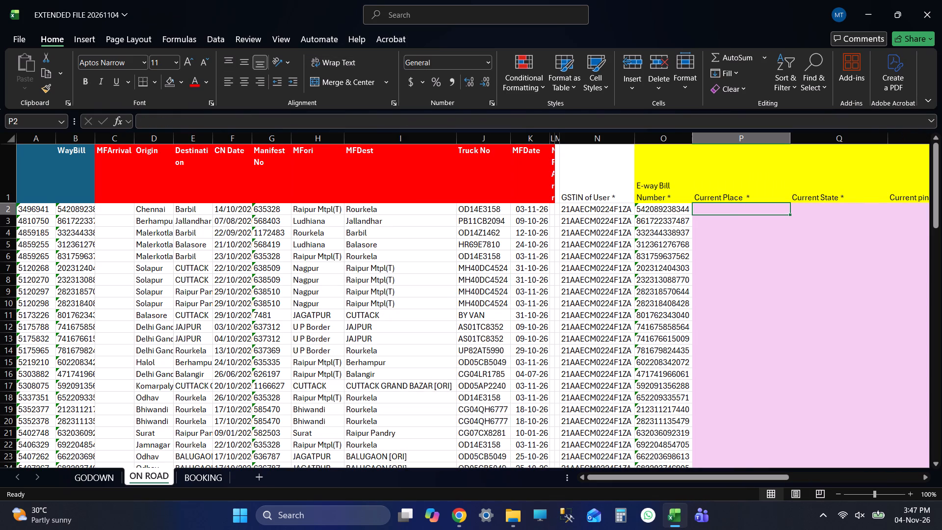
pyautogui.hotkey('ctrl', 's')
# Sort the whole ON ROAD sheet by Truck No from A to Z, treating the first row as headers, and save the workbook.
pyautogui.click(12, 135)
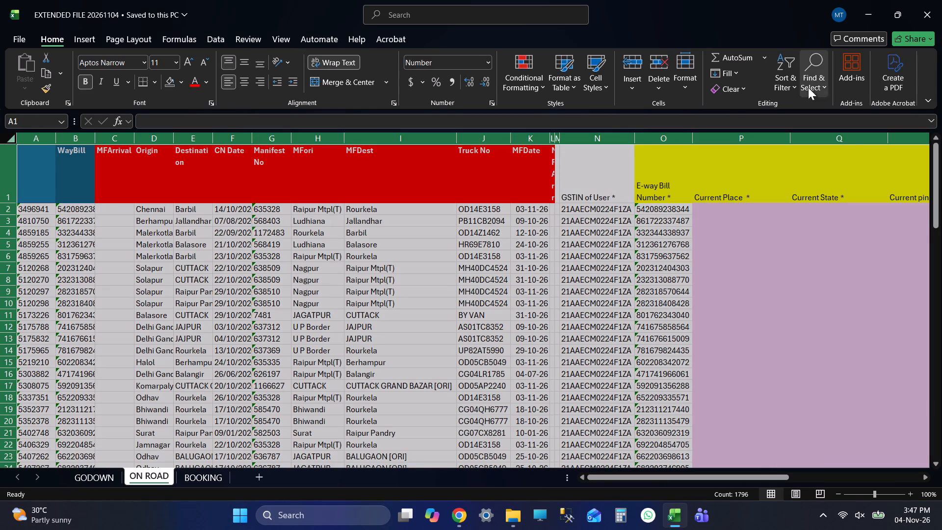
pyautogui.click(782, 78)
pyautogui.click(804, 144)
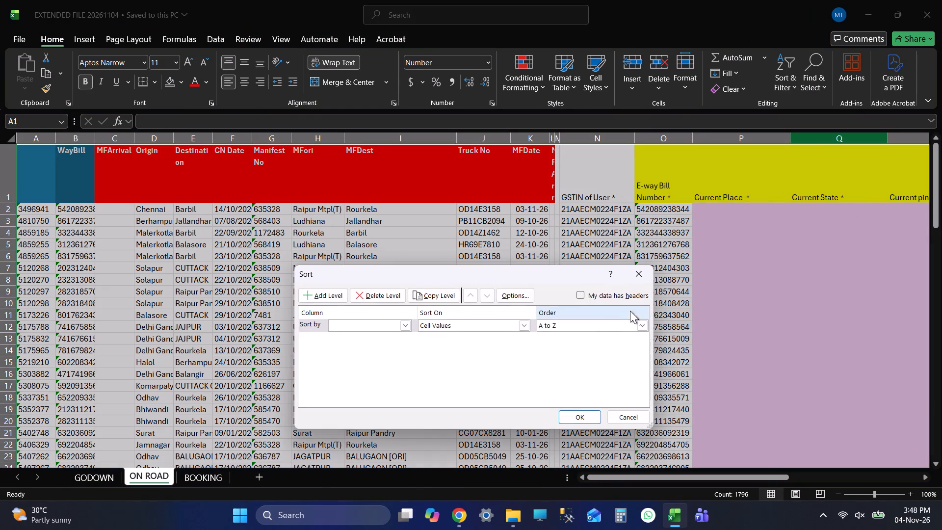
pyautogui.click(599, 294)
pyautogui.click(401, 319)
pyautogui.click(405, 326)
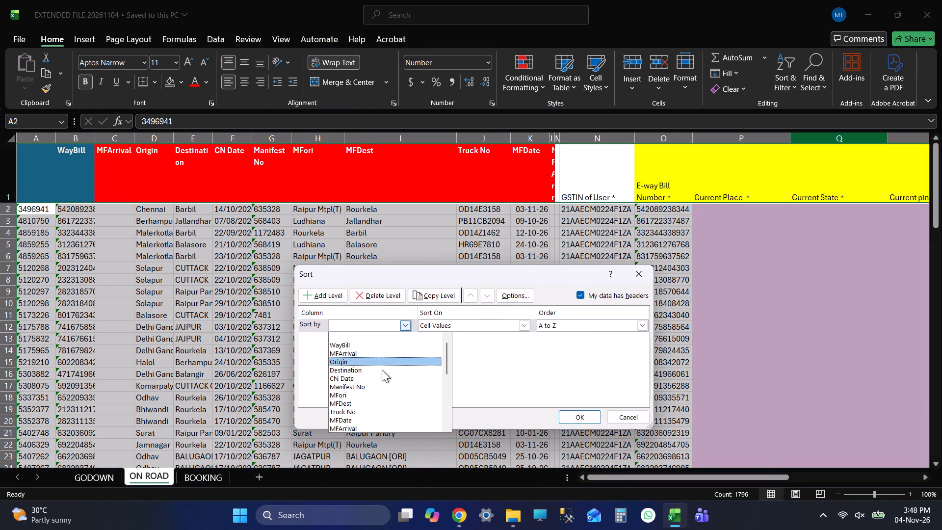
pyautogui.click(370, 408)
pyautogui.click(470, 376)
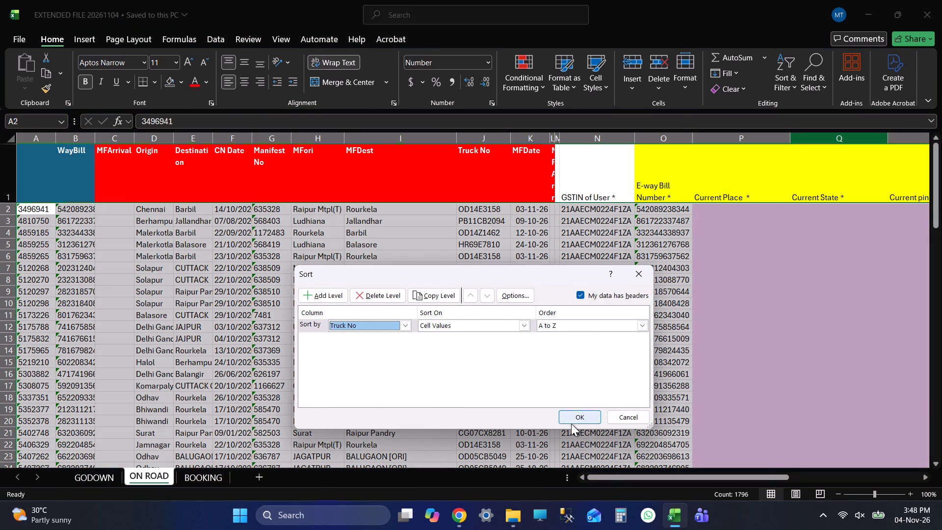
pyautogui.click(570, 417)
pyautogui.click(715, 210)
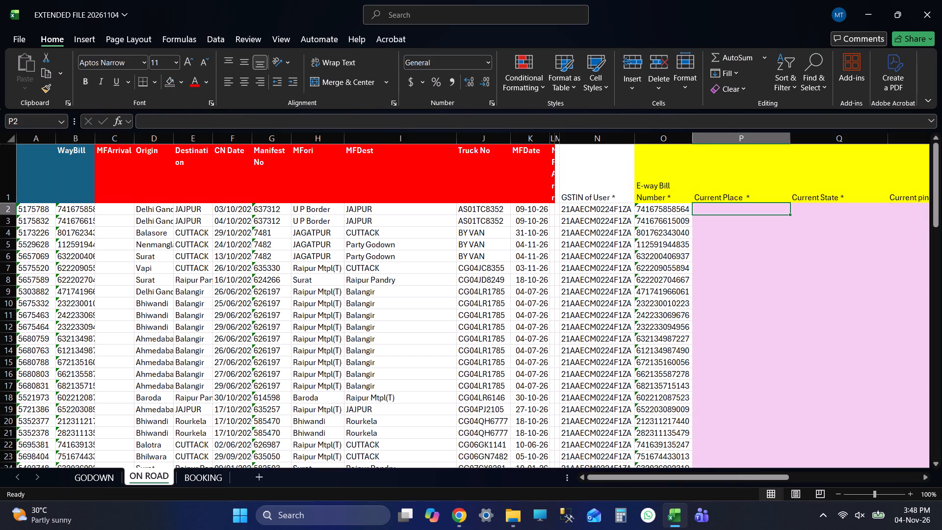
pyautogui.hotkey('ctrl', 's')
# Delete the two BY VAN rows with Party Godown as MFDest from the ON ROAD sheet.
pyautogui.click(15, 256)
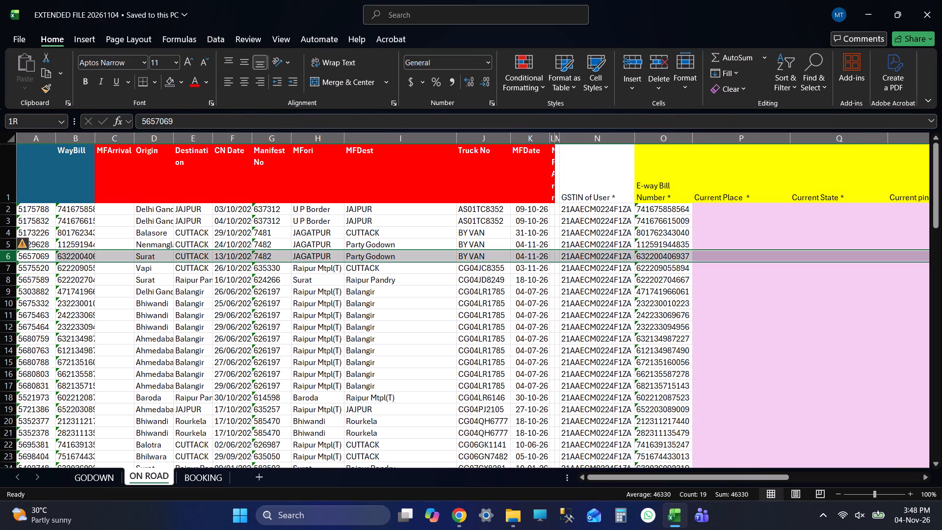
pyautogui.hotkey('shift', 'Up')
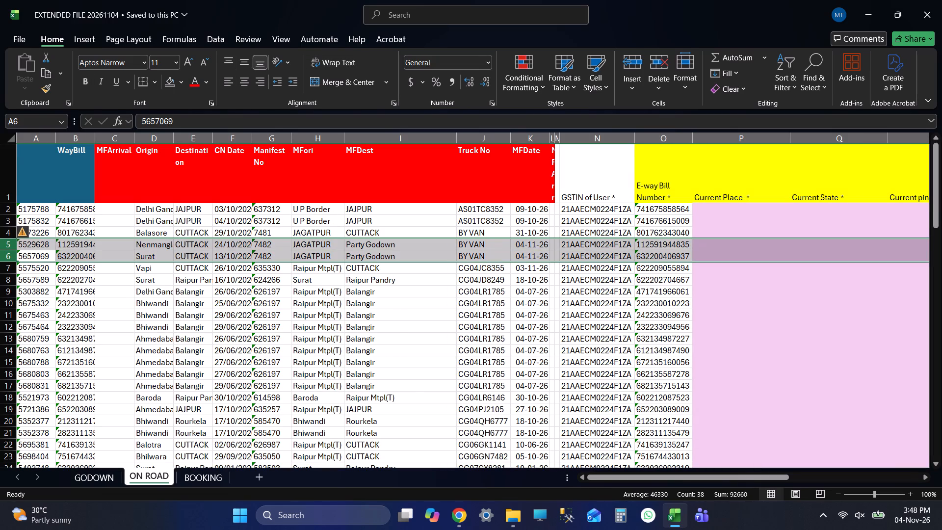
pyautogui.hotkey('ctrl', '-')
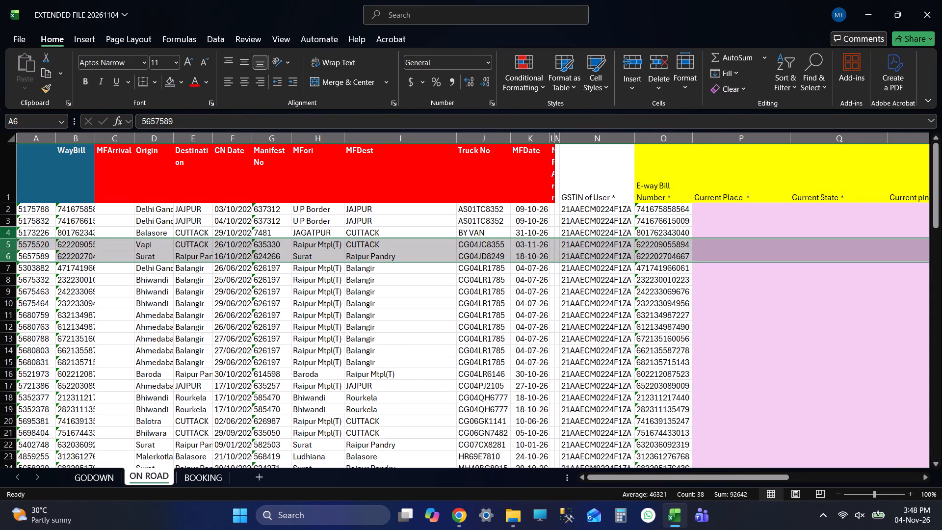
pyautogui.click(12, 235)
pyautogui.hotkey('ctrl', 'c')
pyautogui.click(205, 484)
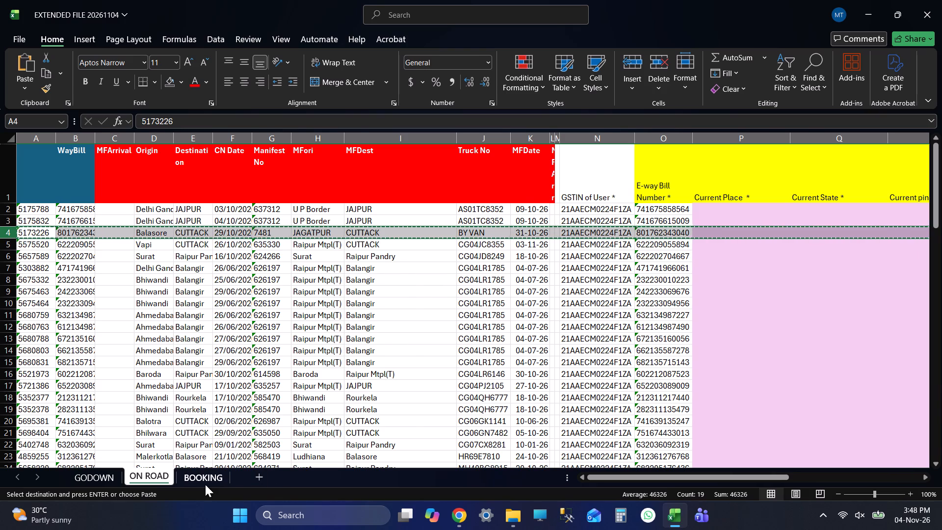
pyautogui.click(26, 239)
pyautogui.hotkey('ctrl', 'v')
pyautogui.click(213, 357)
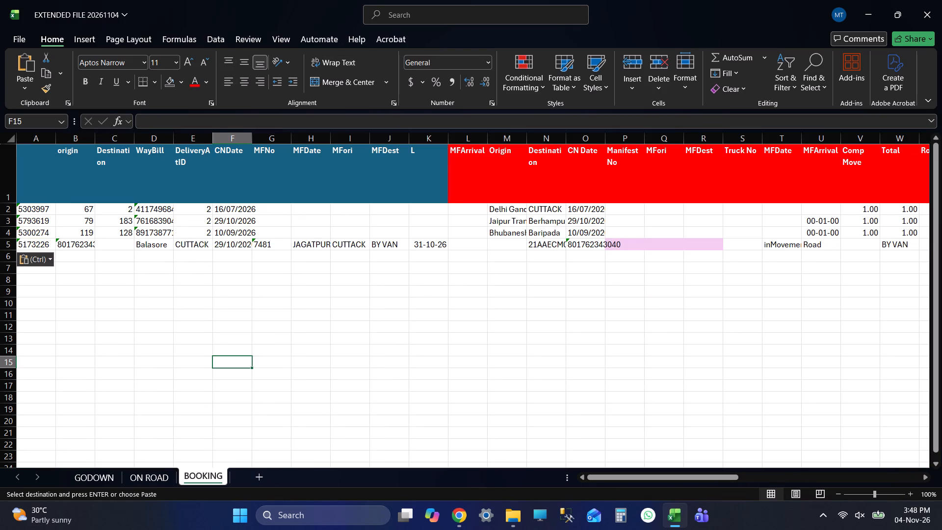
pyautogui.hotkey('ctrl', 's')
# Delete the copied BY VAN row 5173226 from the ON ROAD sheet and save the workbook.
pyautogui.click(139, 474)
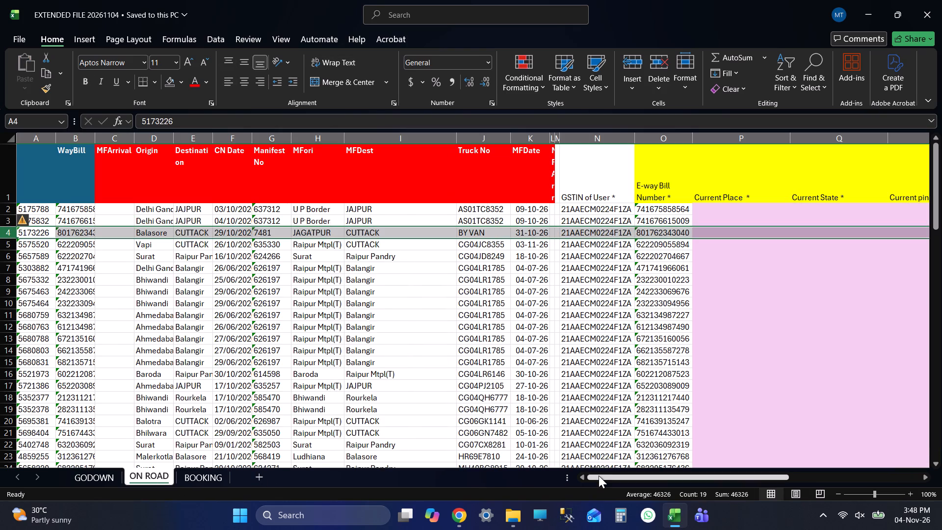
pyautogui.hotkey('ctrl', '-')
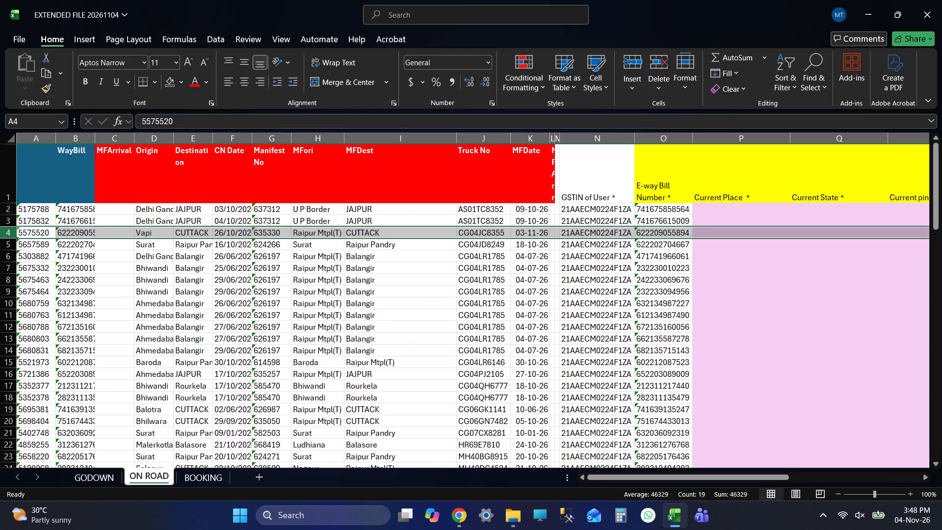
pyautogui.click(709, 215)
pyautogui.click(718, 218)
pyautogui.click(717, 211)
pyautogui.hotkey('ctrl', 's')
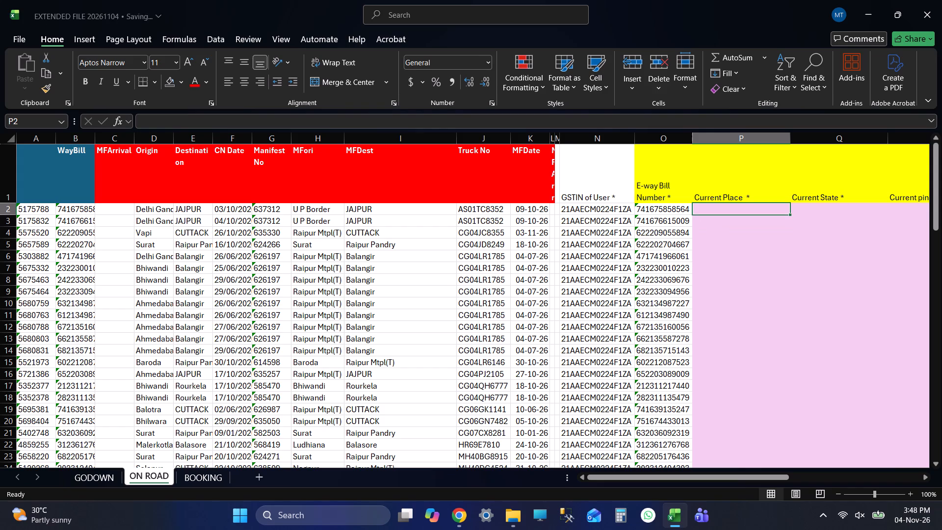
# Save the workbook on the GODOWN sheet, and open FINAL FORMULA (UPDATED) from the desktop's test formula folder.
pyautogui.click(105, 477)
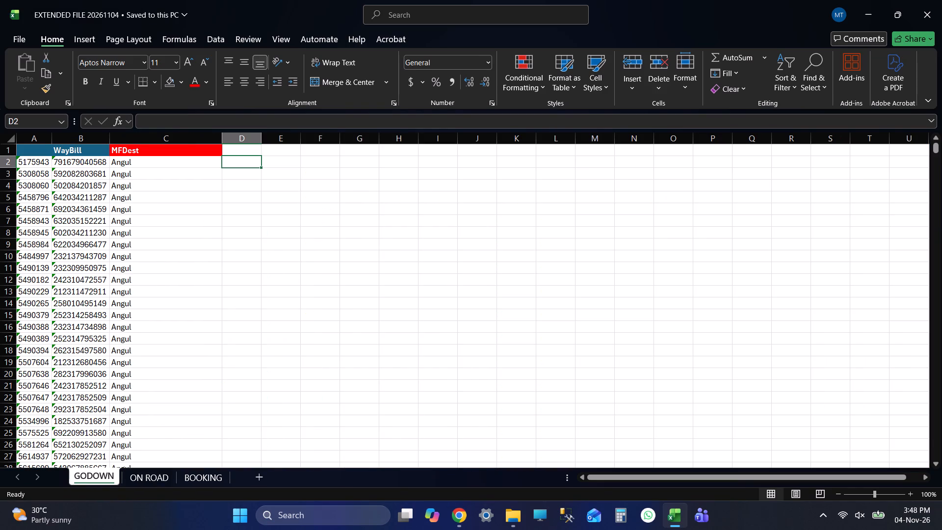
pyautogui.hotkey('ctrl', 's')
pyautogui.click(877, 0)
pyautogui.click(877, 0)
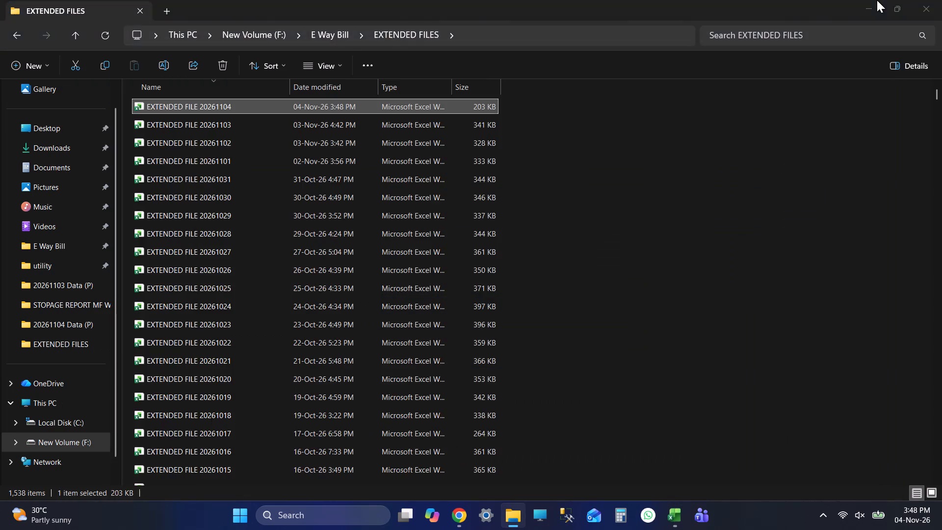
pyautogui.hotkey('alt', 'Tab')
pyautogui.click(941, 0)
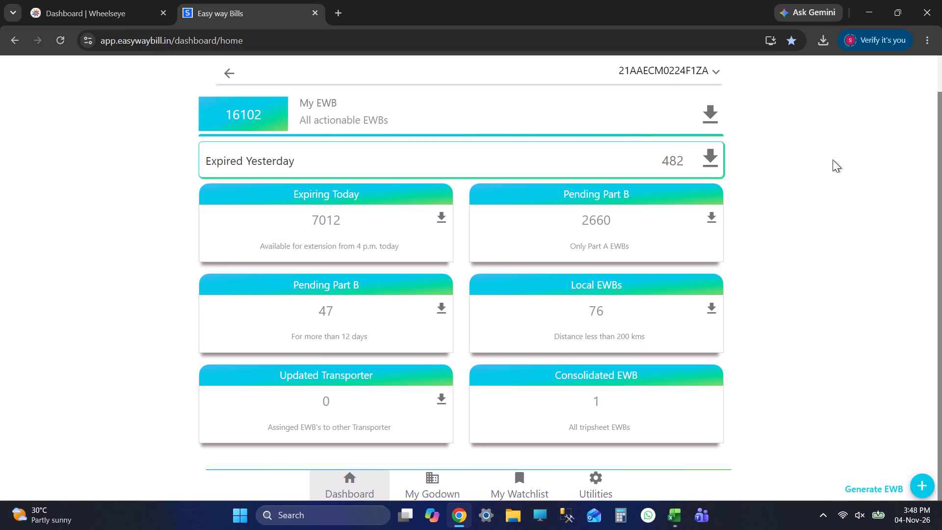
pyautogui.hotkey('alt', 'Tab')
pyautogui.hotkey('ctrl', 's')
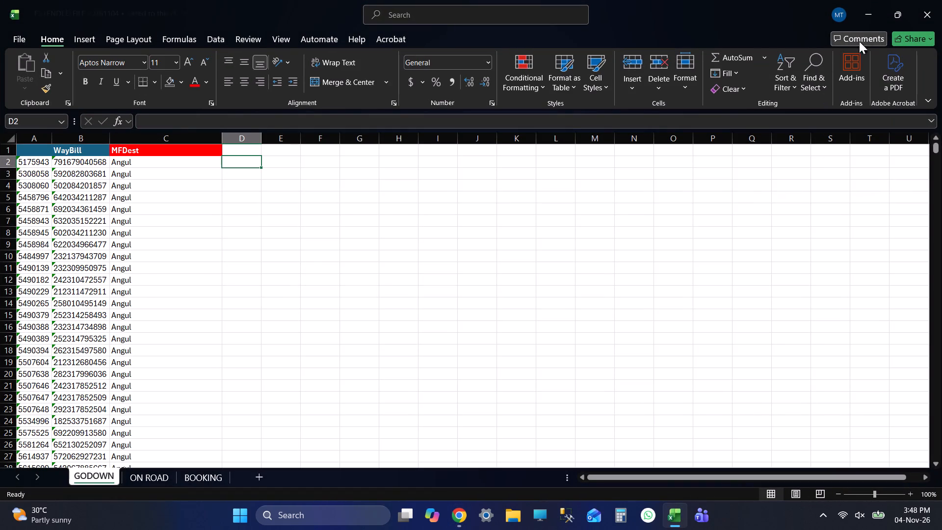
pyautogui.tripleClick(865, 11)
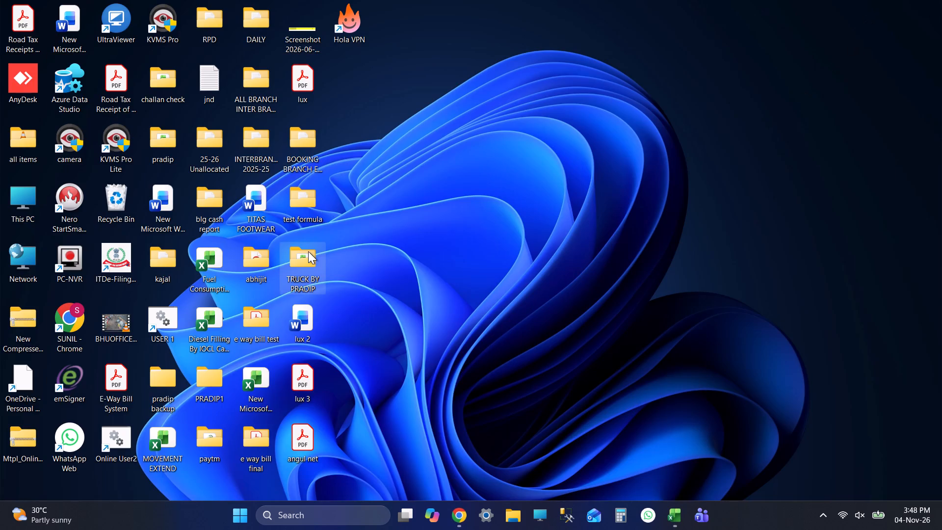
pyautogui.doubleClick(307, 197)
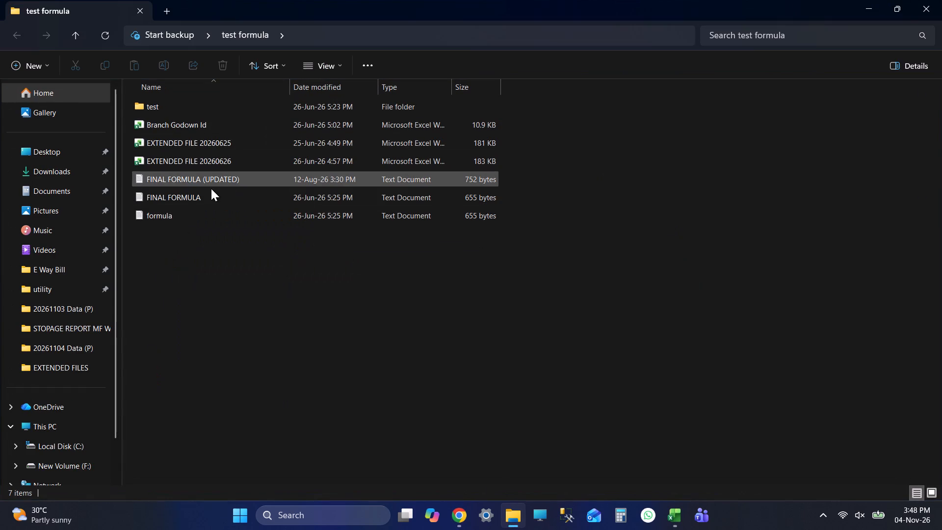
pyautogui.doubleClick(214, 173)
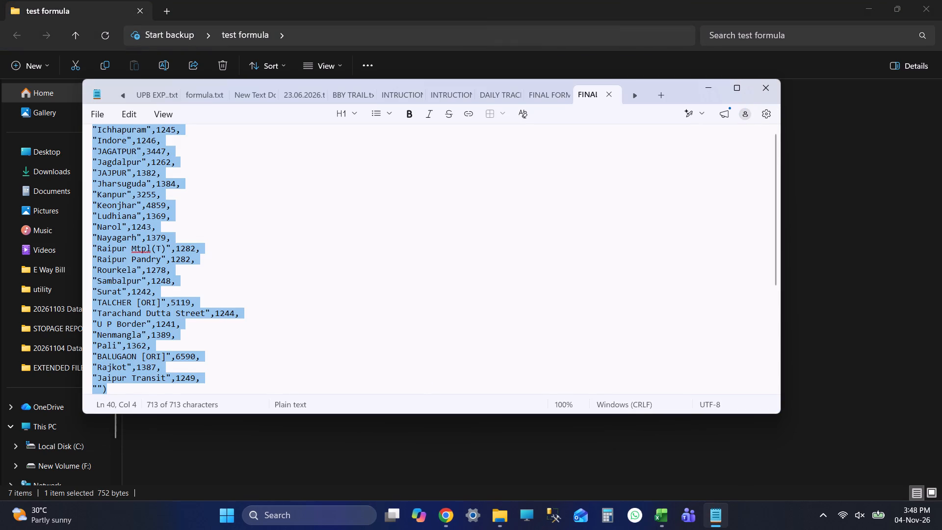
# Copy the entire formula text of FINAL FORMULA (UPDATED).
pyautogui.click(721, 85)
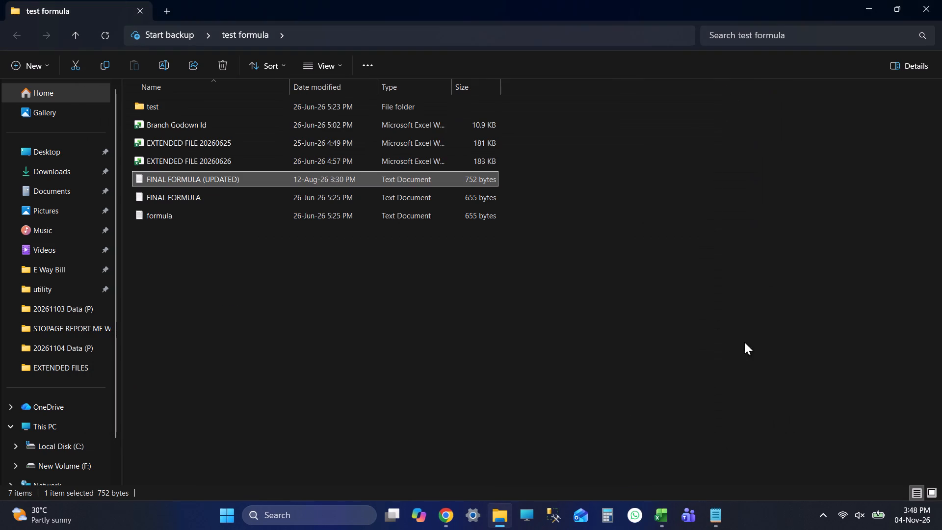
pyautogui.hotkey('alt', 'Tab')
pyautogui.click(737, 83)
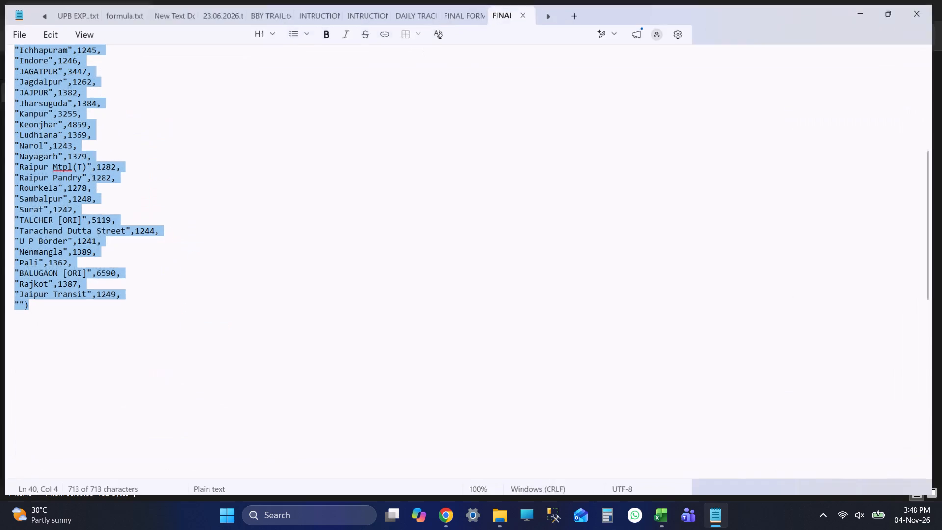
pyautogui.hotkey('ctrl', 'a')
pyautogui.hotkey('ctrl', 'c')
pyautogui.hotkey('ctrl', 'c')
pyautogui.hotkey('ctrl', 'c')
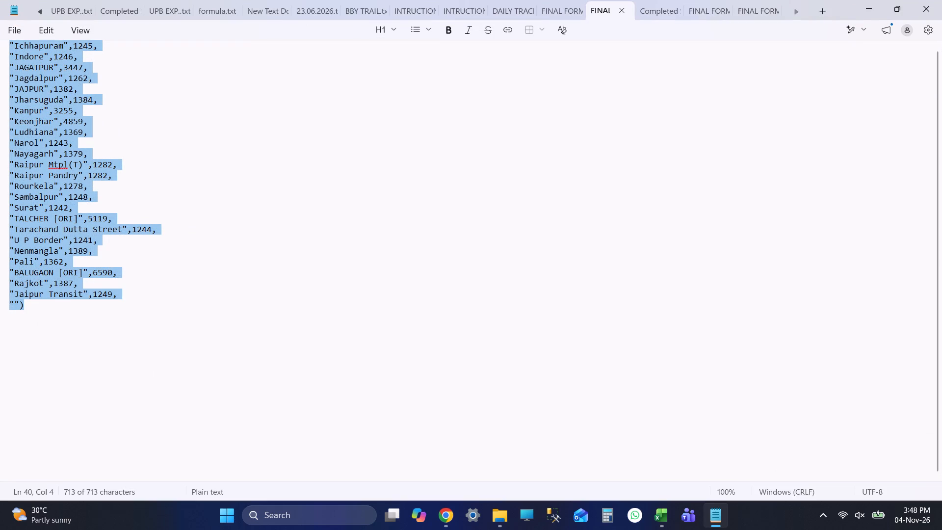
# Switch back to the workbook and enter the copied SWITCH(TRIM(C2), …) formula in cell D2 of the GODOWN sheet.
pyautogui.hotkey('alt', 'Tab')
pyautogui.hotkey('alt', 'Tab')
pyautogui.hotkey('alt', 'Tab')
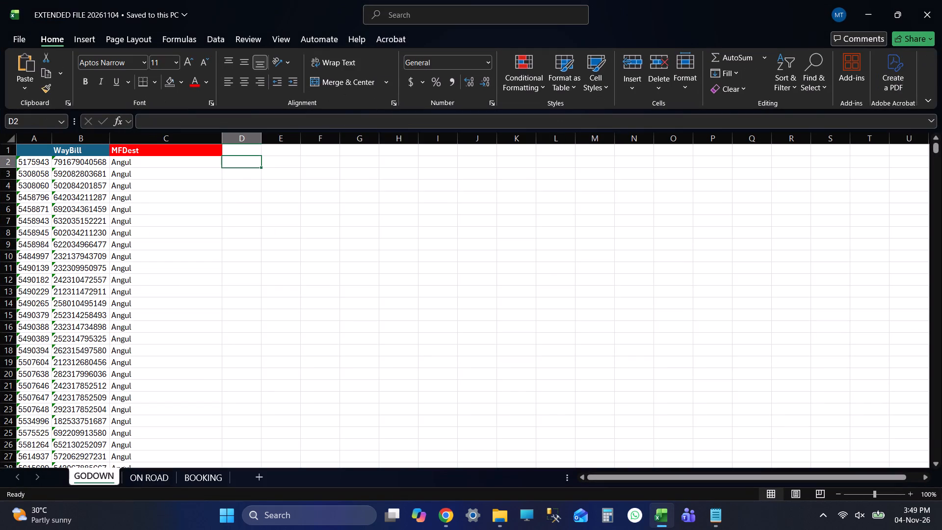
pyautogui.press('F2')
pyautogui.hotkey('ctrl', 'v')
pyautogui.press('Return')
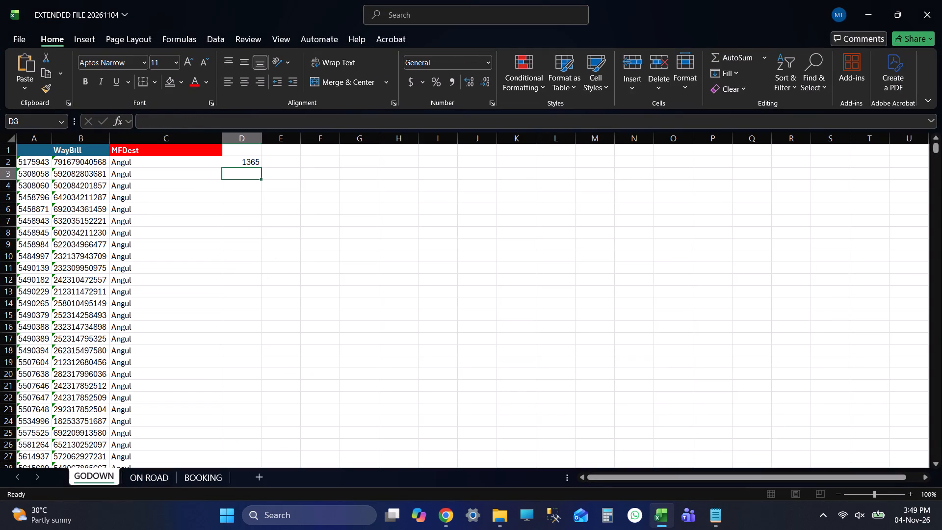
# Fill the D2 formula down column D to the last GODOWN data row, and save the workbook.
pyautogui.click(236, 163)
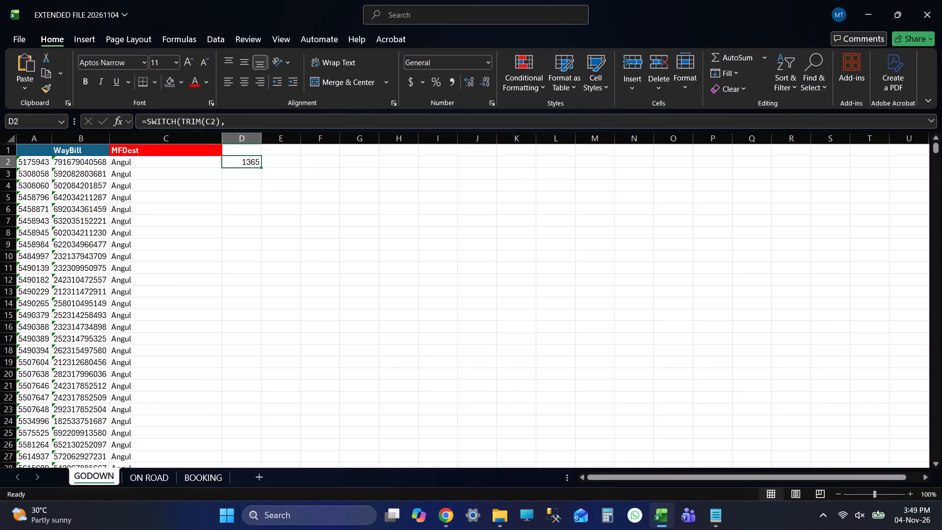
pyautogui.doubleClick(262, 167)
pyautogui.click(311, 180)
pyautogui.hotkey('ctrl', 's')
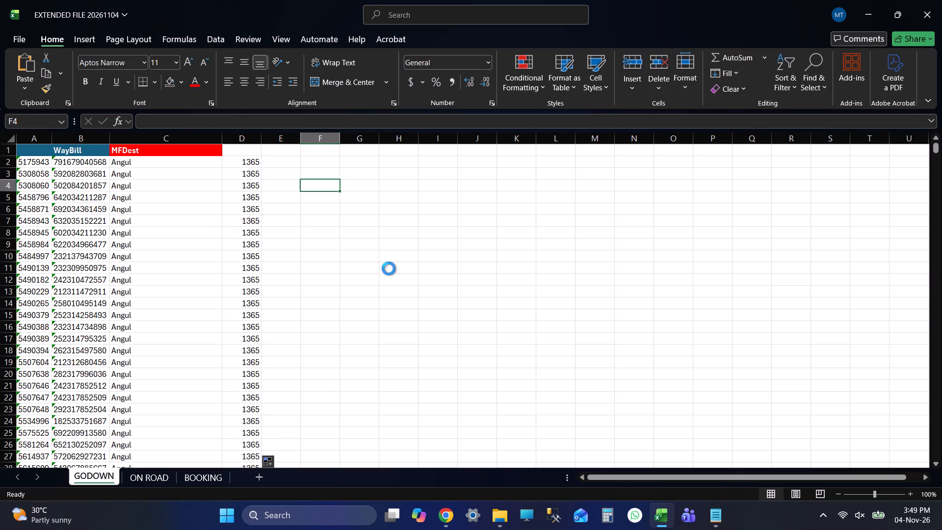
# Check that column D is filled to the end of the GODOWN data, return to its header, and save the workbook.
pyautogui.click(243, 186)
pyautogui.hotkey('ctrl', 'Down')
pyautogui.press('Down')
pyautogui.press('Down')
pyautogui.press('Down')
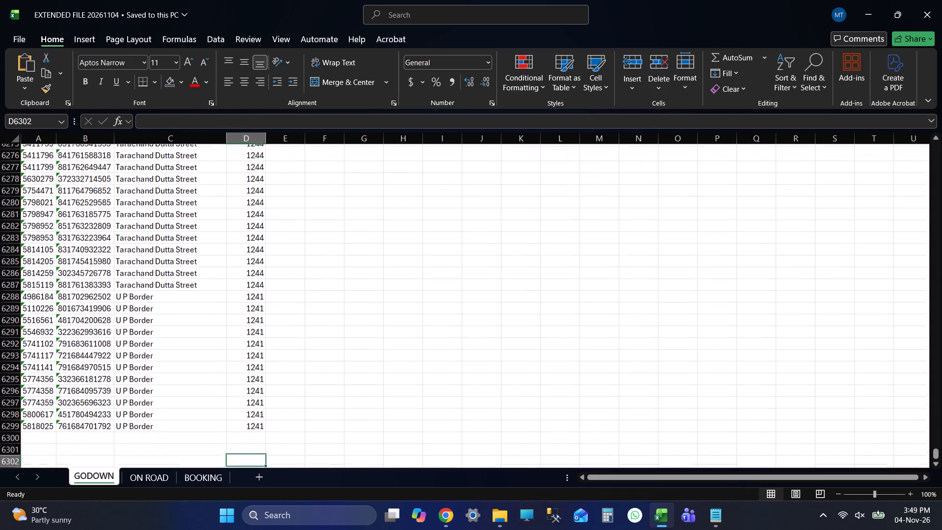
pyautogui.press('Down')
pyautogui.press('Down')
pyautogui.press('Down')
pyautogui.hotkey('ctrl', 'Up')
pyautogui.hotkey('ctrl', 's')
pyautogui.hotkey('ctrl', 's')
pyautogui.hotkey('ctrl', 's')
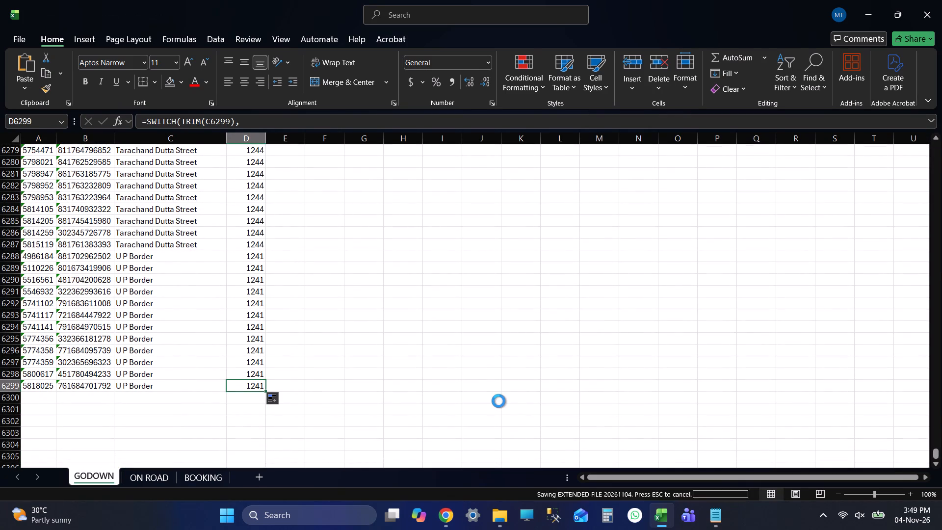
pyautogui.hotkey('ctrl', 's')
pyautogui.hotkey('ctrl', 'Up')
pyautogui.press('Up')
pyautogui.press('Up')
pyautogui.press('Up')
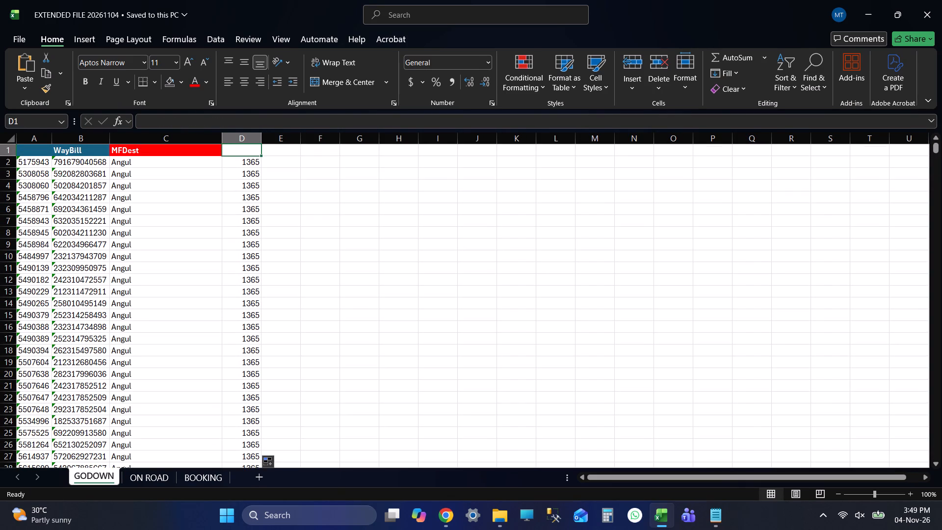
pyautogui.press('Up')
pyautogui.hotkey('ctrl', 's')
# Recheck the last filled rows of column D on the GODOWN sheet, return to the top, and save the workbook.
pyautogui.press('Down')
pyautogui.press('Down')
pyautogui.hotkey('ctrl', 'Down')
pyautogui.hotkey('ctrl', 'Down')
pyautogui.press('Down')
pyautogui.press('Down')
pyautogui.press('Down')
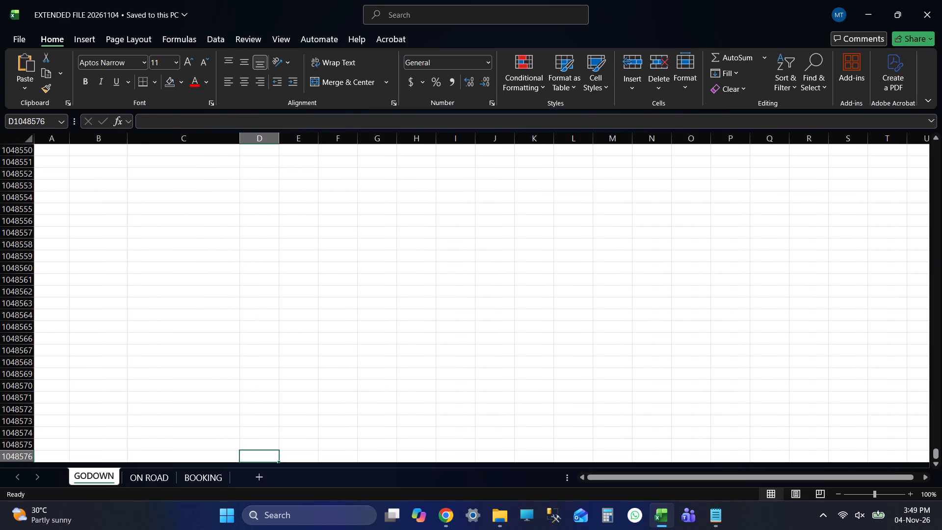
pyautogui.hotkey('ctrl', 'Up')
pyautogui.hotkey('ctrl', 'Up')
pyautogui.hotkey('ctrl', 'Up')
pyautogui.press('Down')
pyautogui.press('Down')
pyautogui.hotkey('ctrl', 'Down')
pyautogui.press('Down')
pyautogui.press('Down')
pyautogui.press('Down')
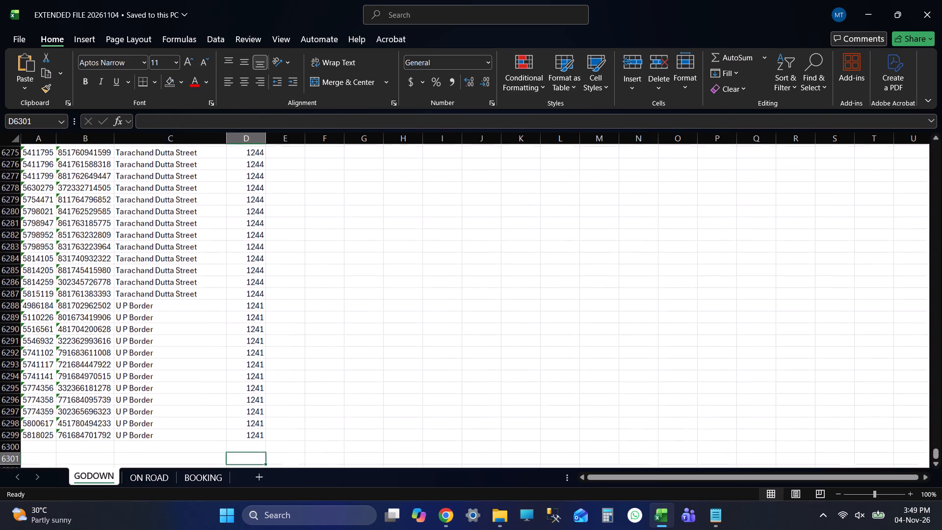
pyautogui.press('Down')
pyautogui.press('Down')
pyautogui.hotkey('ctrl', 'Up')
pyautogui.press('Down')
pyautogui.press('Down')
pyautogui.press('Down')
pyautogui.press('Down')
pyautogui.press('Down')
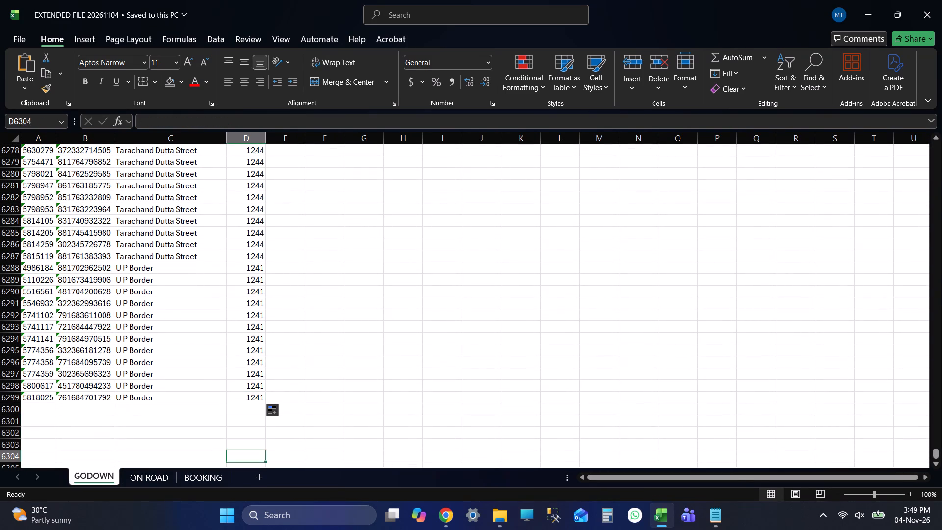
pyautogui.press('Down')
pyautogui.press('Down')
pyautogui.press('Down')
pyautogui.press('Down')
pyautogui.hotkey('ctrl', 'Up')
pyautogui.hotkey('ctrl', 'Up')
pyautogui.press('Up')
pyautogui.press('Up')
pyautogui.press('Up')
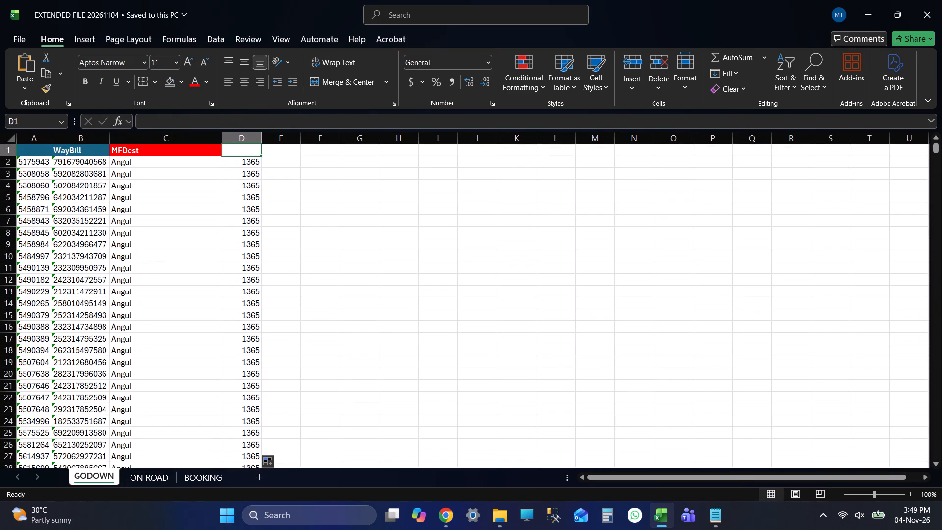
pyautogui.hotkey('ctrl', 's')
# Find PAR on the GODOWN sheet, copy the five Paradeep rows to the BOOKING sheet starting at row 6, and save the workbook.
pyautogui.click(442, 258)
pyautogui.hotkey('ctrl', 'f')
pyautogui.write('PAR')
pyautogui.press('Return')
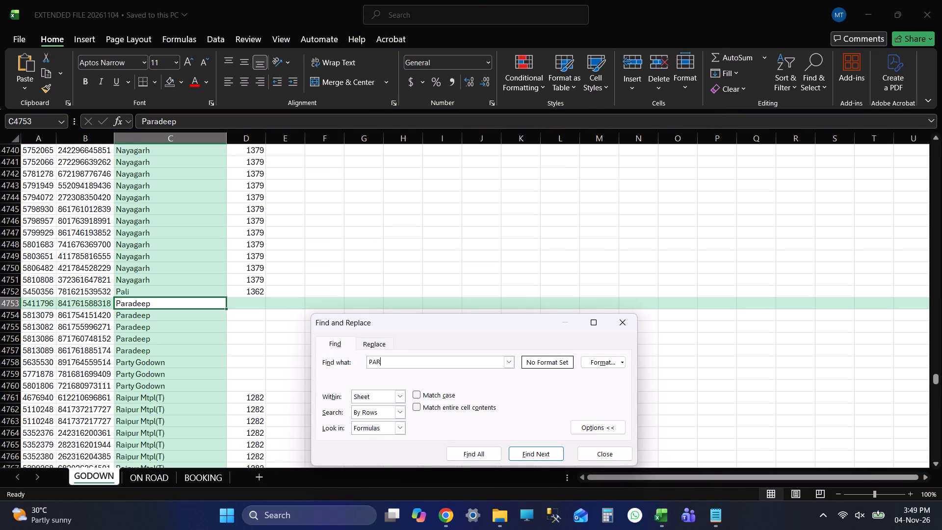
pyautogui.click(1, 301)
pyautogui.click(618, 448)
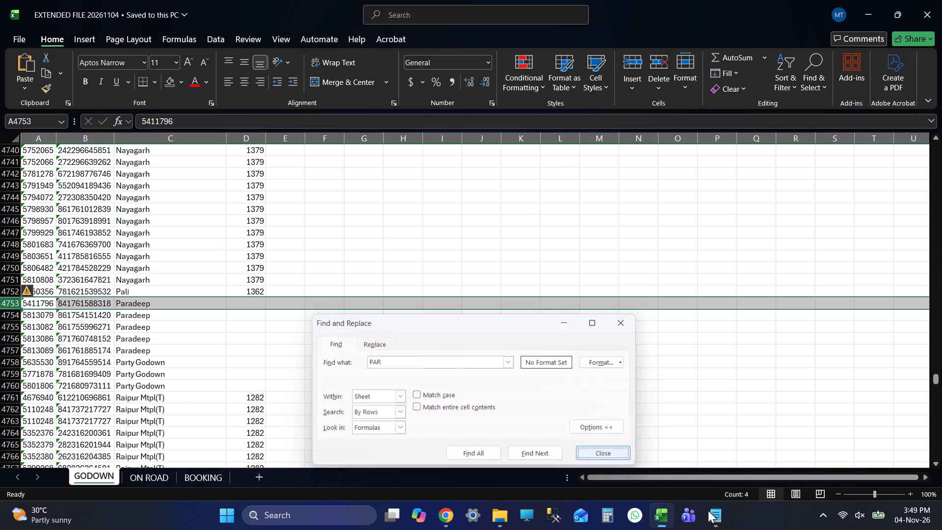
pyautogui.hotkey('shift', 'Down')
pyautogui.hotkey('shift', 'Down')
pyautogui.hotkey('shift', 'Down')
pyautogui.hotkey('shift', 'Down')
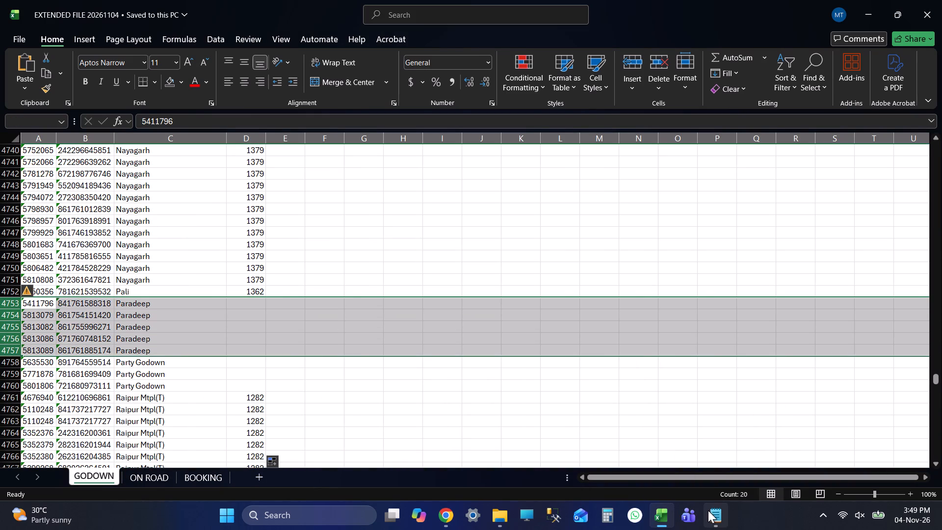
pyautogui.hotkey('ctrl', 'c')
pyautogui.click(206, 478)
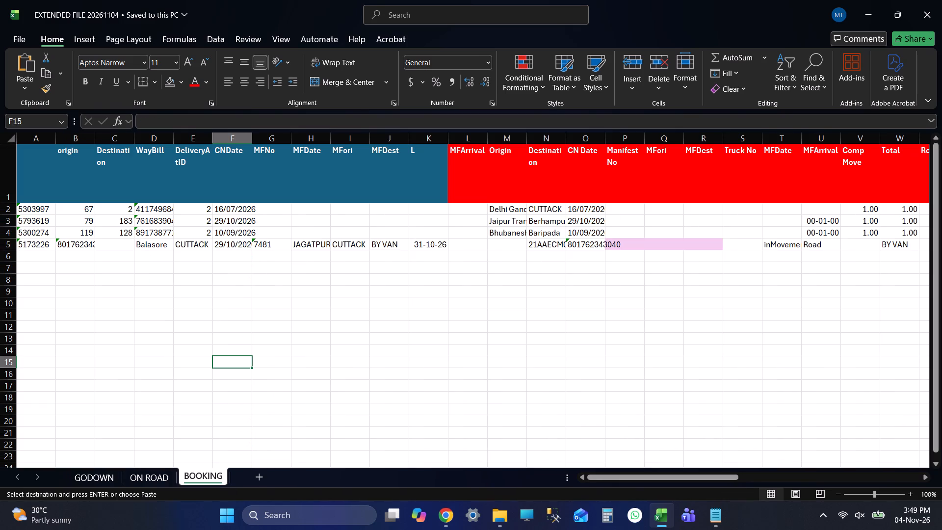
pyautogui.click(29, 256)
pyautogui.hotkey('ctrl', 'v')
pyautogui.click(169, 333)
pyautogui.hotkey('ctrl', 's')
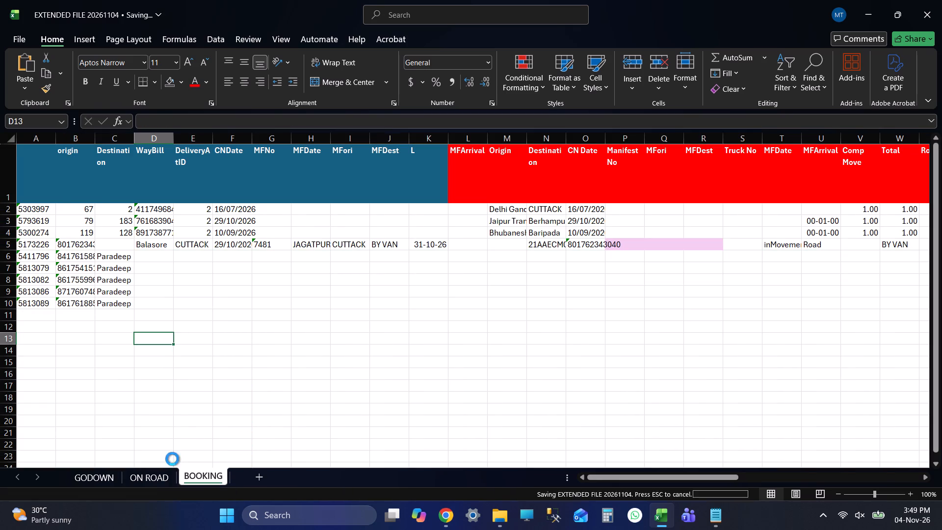
# Delete the Paradeep and Party Godown rows, 4753 to 4760, from the GODOWN sheet, and save the workbook.
pyautogui.click(102, 476)
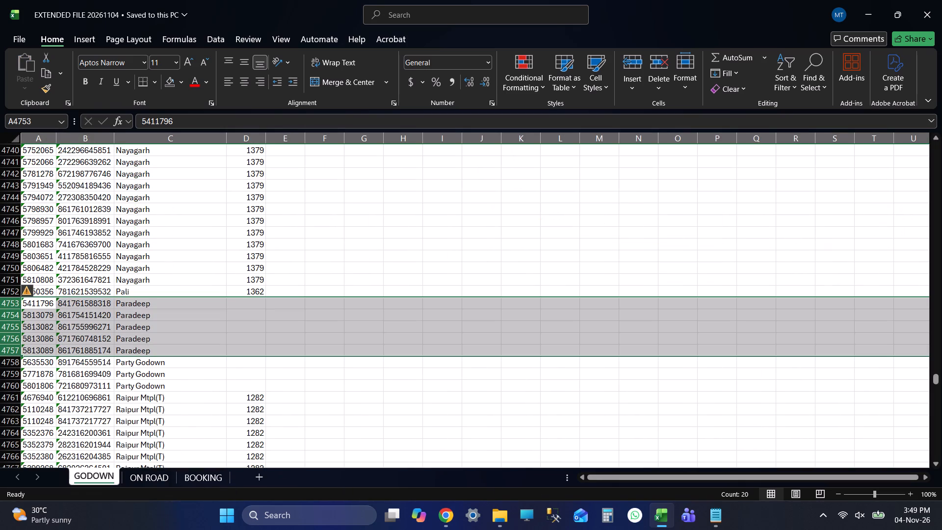
pyautogui.hotkey('shift', 'Down')
pyautogui.hotkey('shift', 'Down')
pyautogui.hotkey('shift', 'Down')
pyautogui.hotkey('ctrl', '-')
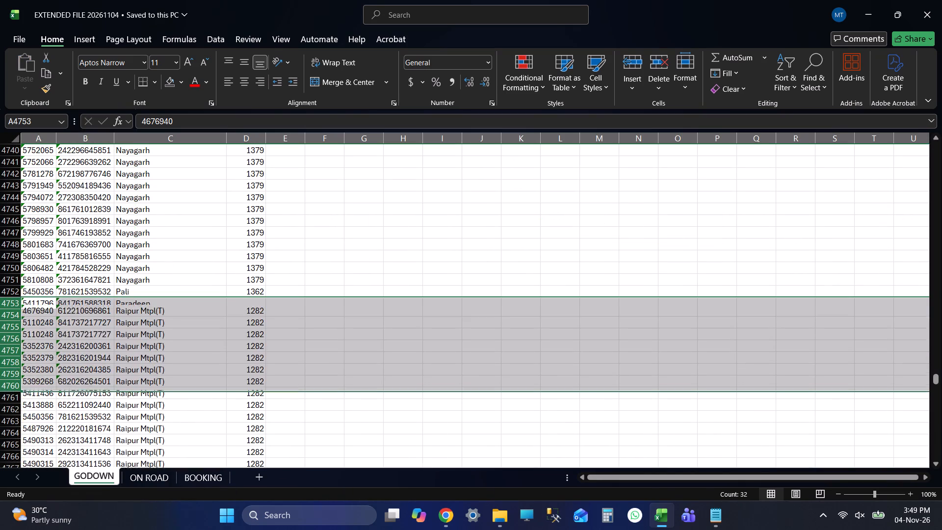
pyautogui.click(353, 226)
pyautogui.hotkey('ctrl', 's')
# Search the GODOWN sheet for BHI to check for rows of that branch.
pyautogui.hotkey('ctrl', 'f')
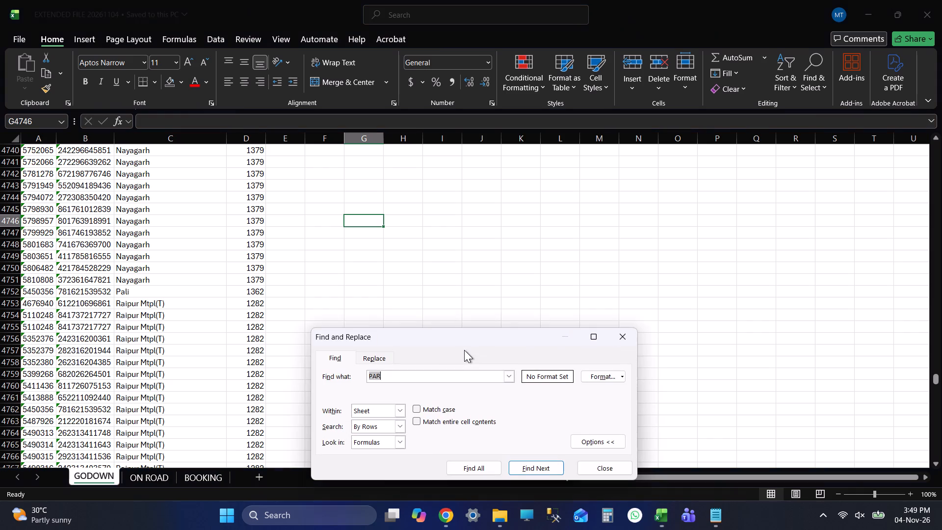
pyautogui.write('BHI')
pyautogui.press('Return')
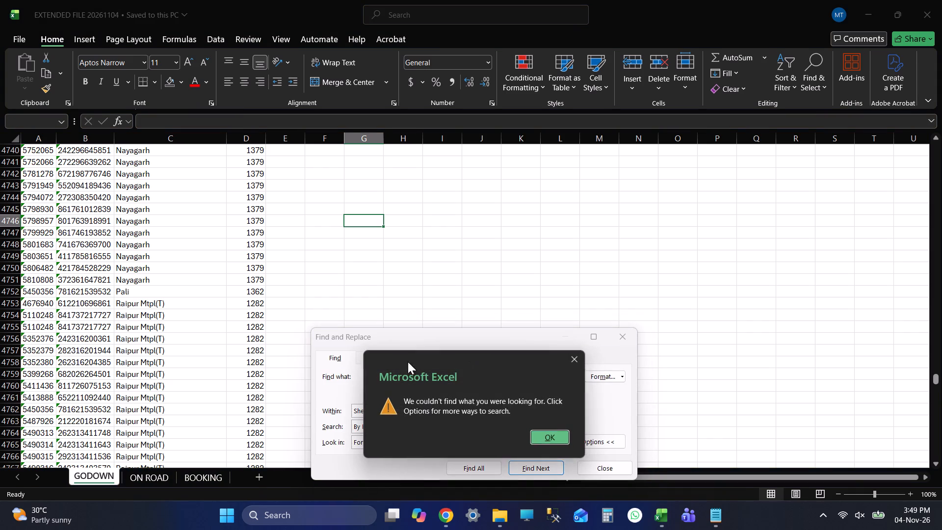
pyautogui.click(544, 428)
pyautogui.click(551, 435)
pyautogui.press('Return')
pyautogui.press('Return')
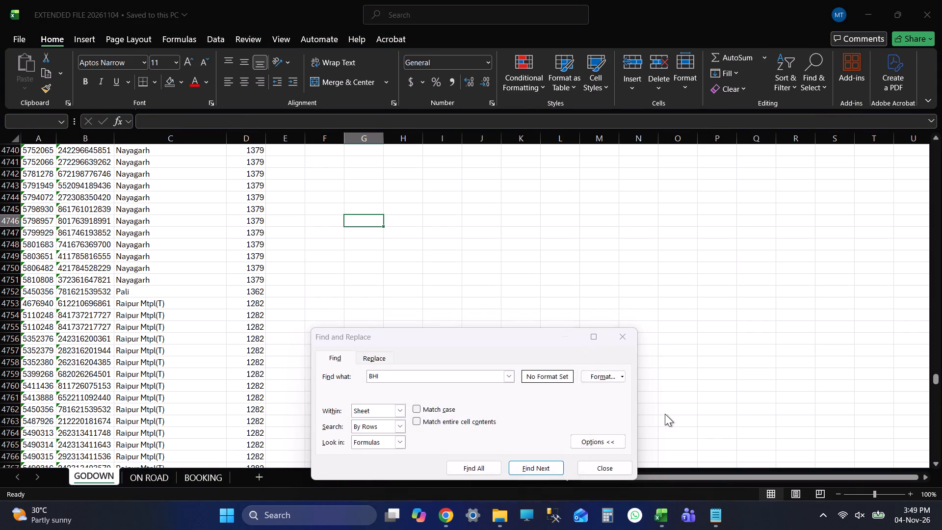
pyautogui.click(587, 466)
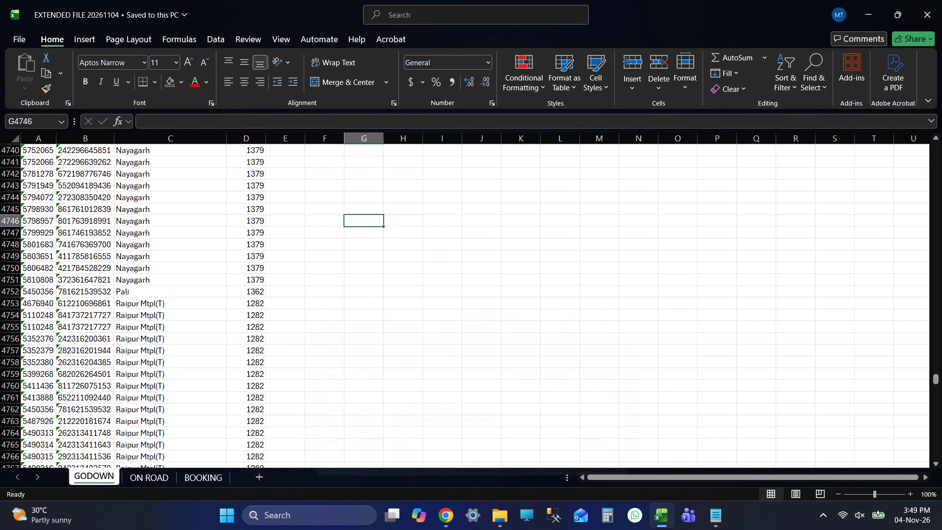
pyautogui.click(623, 192)
# Search the GODOWN sheet for DEL and for JAL.
pyautogui.hotkey('ctrl', 'f')
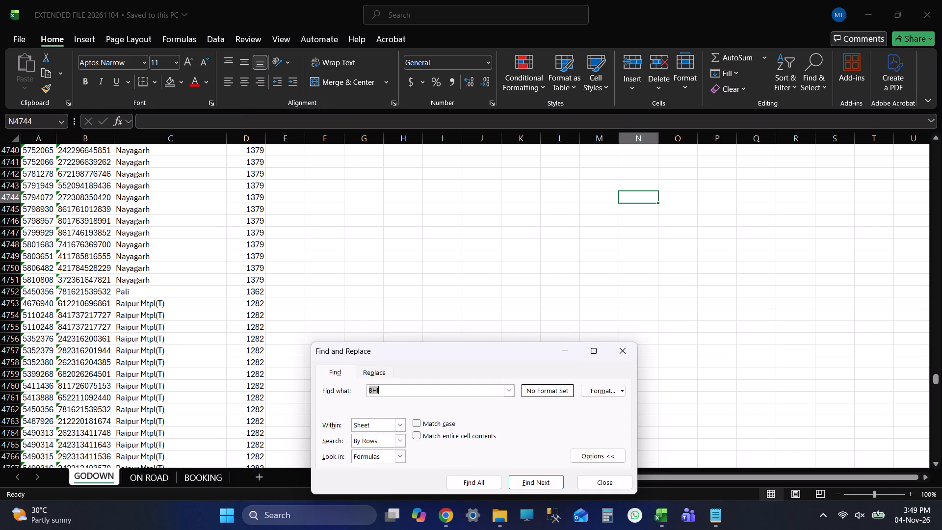
pyautogui.write('DEL')
pyautogui.press('Return')
pyautogui.press('Return')
pyautogui.press('BackSpace')
pyautogui.press('BackSpace')
pyautogui.press('BackSpace')
pyautogui.press('BackSpace')
pyautogui.write('JAG')
pyautogui.press('BackSpace')
pyautogui.press('l')
pyautogui.press('Return')
pyautogui.press('Return')
pyautogui.press('BackSpace')
pyautogui.press('BackSpace')
pyautogui.press('BackSpace')
# Search the GODOWN sheet for NAG and for MUM, and close the search.
pyautogui.write('NAG')
pyautogui.press('Return')
pyautogui.press('Return')
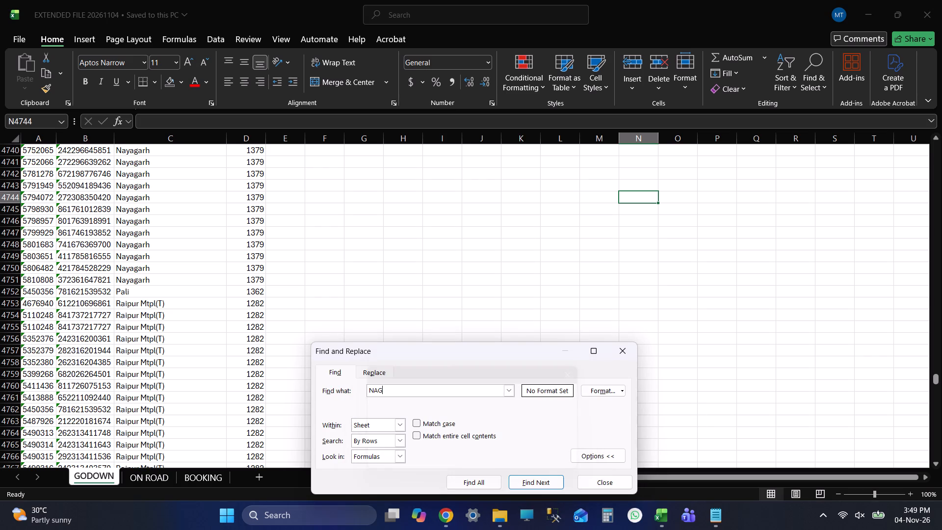
pyautogui.press('BackSpace')
pyautogui.press('BackSpace')
pyautogui.press('BackSpace')
pyautogui.write('MUM')
pyautogui.press('Return')
pyautogui.press('Return')
pyautogui.click(616, 479)
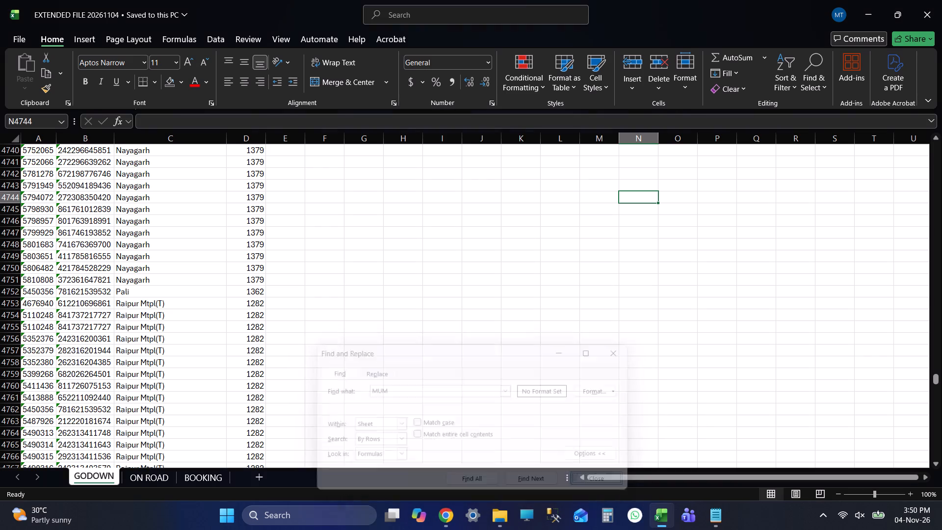
# Return to the top of column D on the GODOWN sheet and save the workbook.
pyautogui.click(236, 302)
pyautogui.hotkey('ctrl', 'Up')
pyautogui.press('Up')
pyautogui.press('Up')
pyautogui.press('Up')
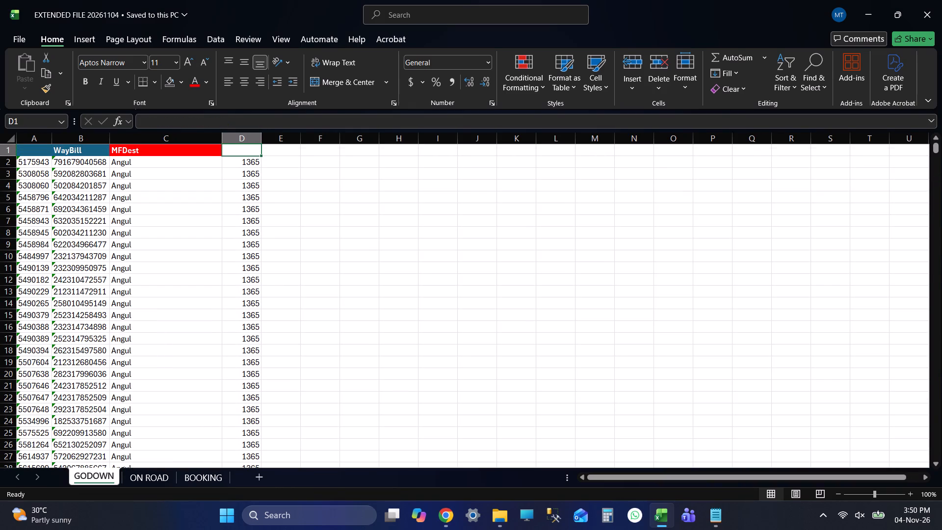
pyautogui.hotkey('ctrl', 's')
# Save the workbook on the ON ROAD sheet and review its rows down to the last data row, comparing destinations, trucks and dates.
pyautogui.click(171, 476)
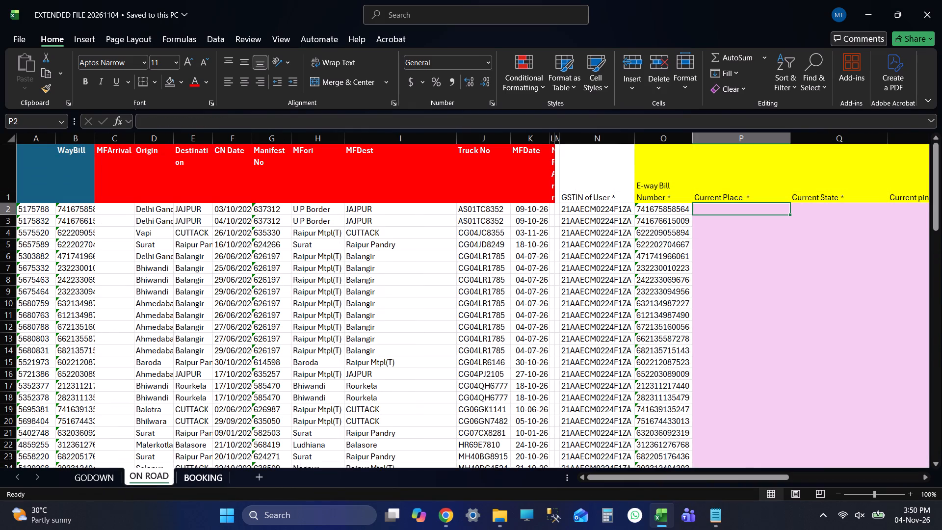
pyautogui.hotkey('ctrl', 's')
pyautogui.scroll(-8, 595, 326)
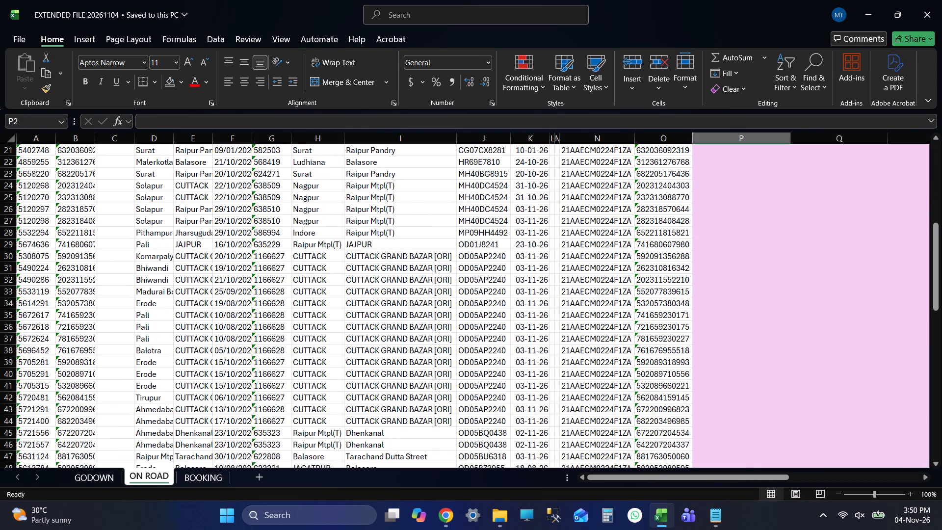
pyautogui.scroll(1, 587, 369)
pyautogui.scroll(-3, 587, 372)
pyautogui.scroll(1, 586, 374)
pyautogui.scroll(-3, 585, 375)
pyautogui.scroll(1, 584, 376)
pyautogui.scroll(-1, 584, 376)
pyautogui.scroll(1, 584, 382)
pyautogui.scroll(-5, 584, 385)
pyautogui.scroll(1, 584, 386)
pyautogui.scroll(-3, 584, 386)
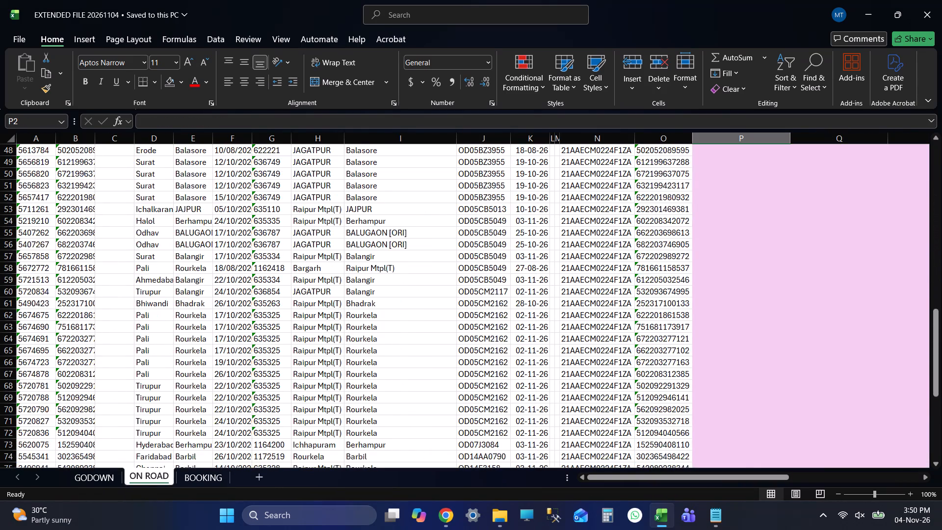
pyautogui.scroll(-6, 584, 387)
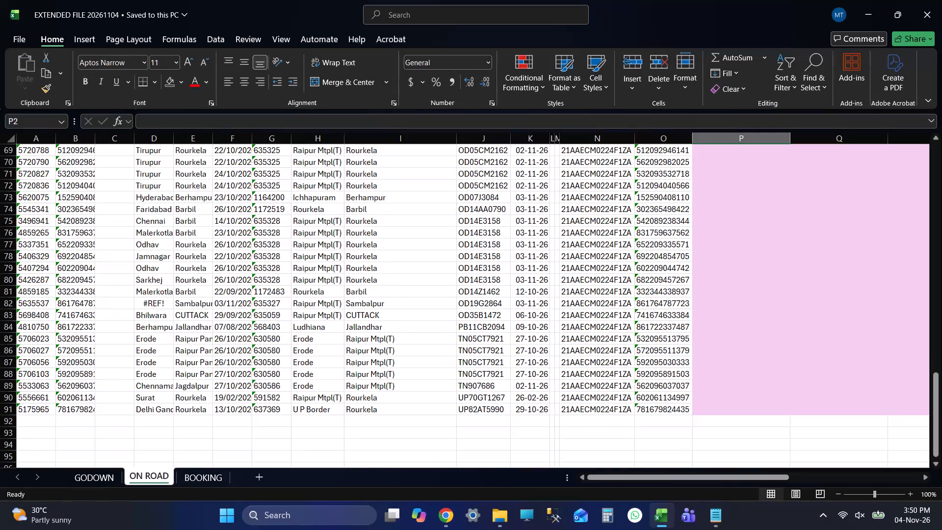
pyautogui.scroll(7, 584, 390)
pyautogui.scroll(-1, 584, 390)
pyautogui.scroll(1, 584, 390)
pyautogui.scroll(-1, 584, 390)
pyautogui.scroll(1, 584, 390)
pyautogui.scroll(-1, 584, 390)
pyautogui.scroll(4, 584, 390)
pyautogui.scroll(-1, 584, 390)
pyautogui.scroll(1, 584, 390)
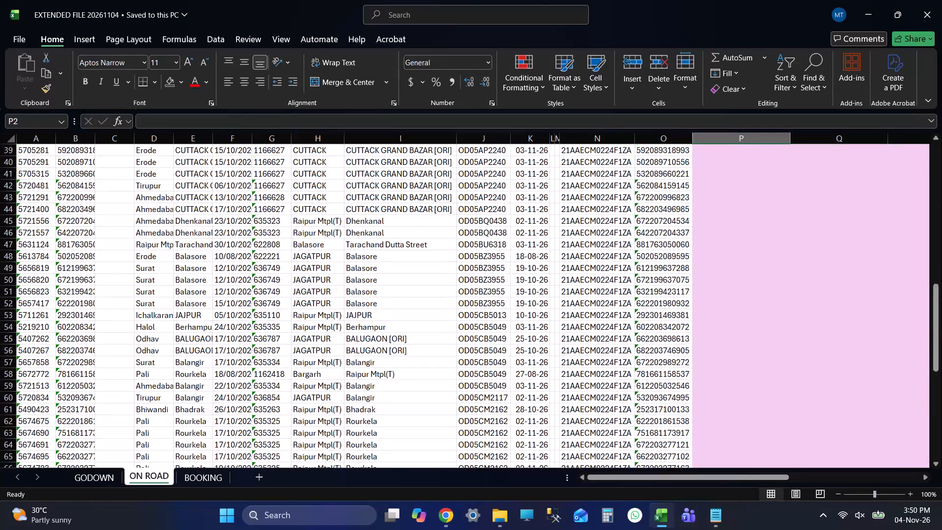
pyautogui.scroll(12, 584, 390)
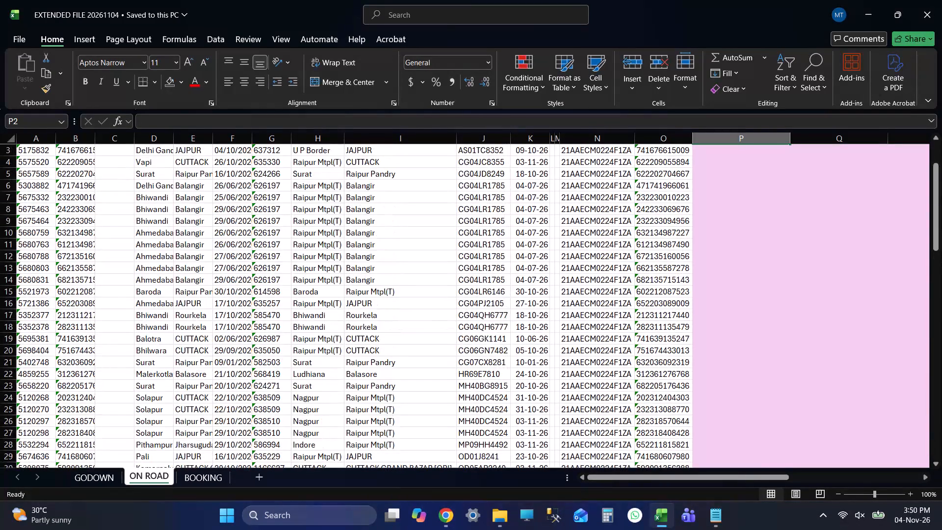
pyautogui.scroll(-1, 595, 313)
pyautogui.scroll(1, 595, 313)
pyautogui.scroll(-1, 595, 313)
pyautogui.scroll(5, 595, 313)
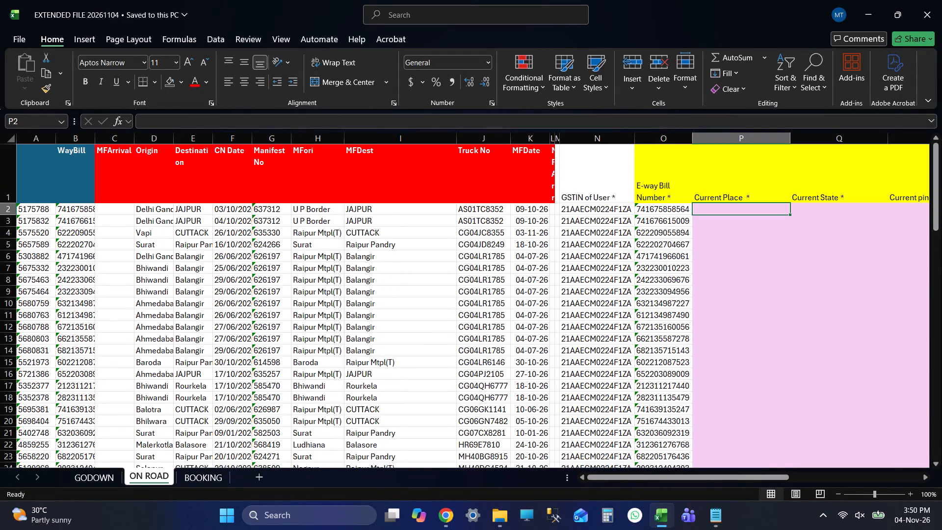
pyautogui.scroll(-3, 595, 314)
pyautogui.scroll(1, 595, 315)
pyautogui.scroll(-1, 595, 315)
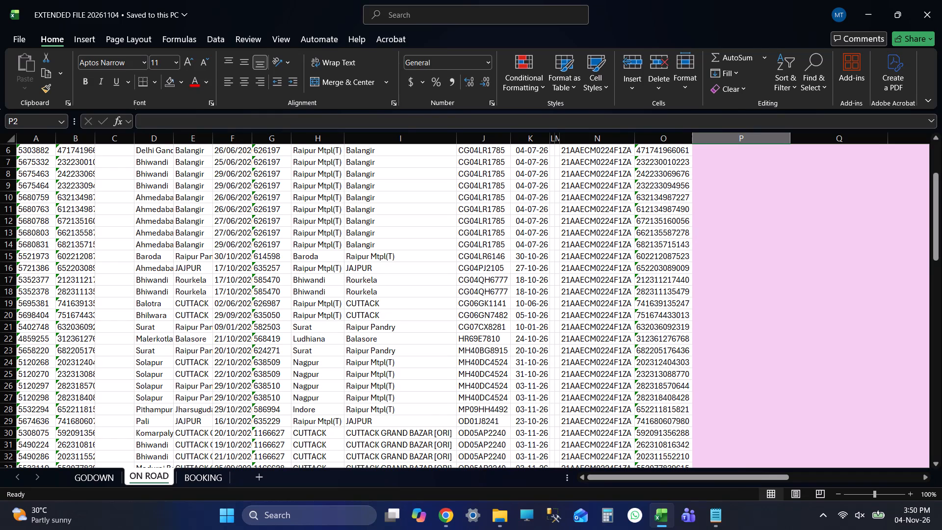
pyautogui.scroll(-6, 594, 302)
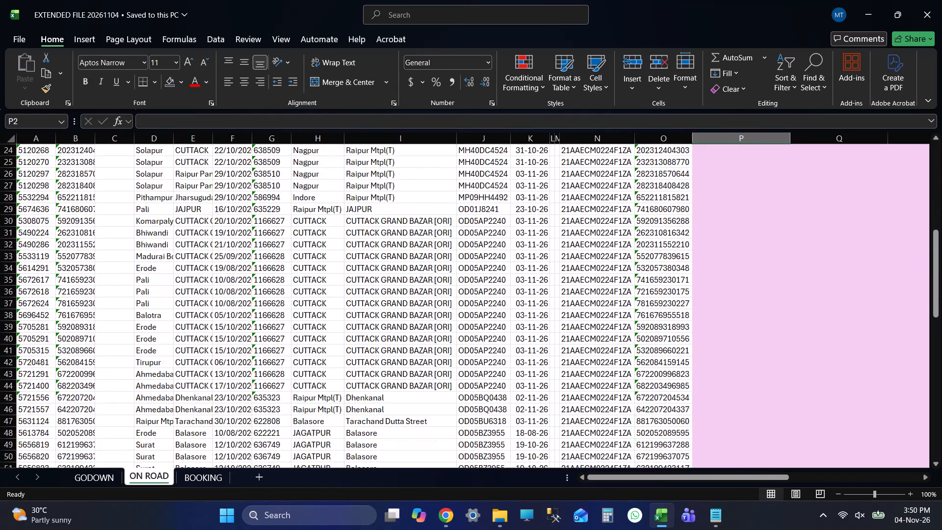
pyautogui.scroll(-7, 592, 298)
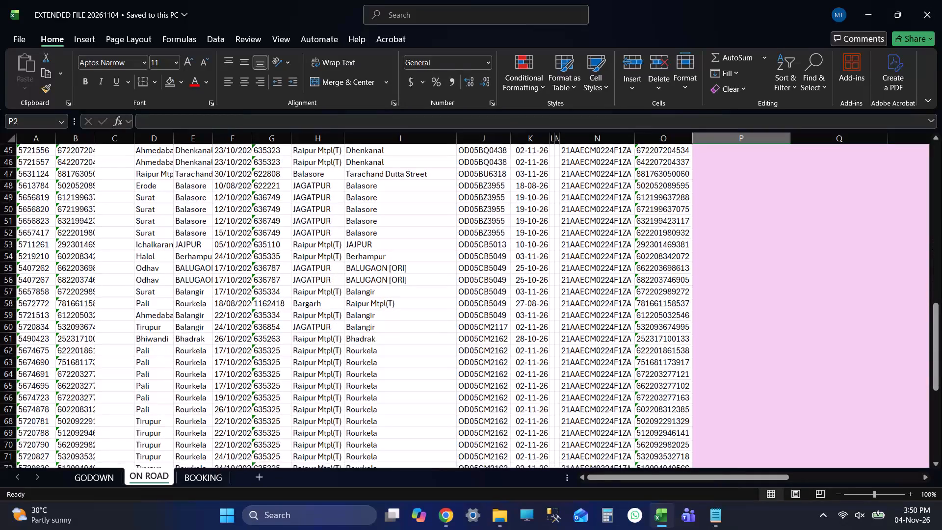
pyautogui.scroll(-3, 583, 292)
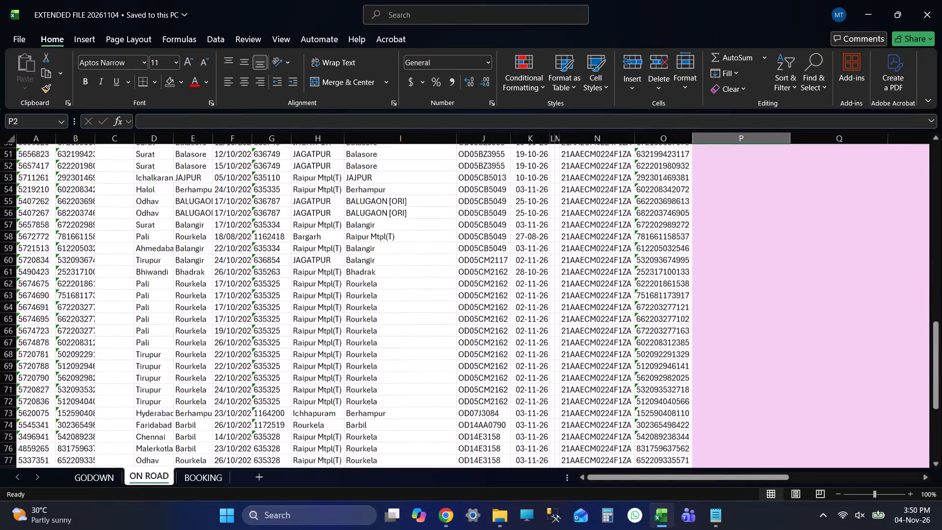
pyautogui.scroll(-6, 582, 299)
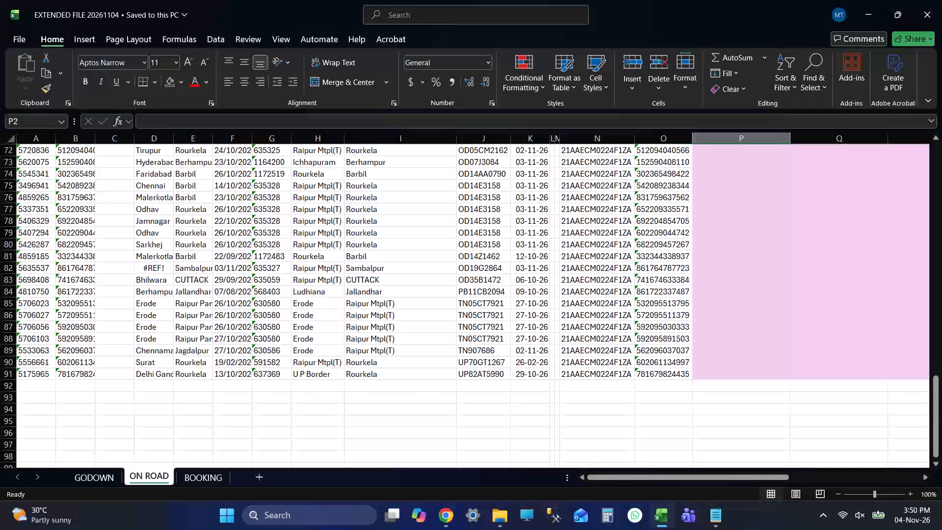
# Check the extent of the Current Place column on the ON ROAD sheet, return to its header, and save the workbook.
pyautogui.click(744, 173)
pyautogui.hotkey('ctrl', 'Up')
pyautogui.press('Up')
pyautogui.press('Up')
pyautogui.press('Up')
pyautogui.press('Down')
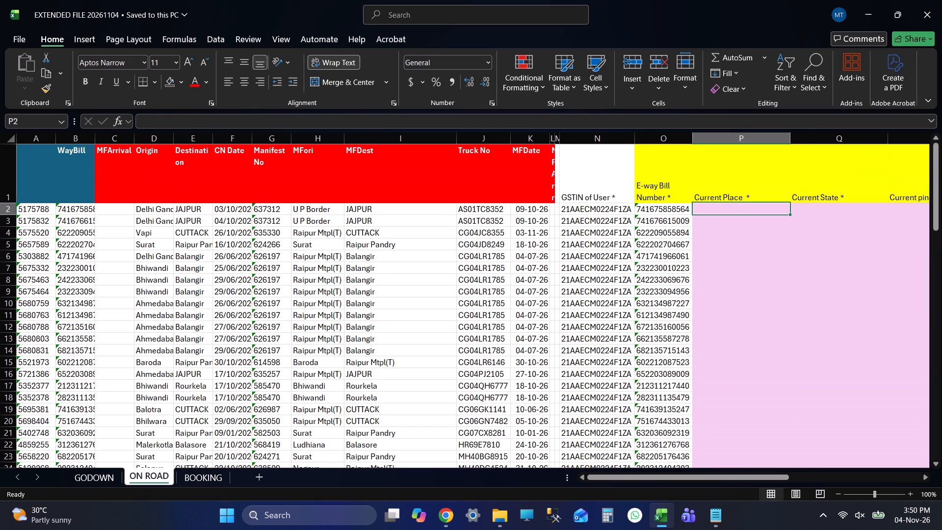
pyautogui.hotkey('ctrl', 'Down')
pyautogui.hotkey('ctrl', 'Up')
pyautogui.press('Up')
pyautogui.press('Up')
pyautogui.press('Up')
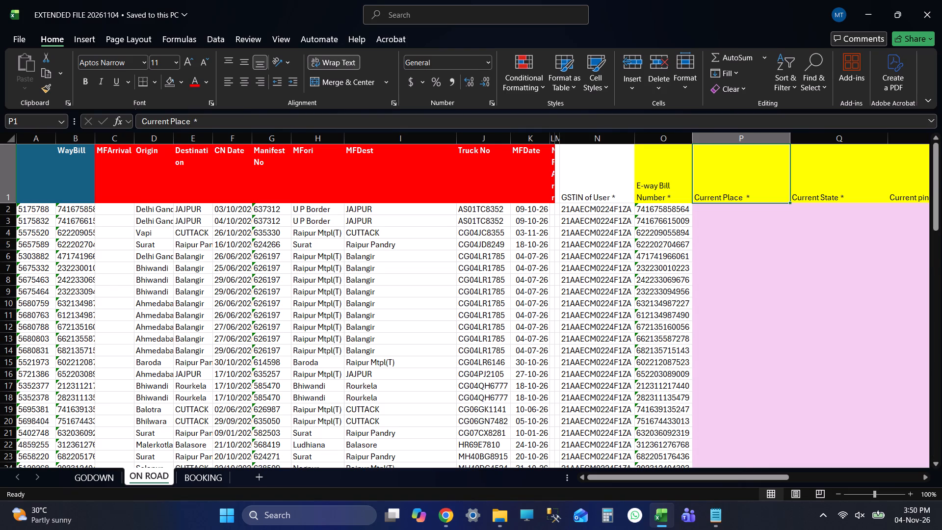
pyautogui.hotkey('ctrl', 's')
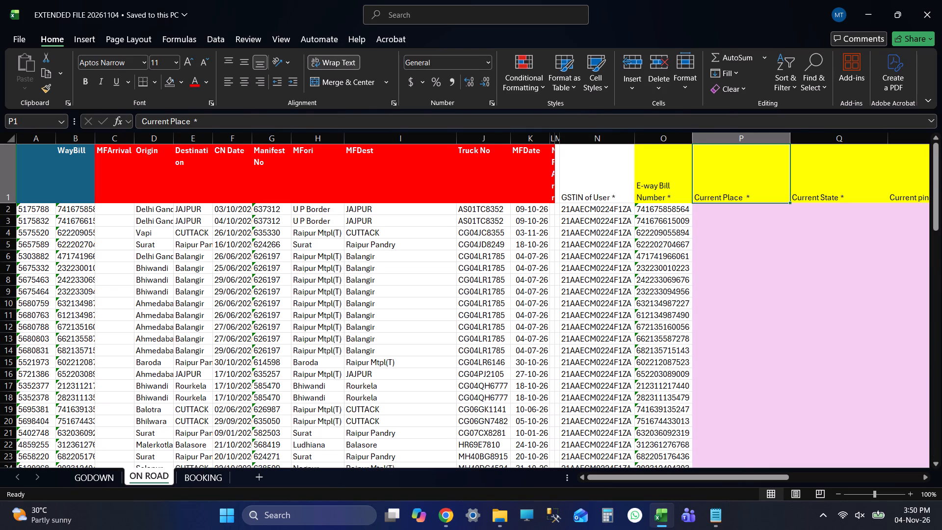
# Switch to Notepad with the branch-code formula text and close it, returning to the ON ROAD sheet.
pyautogui.click(498, 203)
pyautogui.hotkey('alt', 'Tab')
pyautogui.hotkey('alt', 'Tab')
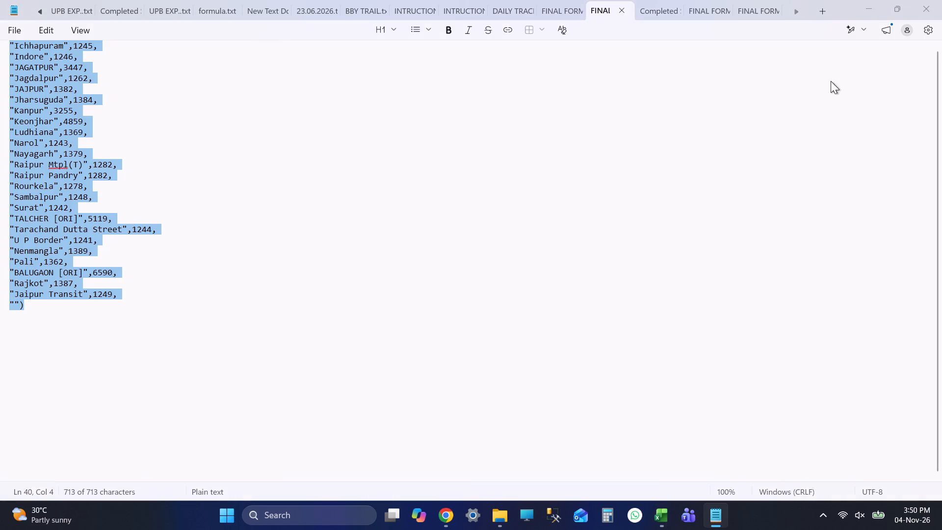
pyautogui.hotkey('alt', 'Tab')
pyautogui.click(932, 1)
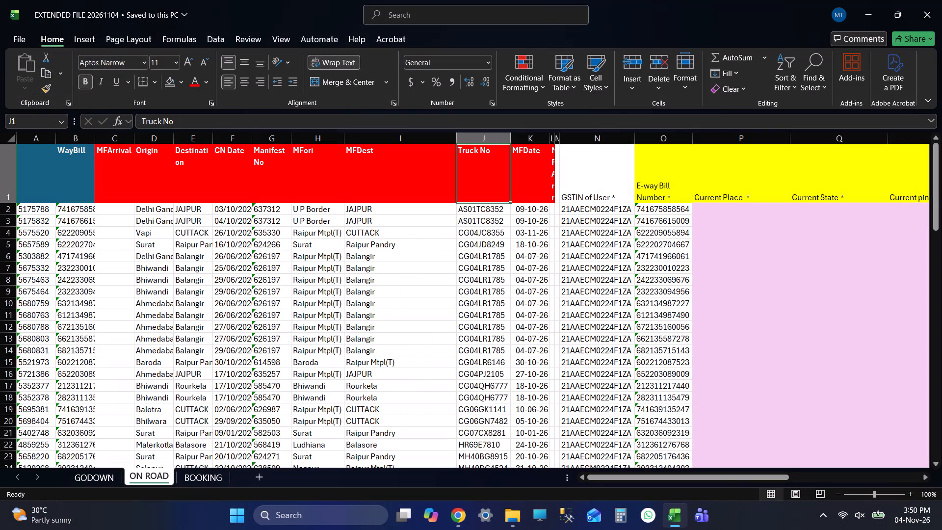
# Save the workbook on the ON ROAD sheet and go to the first entry in the Truck No column.
pyautogui.click(714, 212)
pyautogui.hotkey('ctrl', 's')
pyautogui.hotkey('shift', 'Tab')
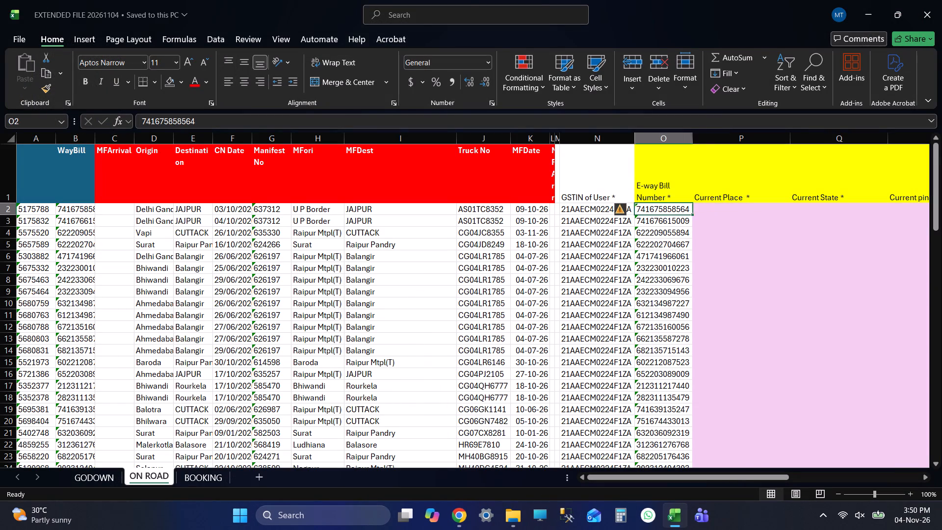
pyautogui.hotkey('shift', 'Tab')
pyautogui.hotkey('shift', 'Tab')
pyautogui.hotkey('shift', 'Tab')
pyautogui.hotkey('shift', 'Tab')
pyautogui.hotkey('shift', 'Tab')
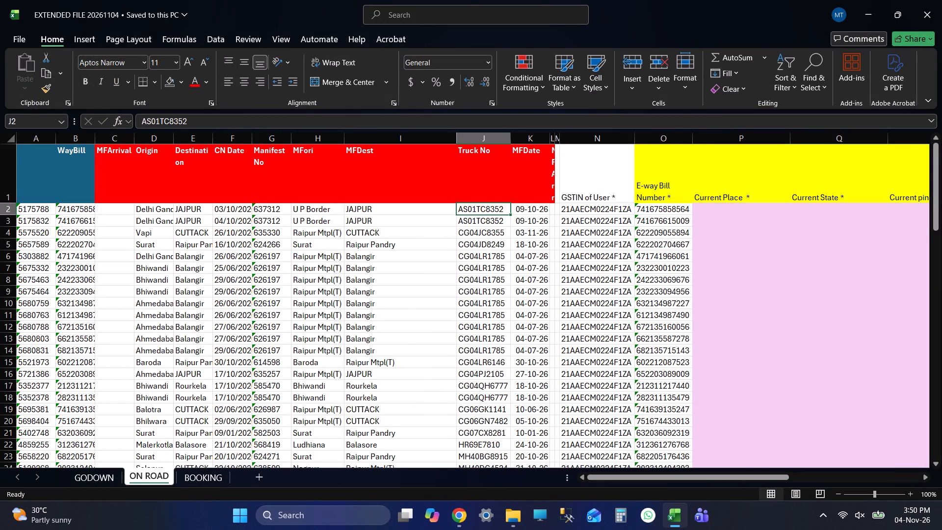
# Review the ON ROAD rows, comparing truck numbers, manifest destinations and manifest dates, to pick entries to check.
pyautogui.scroll(1, 496, 293)
pyautogui.scroll(-1, 496, 293)
pyautogui.click(500, 264)
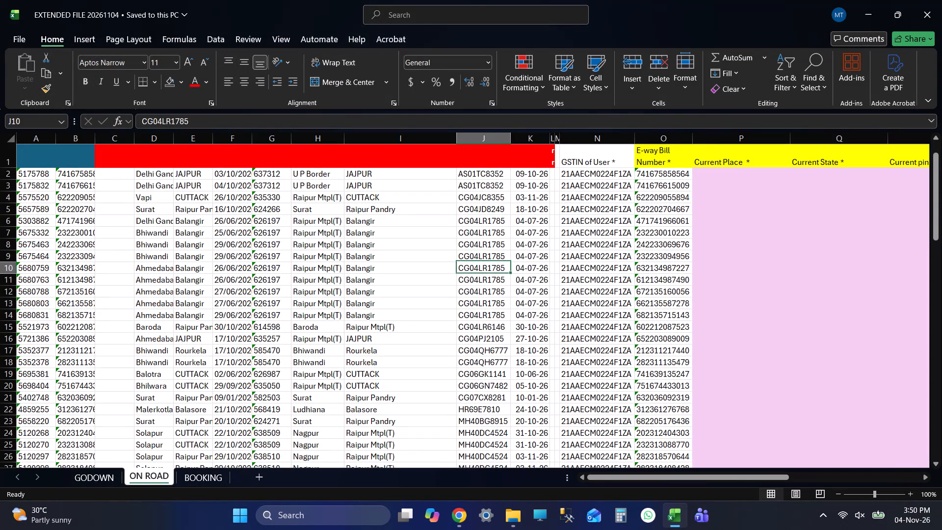
pyautogui.hotkey('ctrl', 'c')
pyautogui.scroll(1, 560, 305)
pyautogui.scroll(-1, 560, 305)
pyautogui.scroll(1, 560, 305)
pyautogui.scroll(-9, 560, 305)
pyautogui.scroll(1, 560, 305)
pyautogui.scroll(-5, 560, 305)
pyautogui.scroll(1, 560, 305)
pyautogui.scroll(-1, 560, 305)
pyautogui.scroll(1, 560, 305)
pyautogui.scroll(-1, 522, 273)
pyautogui.scroll(1, 522, 279)
pyautogui.scroll(-2, 522, 279)
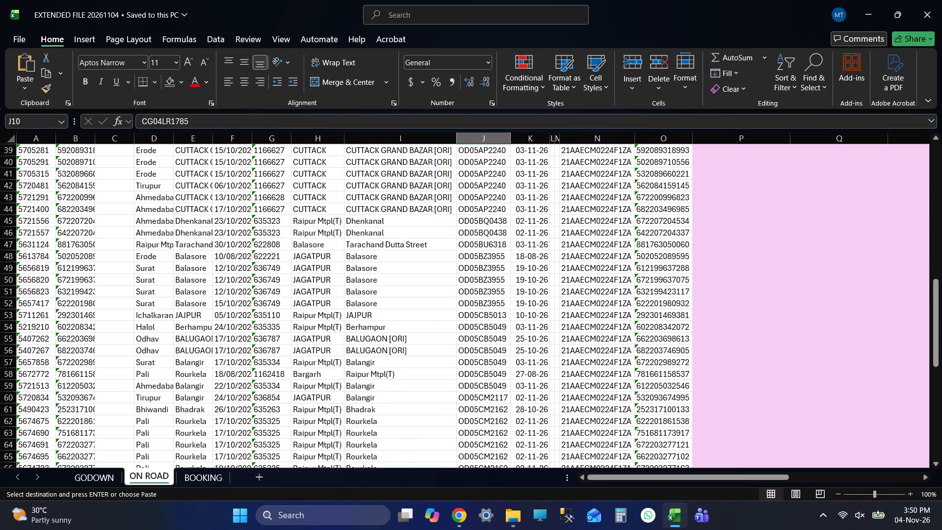
pyautogui.scroll(-1, 522, 279)
pyautogui.scroll(1, 522, 279)
pyautogui.scroll(-3, 522, 279)
pyautogui.scroll(1, 526, 293)
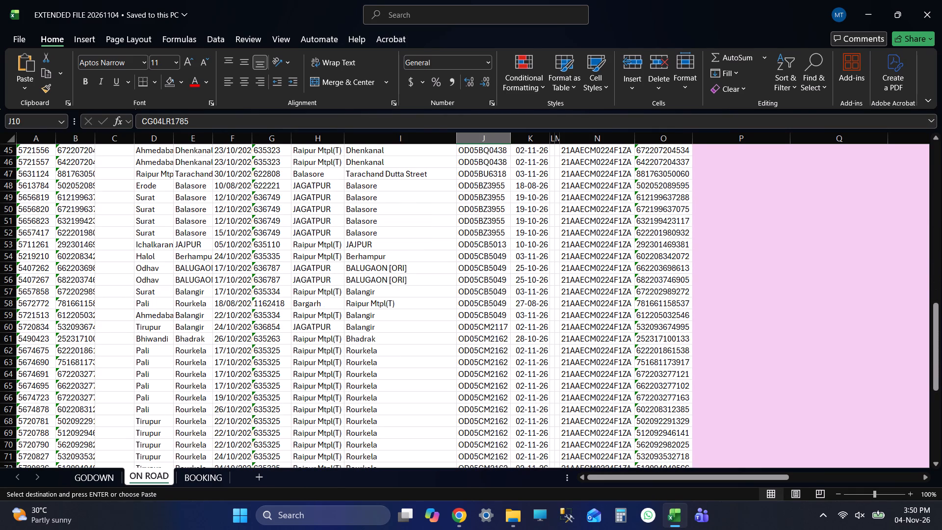
pyautogui.click(497, 209)
pyautogui.hotkey('ctrl', 'c')
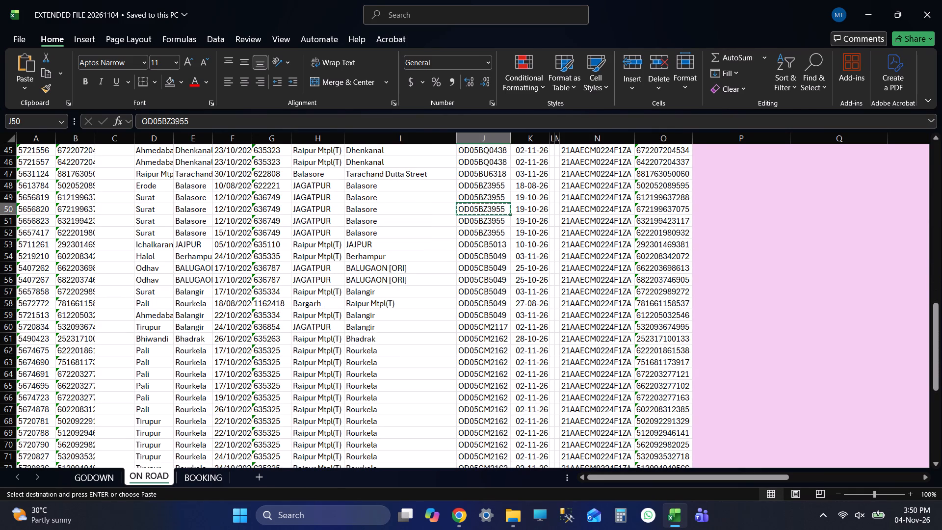
pyautogui.hotkey('alt', 'Tab')
pyautogui.hotkey('alt', 'Tab')
pyautogui.click(451, 127)
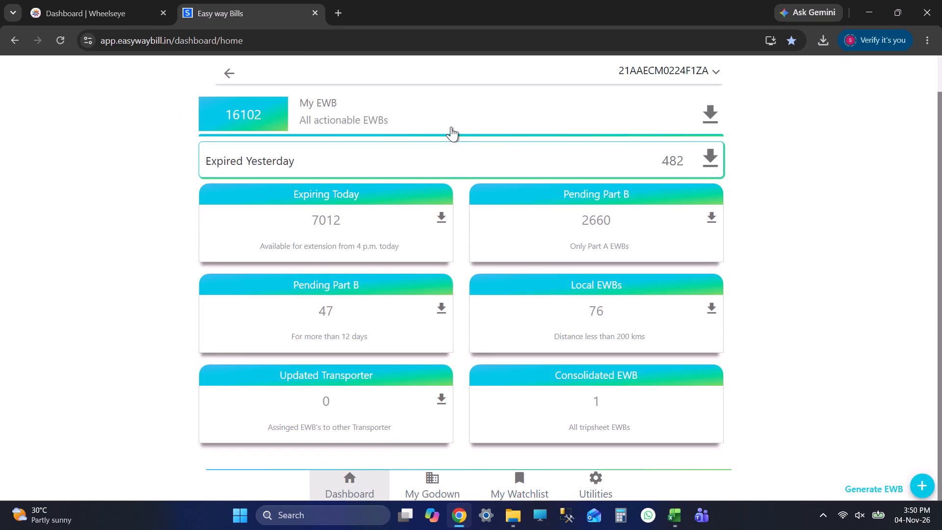
pyautogui.click(412, 175)
pyautogui.click(445, 146)
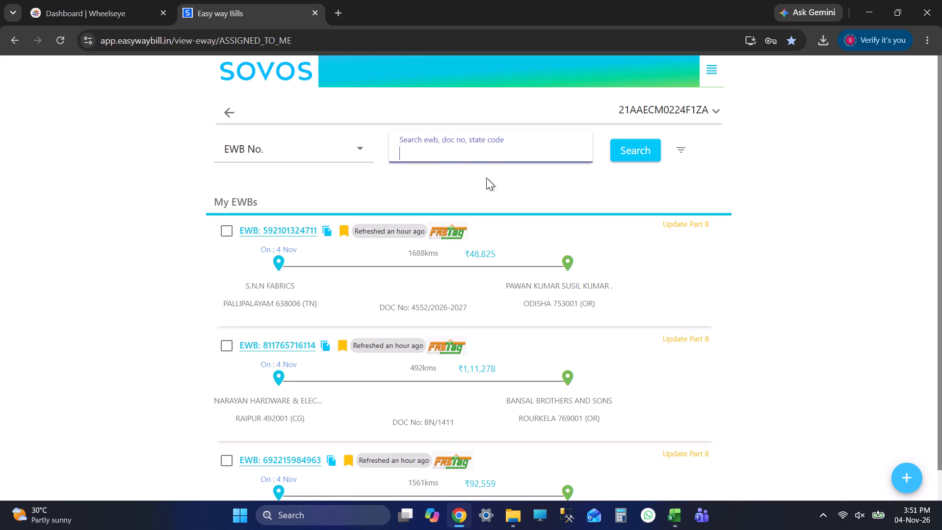
pyautogui.hotkey('ctrl', 'v')
pyautogui.click(644, 147)
pyautogui.click(284, 156)
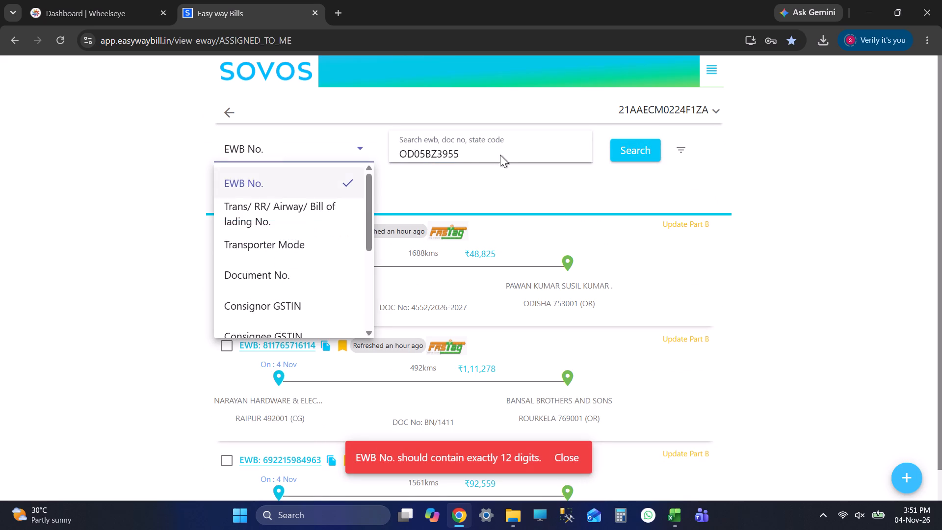
pyautogui.doubleClick(492, 151)
pyautogui.hotkey('alt', 'Tab')
pyautogui.hotkey('alt', 'Tab')
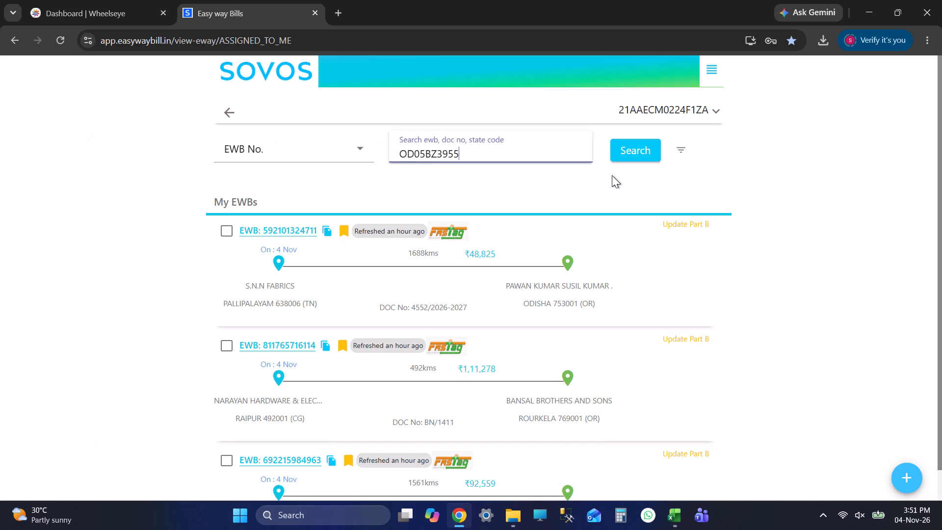
pyautogui.hotkey('ctrl', 'a')
pyautogui.press('BackSpace')
pyautogui.hotkey('alt', 'Tab')
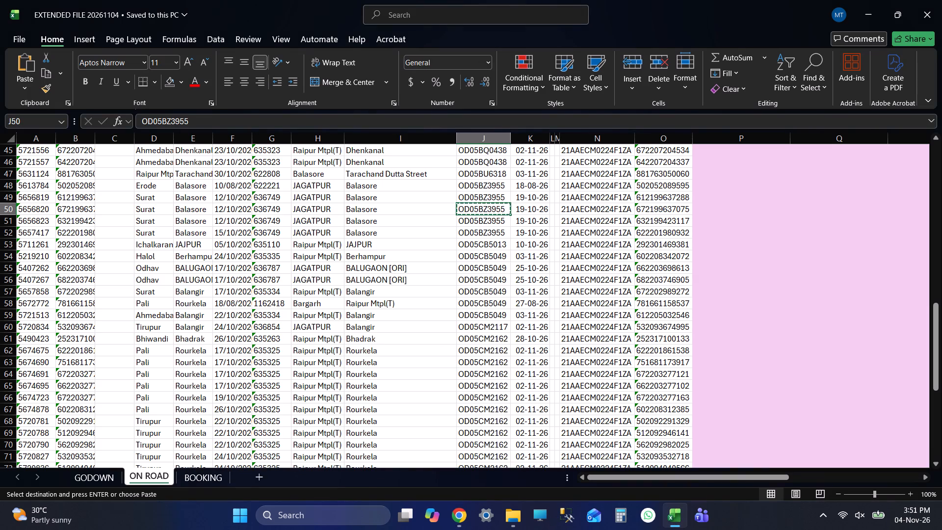
pyautogui.press('Tab')
pyautogui.press('Tab')
pyautogui.press('Tab')
pyautogui.press('Tab')
pyautogui.press('Tab')
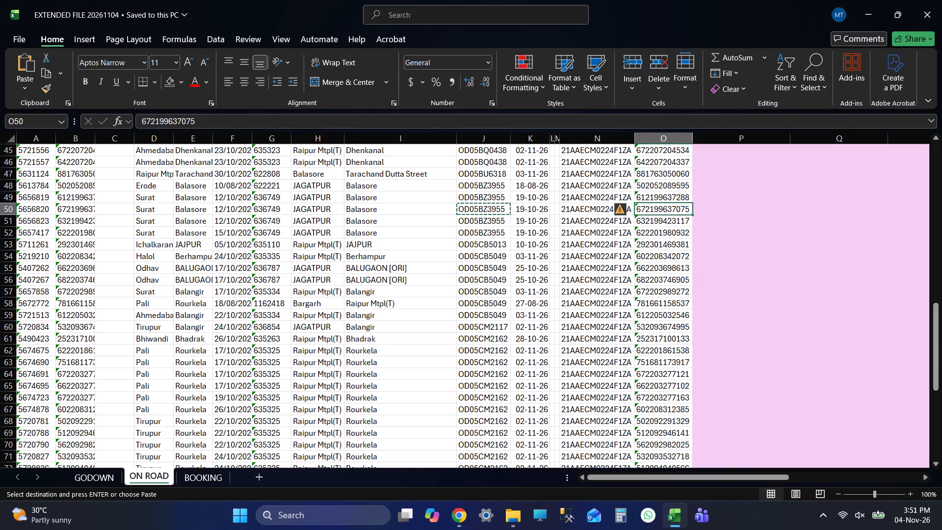
pyautogui.hotkey('ctrl', 'c')
pyautogui.hotkey('alt', 'Tab')
pyautogui.hotkey('ctrl', 'v')
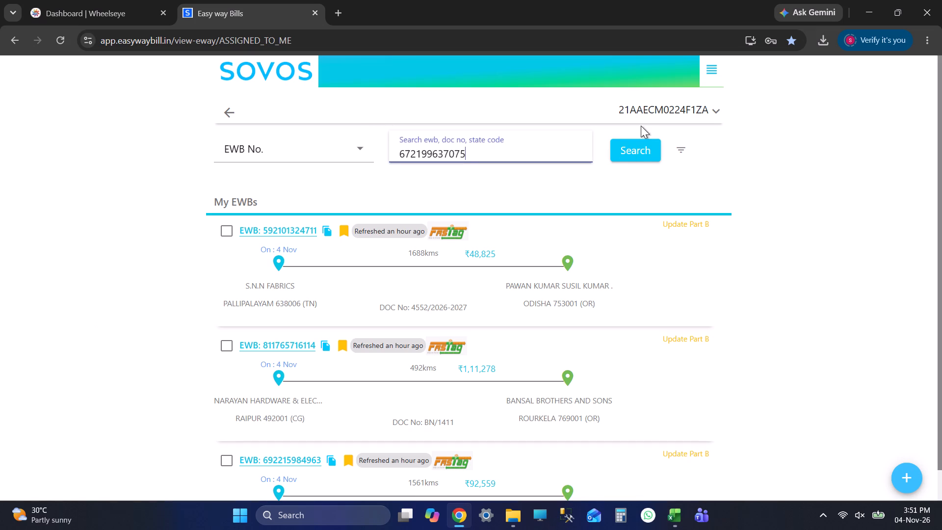
pyautogui.click(636, 146)
pyautogui.hotkey('alt', 'Tab')
pyautogui.scroll(-7, 526, 345)
pyautogui.scroll(1, 500, 338)
pyautogui.scroll(-2, 500, 338)
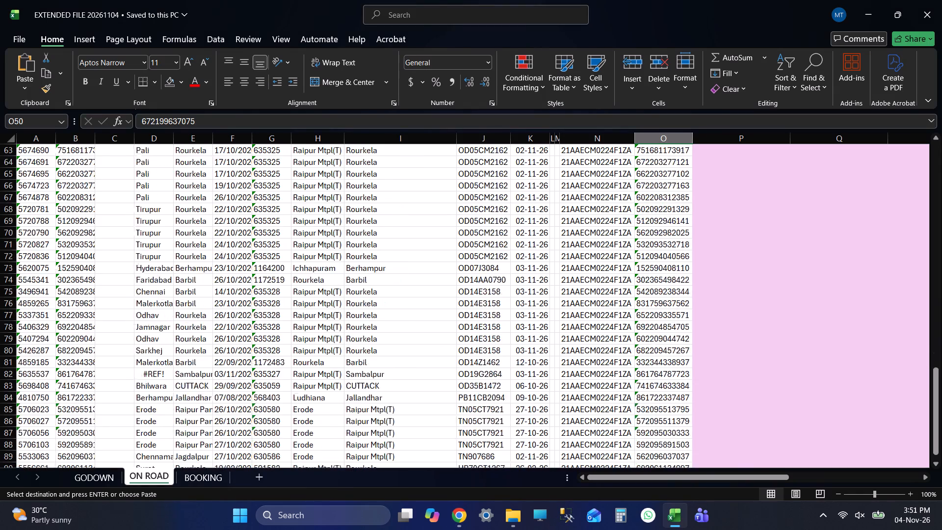
pyautogui.click(483, 266)
pyautogui.hotkey('ctrl', 'c')
pyautogui.hotkey('alt', 'Tab')
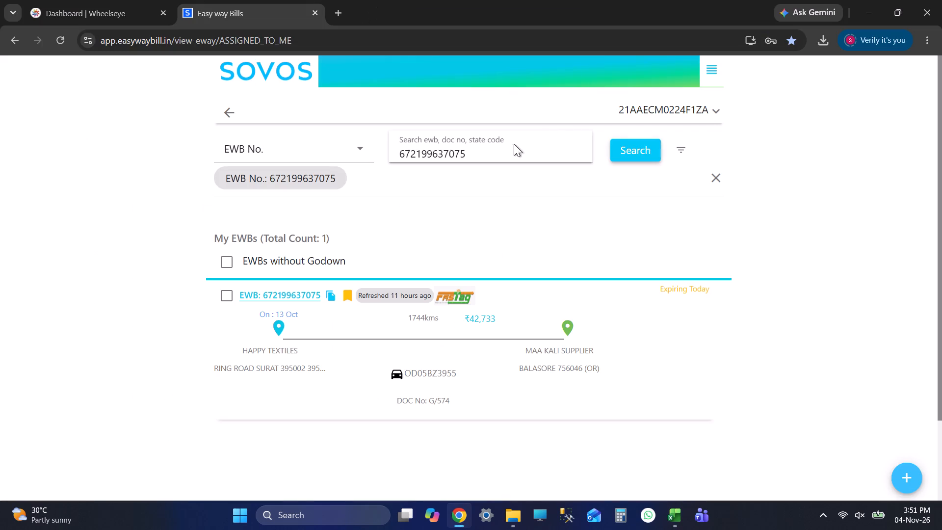
pyautogui.doubleClick(491, 154)
pyautogui.hotkey('ctrl', 'v')
pyautogui.click(625, 143)
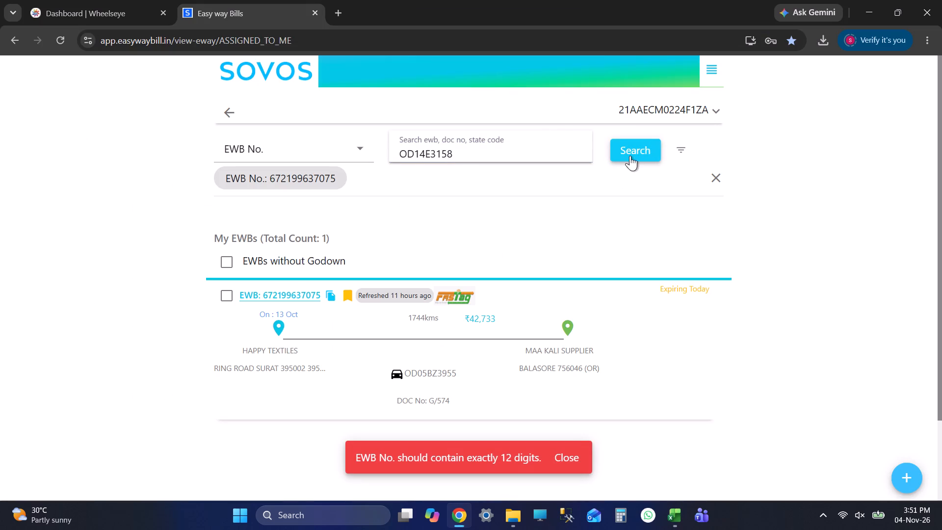
pyautogui.doubleClick(520, 154)
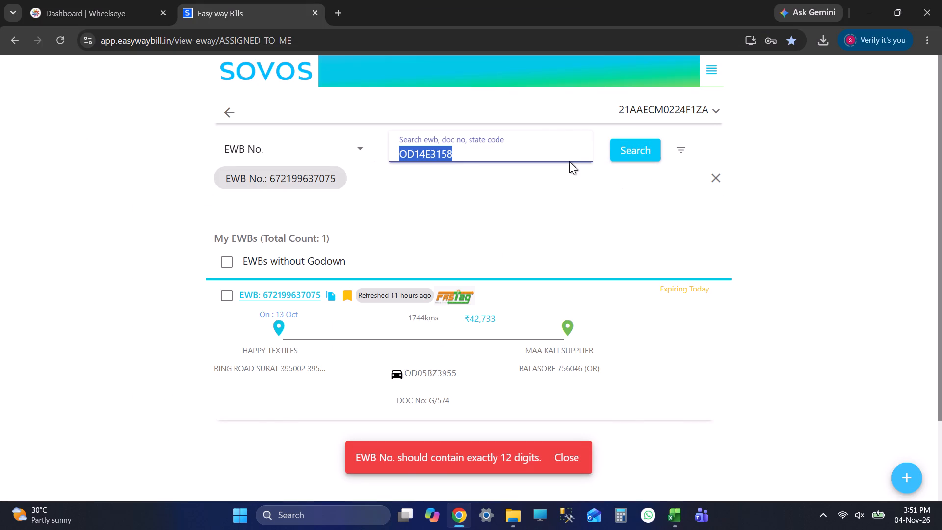
pyautogui.hotkey('alt', 'Tab')
pyautogui.press('Tab')
pyautogui.press('Tab')
pyautogui.press('Tab')
pyautogui.press('Tab')
pyautogui.press('Tab')
pyautogui.hotkey('ctrl', 'c')
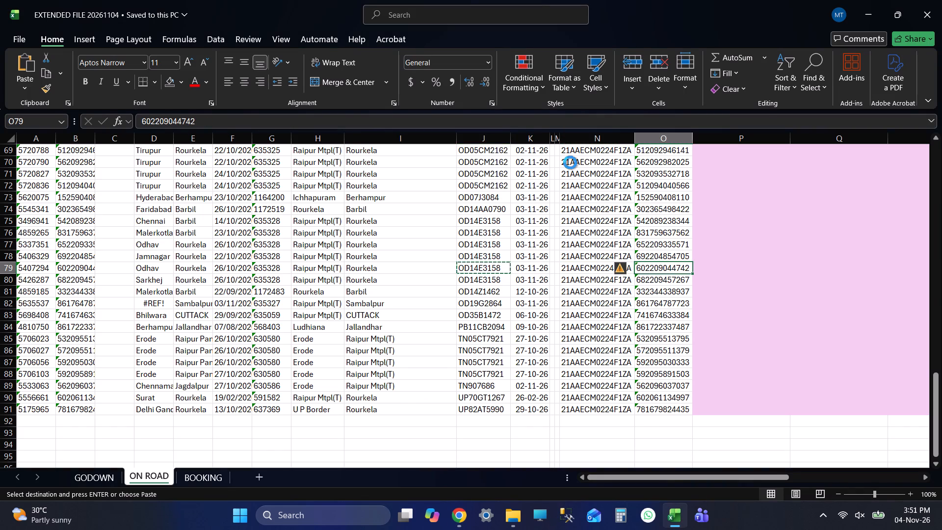
pyautogui.hotkey('alt', 'Tab')
pyautogui.hotkey('ctrl', 'v')
pyautogui.click(611, 144)
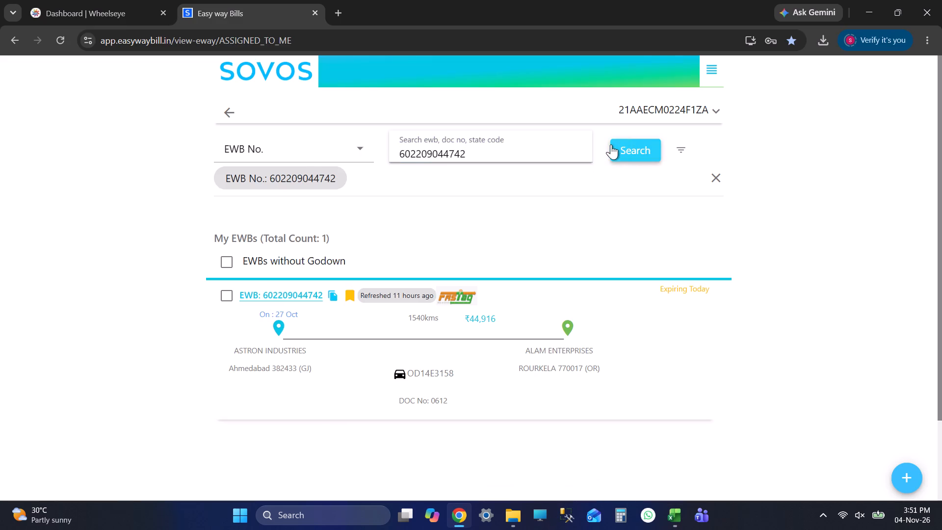
pyautogui.hotkey('alt', 'Tab')
pyautogui.scroll(-1, 554, 276)
pyautogui.scroll(1, 552, 277)
pyautogui.scroll(-1, 552, 277)
pyautogui.scroll(11, 552, 277)
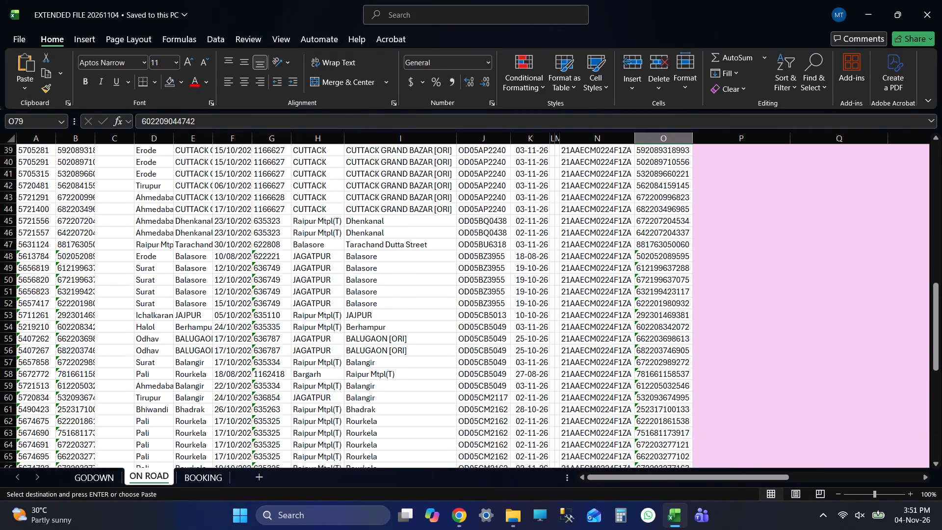
pyautogui.scroll(-1, 554, 263)
pyautogui.scroll(4, 554, 263)
pyautogui.click(531, 234)
pyautogui.press('Tab')
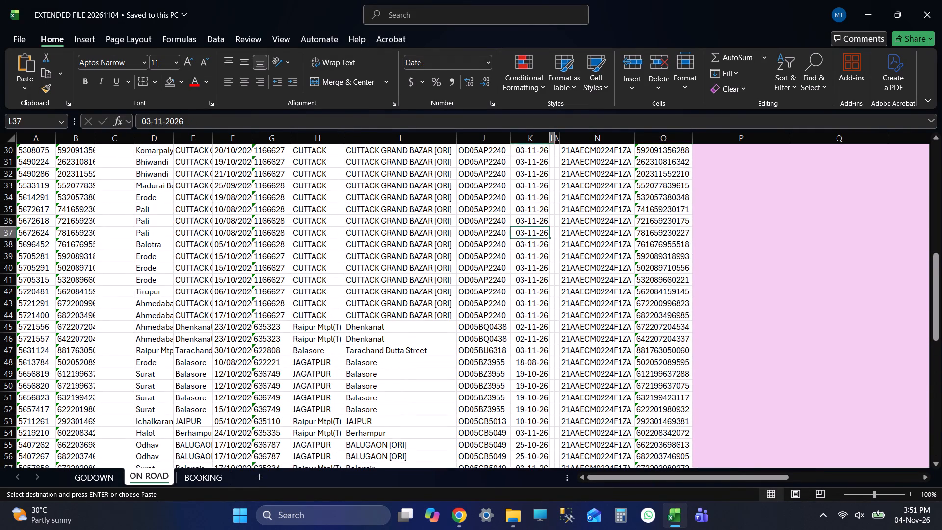
pyautogui.press('Tab')
pyautogui.press('Tab')
pyautogui.press('Tab')
pyautogui.hotkey('ctrl', 'c')
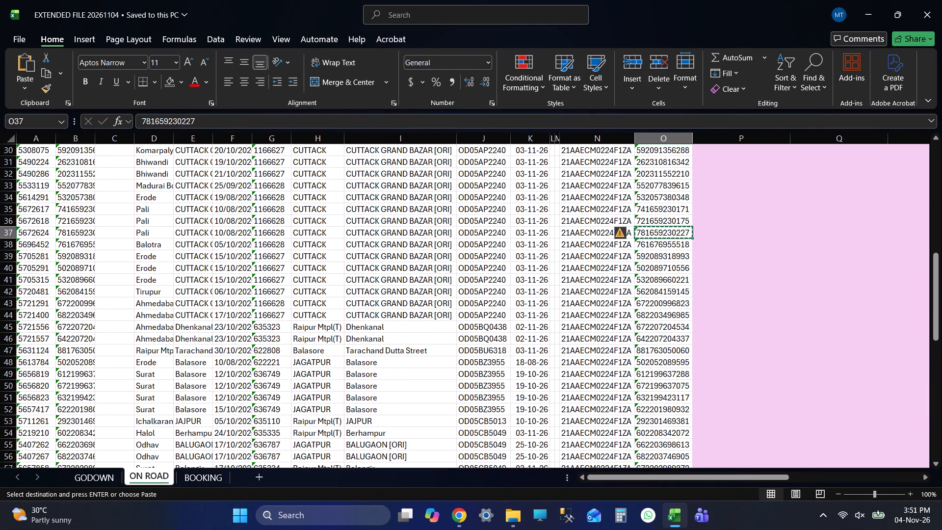
pyautogui.hotkey('alt', 'Tab')
pyautogui.doubleClick(518, 155)
pyautogui.hotkey('ctrl', 'v')
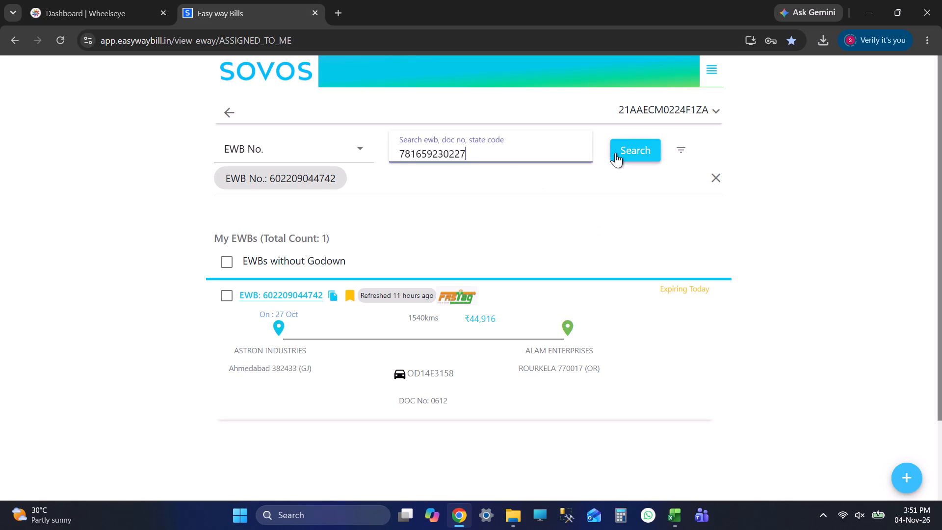
pyautogui.click(615, 151)
# Return to the first Truck No entry on the ON ROAD sheet, save the workbook, and check the last e-way bill search.
pyautogui.hotkey('alt', 'Tab')
pyautogui.scroll(8, 574, 248)
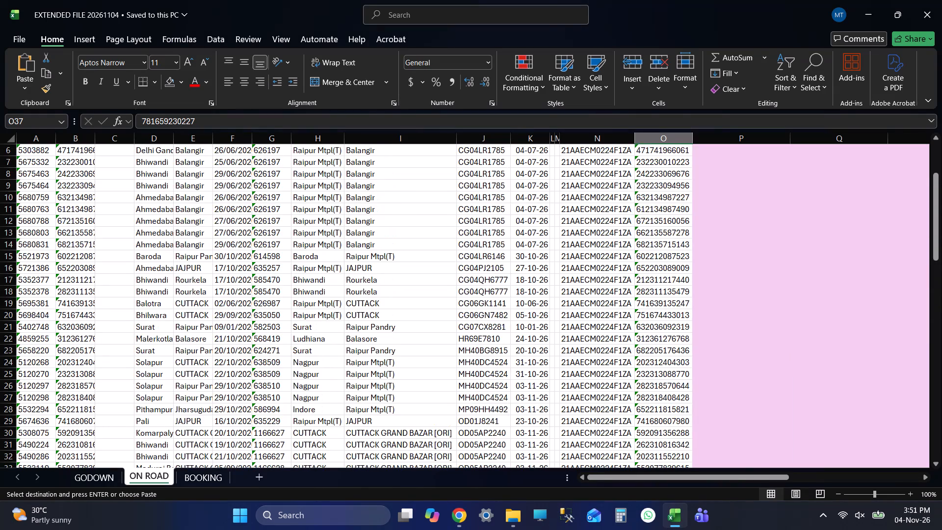
pyautogui.click(617, 226)
pyautogui.click(660, 224)
pyautogui.scroll(1, 522, 235)
pyautogui.scroll(-1, 524, 235)
pyautogui.scroll(6, 524, 236)
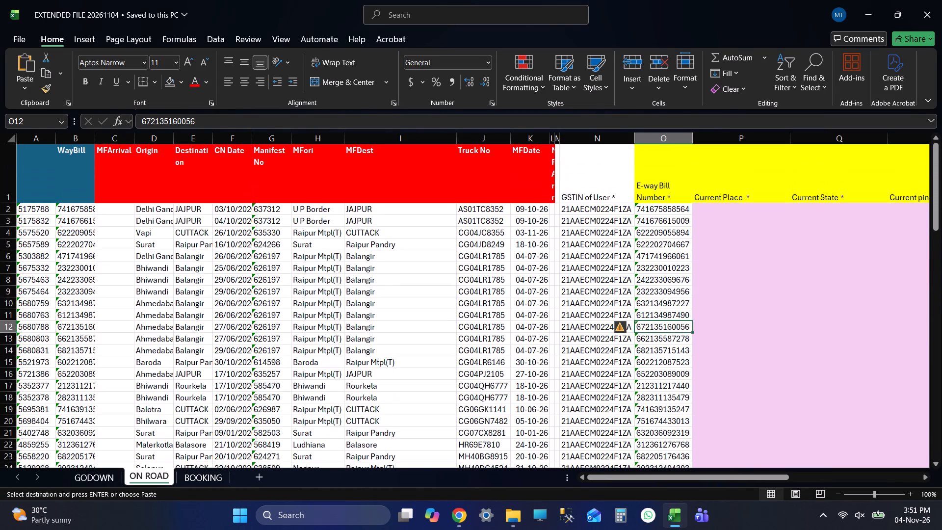
pyautogui.click(458, 208)
pyautogui.hotkey('ctrl', 's')
pyautogui.hotkey('alt', 'Tab')
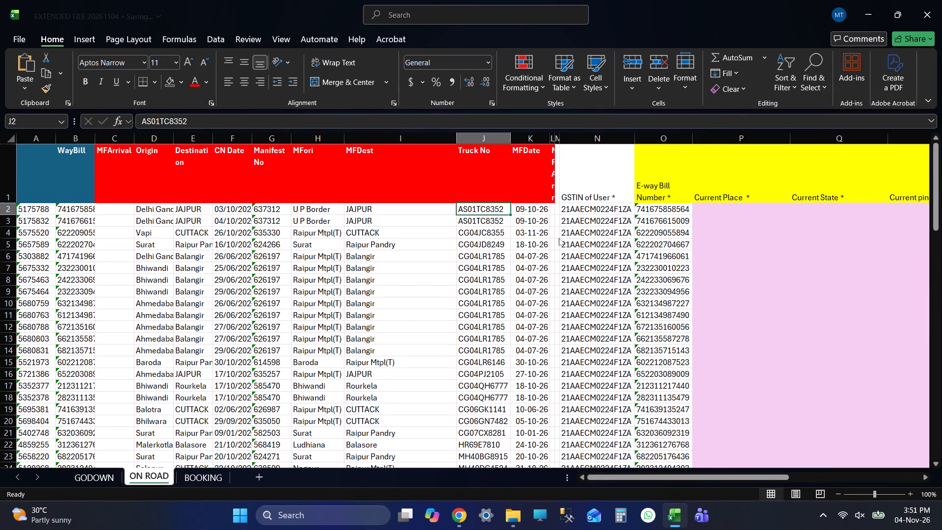
pyautogui.hotkey('alt', 'Tab')
pyautogui.hotkey('ctrl', 's')
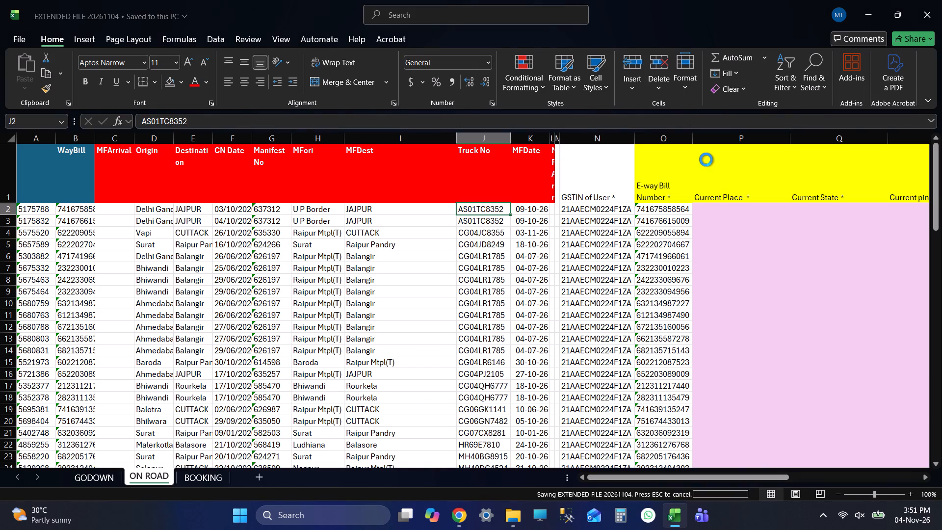
# Select the first empty Current Place cell on the ON ROAD sheet.
pyautogui.press('Tab')
pyautogui.press('Tab')
pyautogui.press('Tab')
pyautogui.press('Tab')
pyautogui.press('Tab')
pyautogui.press('Tab')
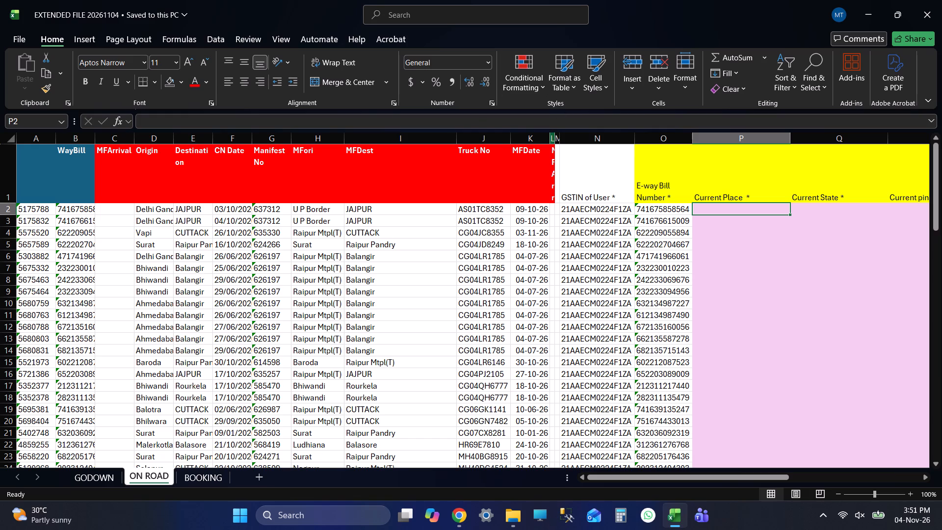
# Switch to File Explorer and open EXTENDED FILE 20261103 from the EXTENDED FILES folder inside E Way Bill.
pyautogui.hotkey('alt', 'Tab')
pyautogui.hotkey('alt', 'Tab')
pyautogui.hotkey('alt', 'Tab')
pyautogui.hotkey('alt', 'Tab')
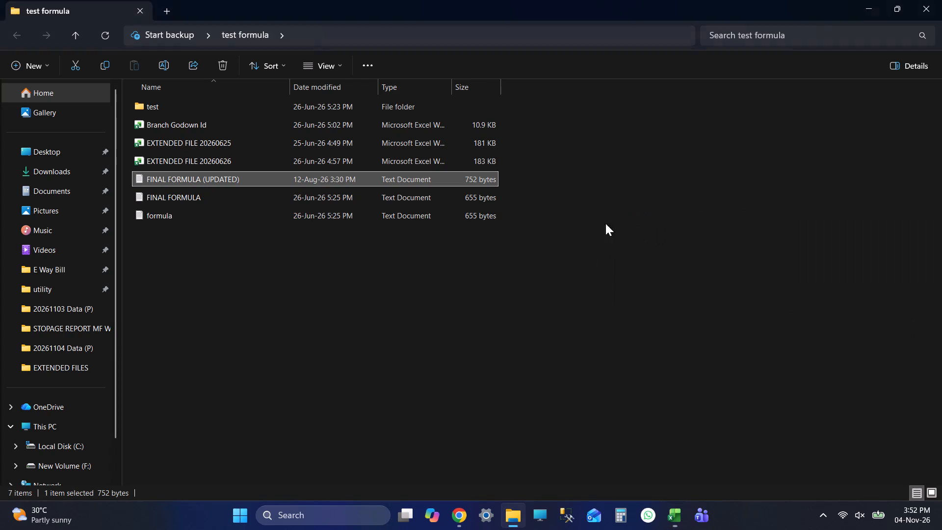
pyautogui.click(58, 263)
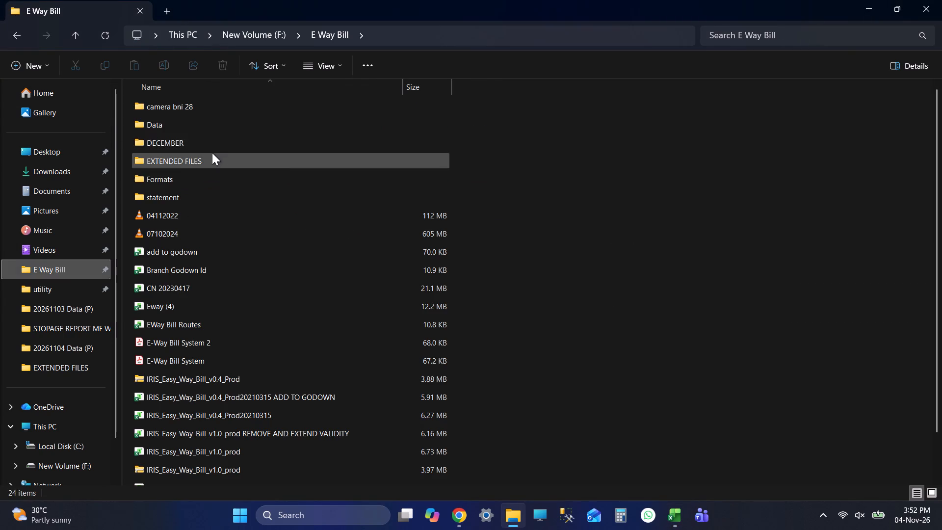
pyautogui.doubleClick(198, 158)
pyautogui.doubleClick(221, 131)
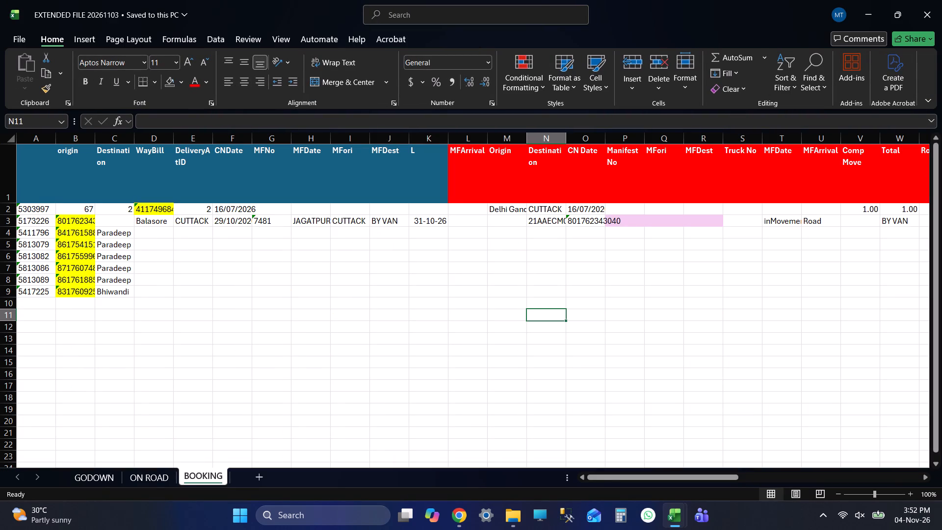
# Open the ON ROAD sheet of EXTENDED FILE 20261103 and go to its first Current Place entry.
pyautogui.click(144, 477)
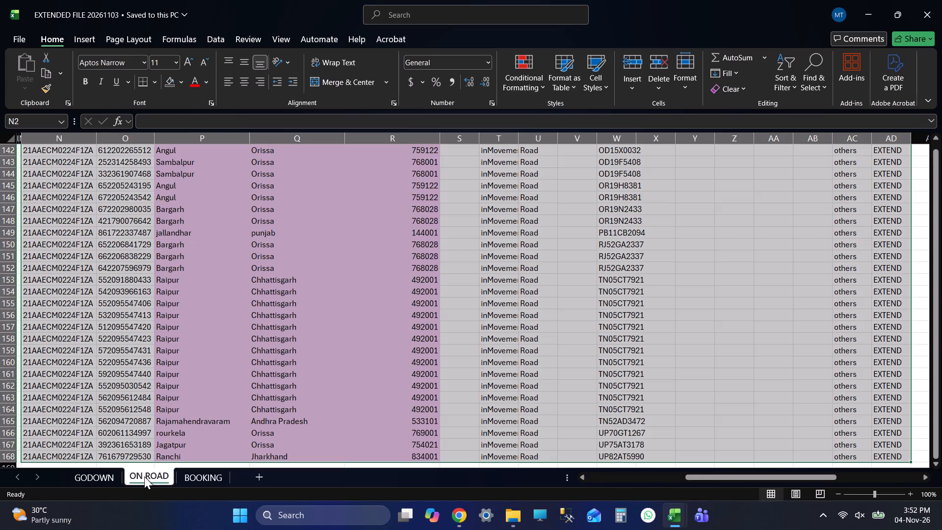
pyautogui.click(177, 248)
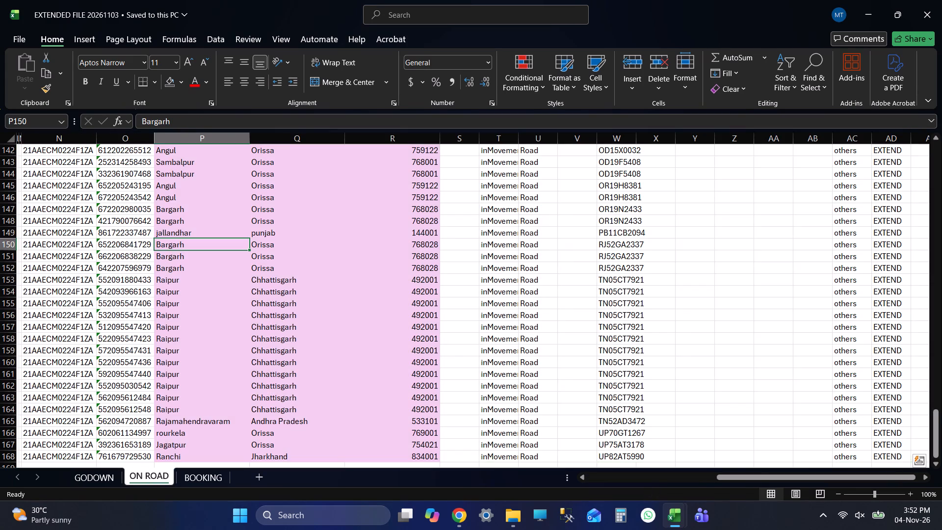
pyautogui.hotkey('ctrl', 'Up')
pyautogui.press('Up')
pyautogui.press('Up')
pyautogui.press('Left')
pyautogui.press('Left')
pyautogui.press('Left')
pyautogui.press('Left')
pyautogui.press('Left')
pyautogui.press('Right')
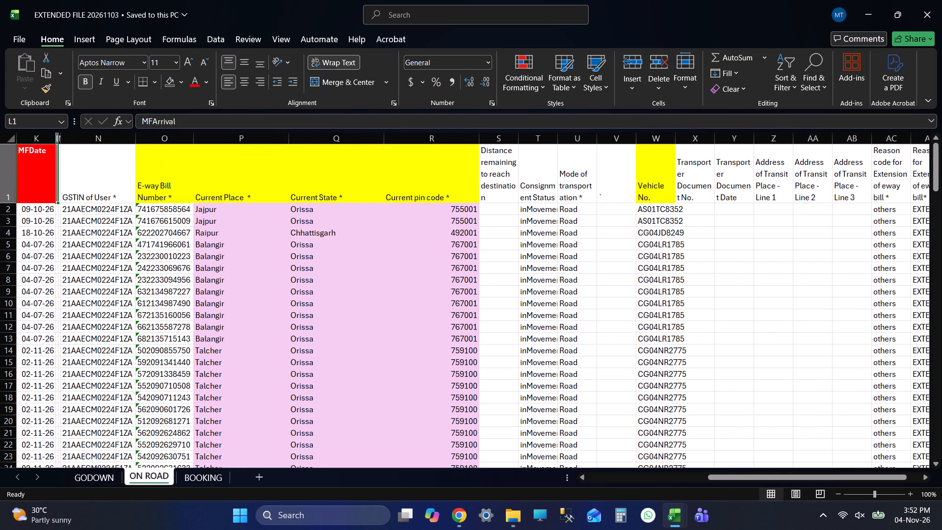
pyautogui.press('Right')
pyautogui.press('Right')
pyautogui.press('Right')
pyautogui.press('Right')
pyautogui.press('Up')
pyautogui.press('Up')
pyautogui.press('Up')
pyautogui.press('Down')
# Copy Jajpur, Orissa, 755001 into the current location columns of rows 2 and 3 in EXTENDED FILE 20261104's ON ROAD sheet and save.
pyautogui.hotkey('alt', 'Tab')
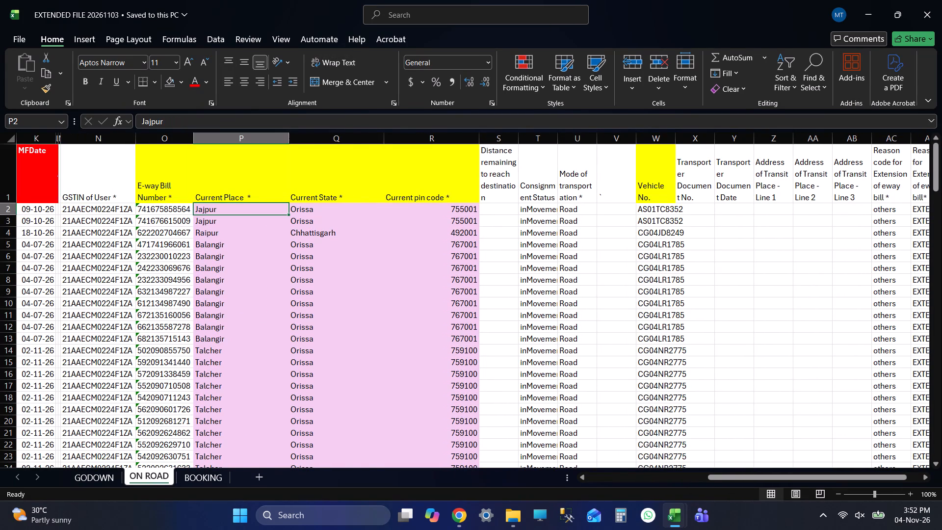
pyautogui.hotkey('alt', 'Tab')
pyautogui.hotkey('shift', 'Right')
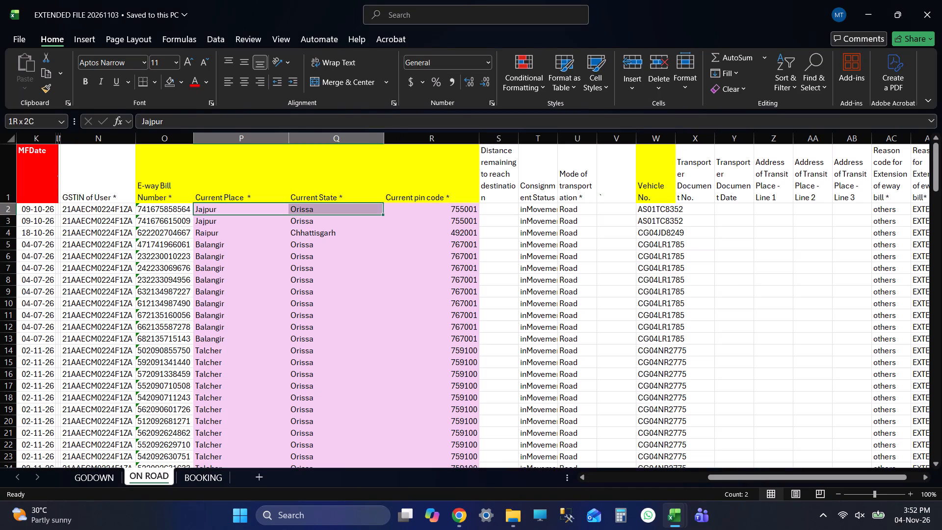
pyautogui.hotkey('shift', 'Right')
pyautogui.hotkey('ctrl', 'c')
pyautogui.hotkey('alt', 'Tab')
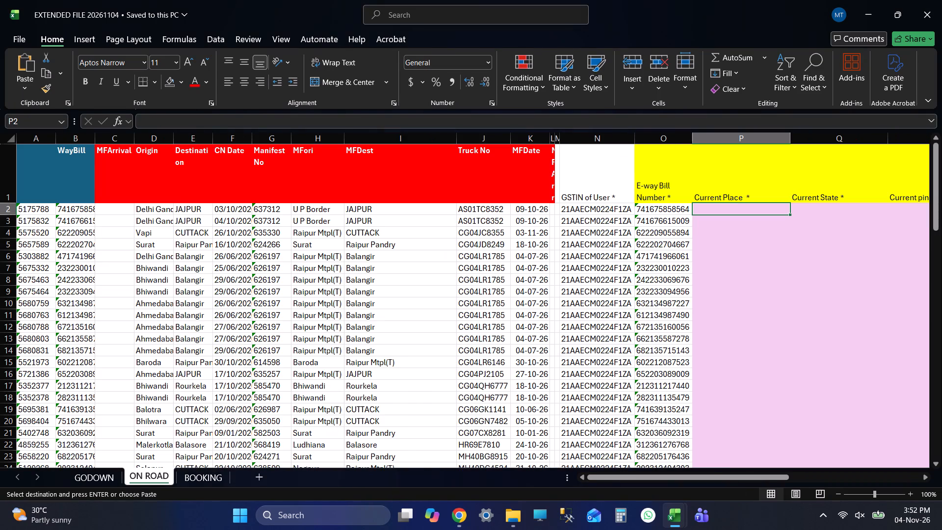
pyautogui.hotkey('shift', 'Down')
pyautogui.hotkey('ctrl', 'v')
pyautogui.press('Down')
pyautogui.press('Down')
pyautogui.hotkey('ctrl', 's')
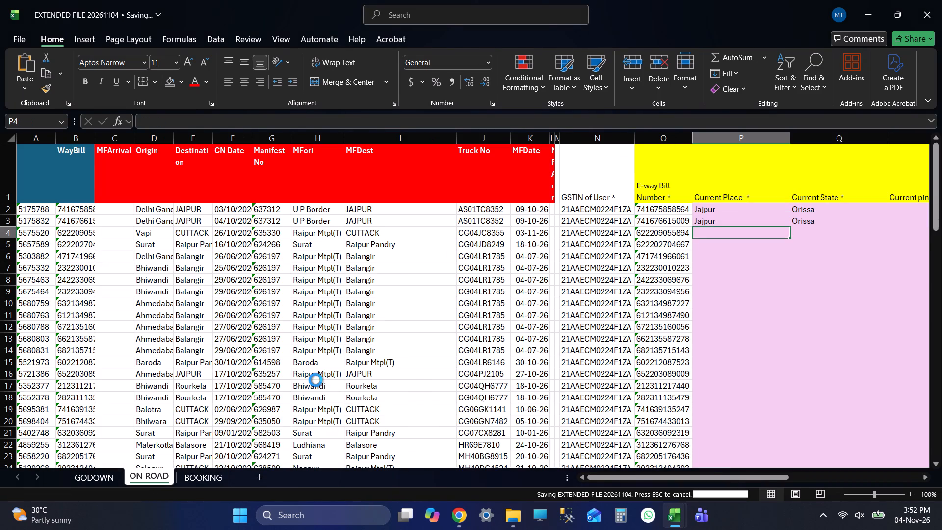
pyautogui.press('Left')
pyautogui.press('Left')
pyautogui.press('Left')
pyautogui.press('Left')
pyautogui.press('Left')
pyautogui.press('Left')
pyautogui.press('Right')
pyautogui.press('Right')
pyautogui.press('Right')
pyautogui.press('Right')
pyautogui.press('Right')
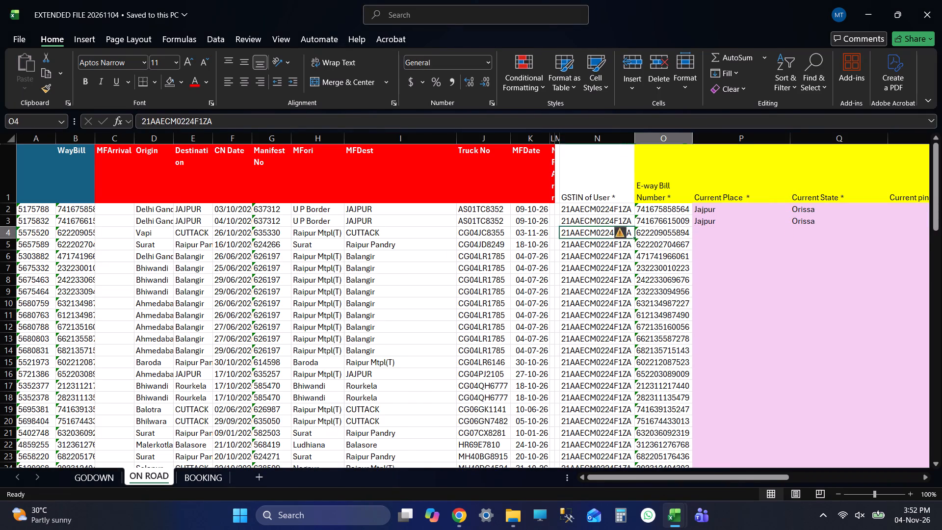
pyautogui.press('Right')
pyautogui.press('Left')
pyautogui.press('Left')
pyautogui.press('Left')
pyautogui.press('Left')
pyautogui.press('Left')
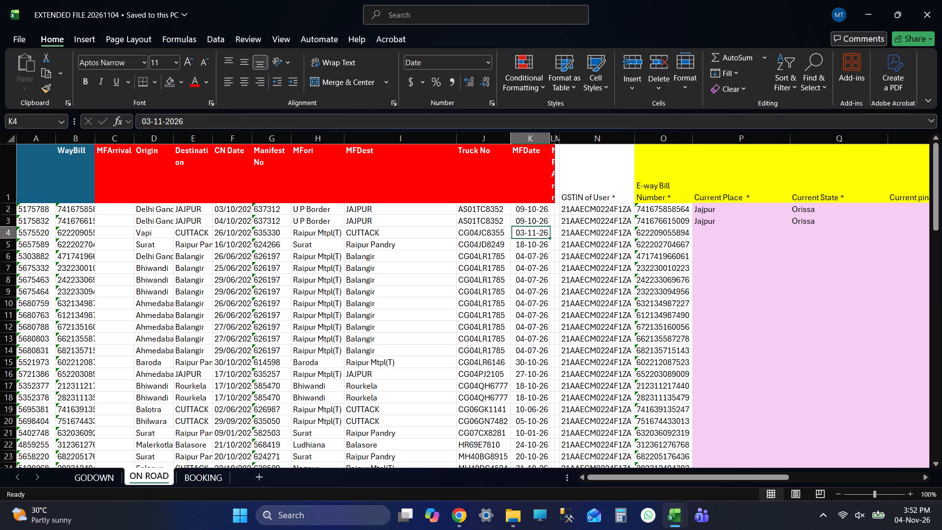
pyautogui.press('Left')
pyautogui.hotkey('ctrl', 'c')
# Select row 4's empty Current Place cell and switch to the ON ROAD sheet of EXTENDED FILE 20261103.
pyautogui.press('Right')
pyautogui.press('Right')
pyautogui.press('Right')
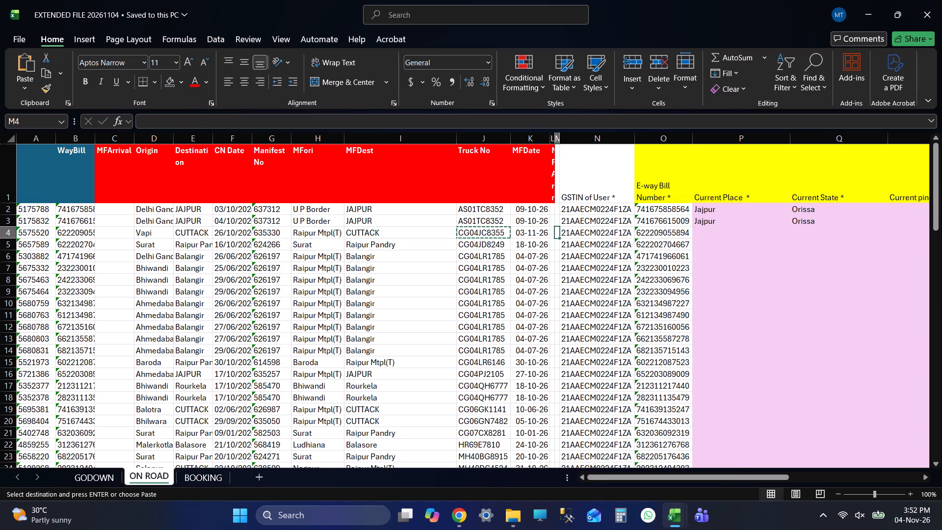
pyautogui.press('Right')
pyautogui.press('Right')
pyautogui.press('Right')
pyautogui.hotkey('alt', 'Tab')
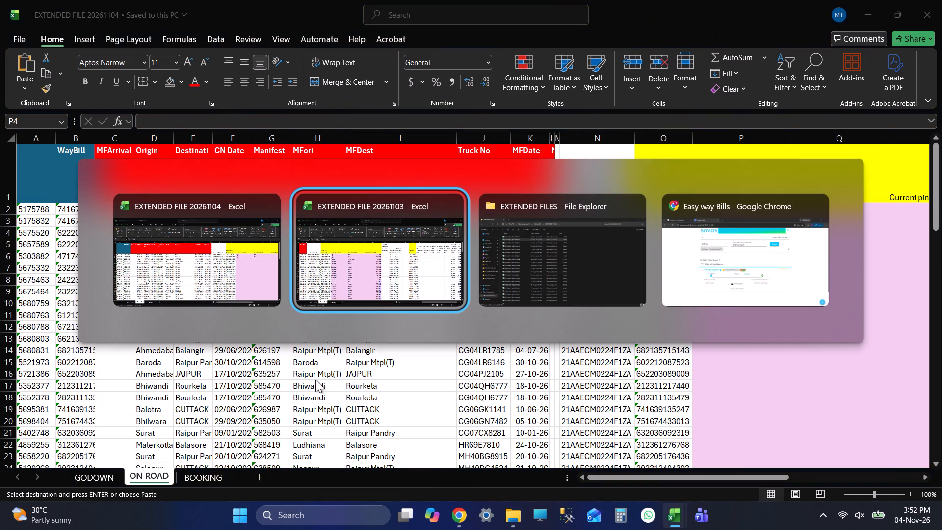
pyautogui.hotkey('alt', 'Tab')
pyautogui.click(941, 0)
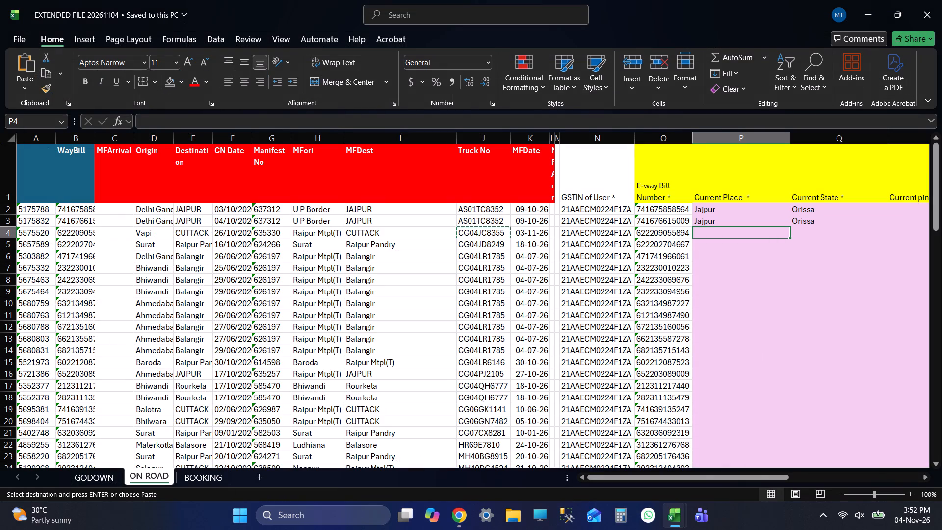
pyautogui.hotkey('alt', 'Tab')
pyautogui.hotkey('alt', 'Tab')
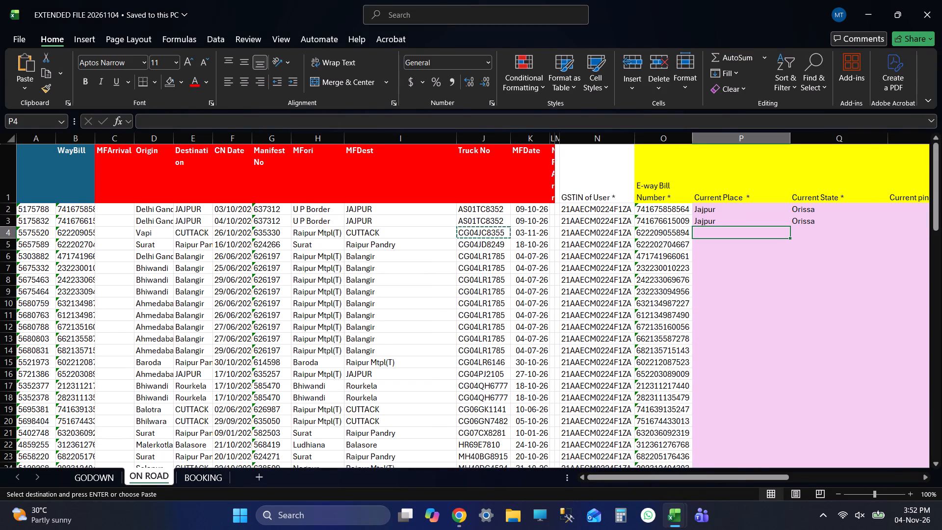
pyautogui.hotkey('alt', 'Tab')
pyautogui.hotkey('alt', 'Tab')
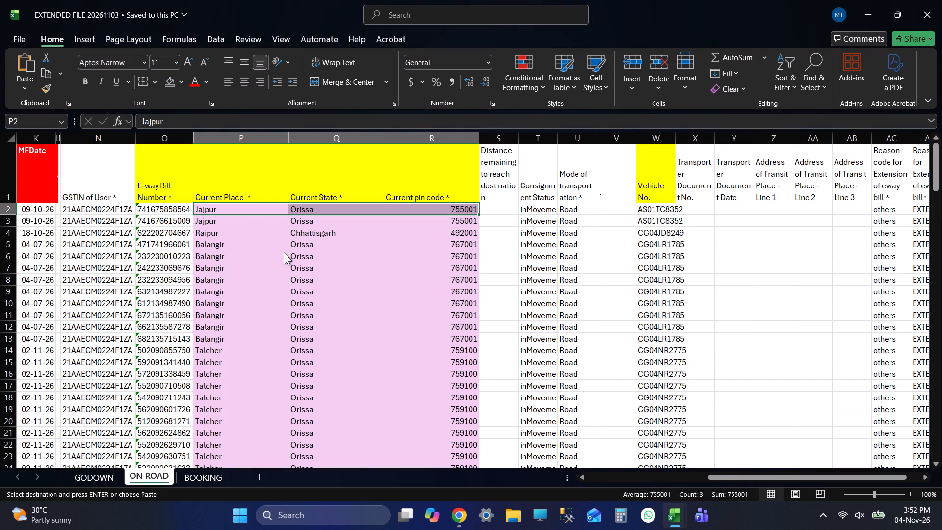
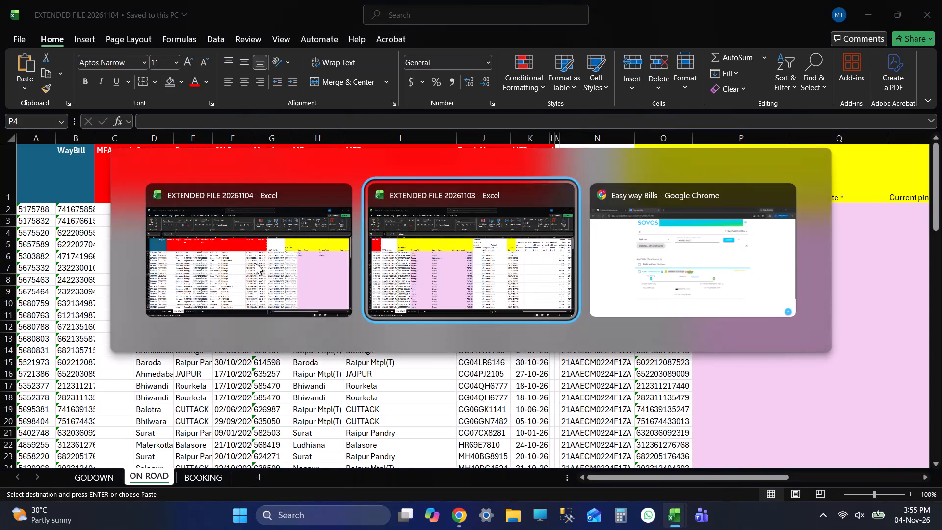
# Compare the truck numbers and current places in the first rows of EXTENDED FILE 20261103's ON ROAD sheet, and save that file.
pyautogui.hotkey('alt', 'Tab')
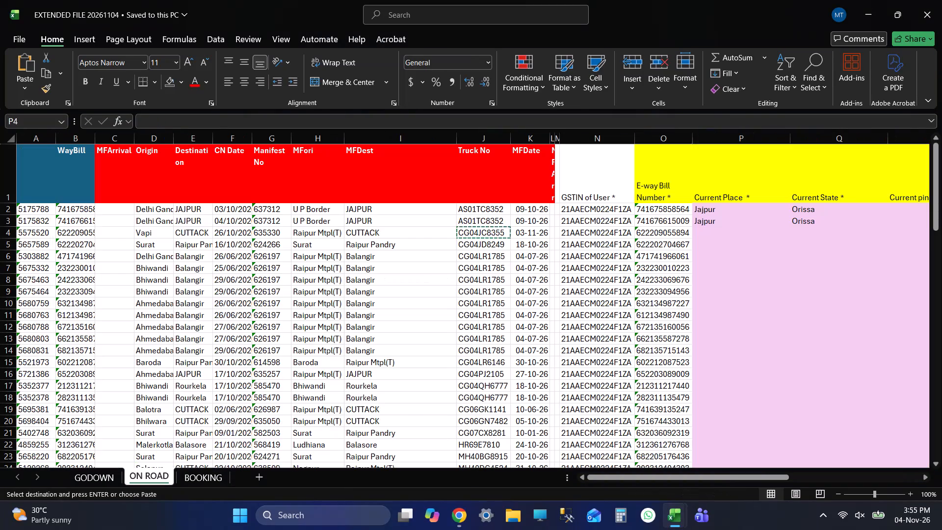
pyautogui.hotkey('alt', 'Tab')
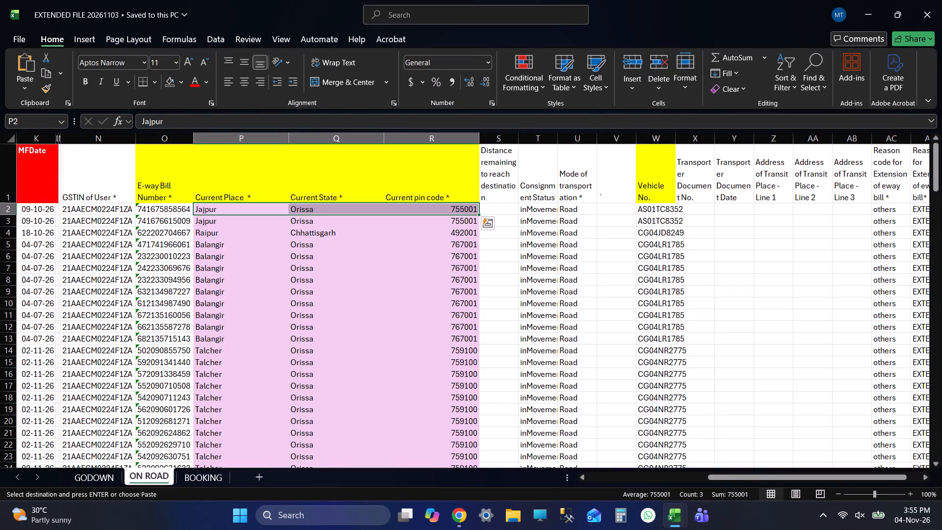
pyautogui.click(236, 257)
pyautogui.hotkey('shift', 'Tab')
pyautogui.hotkey('shift', 'Tab')
pyautogui.hotkey('shift', 'Tab')
pyautogui.hotkey('shift', 'Tab')
pyautogui.hotkey('shift', 'Tab')
pyautogui.hotkey('shift', 'Tab')
pyautogui.hotkey('shift', 'Tab')
pyautogui.hotkey('shift', 'Tab')
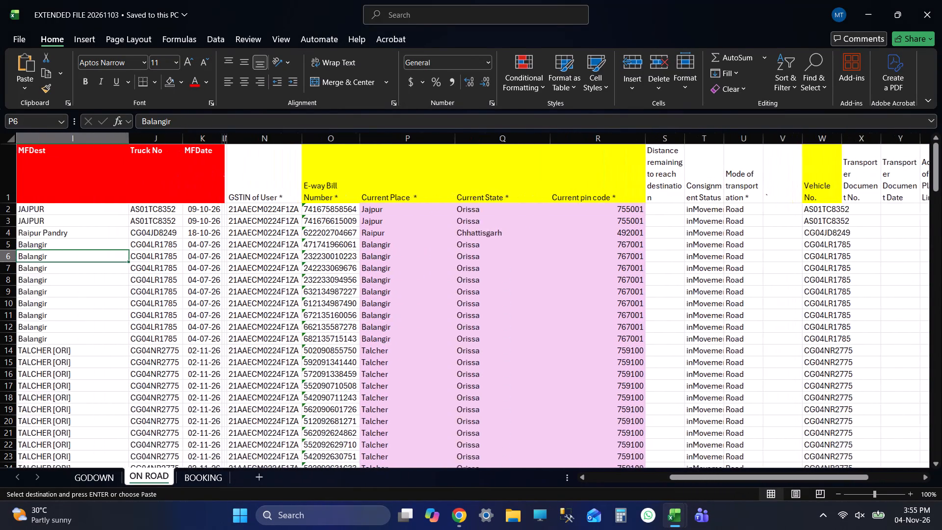
pyautogui.hotkey('shift', 'Tab')
pyautogui.click(504, 261)
pyautogui.hotkey('ctrl', 's')
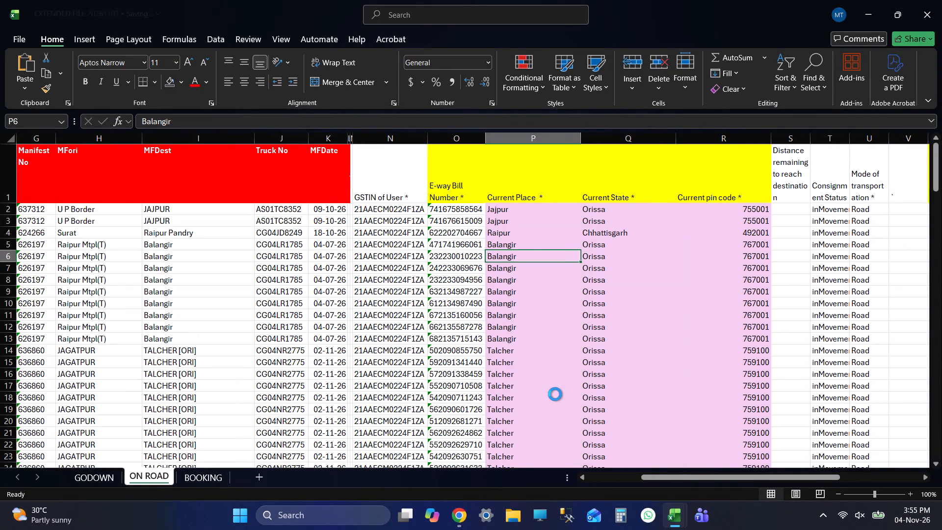
pyautogui.hotkey('alt', 'Tab')
pyautogui.hotkey('alt', 'Tab')
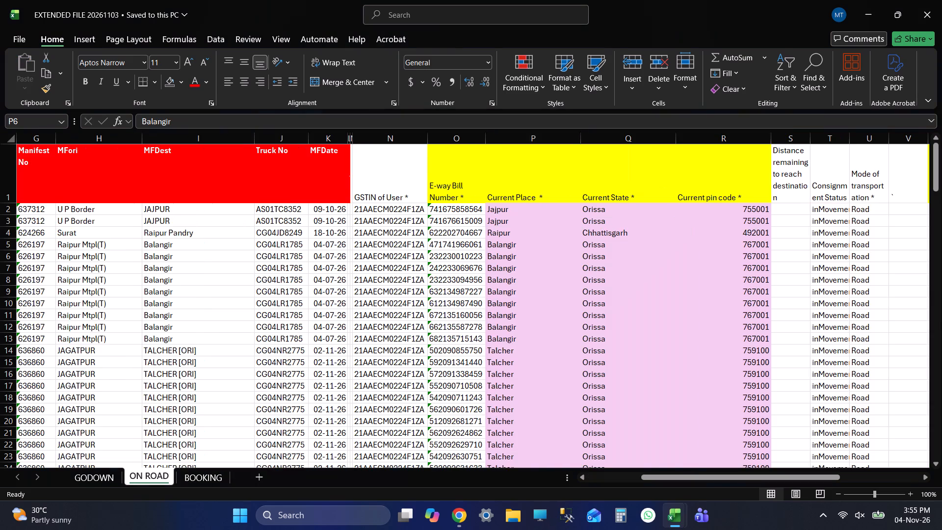
# Copy Sambalpur, Orissa, 768001 from row 85 of EXTENDED FILE 20261103 into row 4's current location columns in EXTENDED FILE 20261104 and save.
pyautogui.scroll(-2, 534, 347)
pyautogui.scroll(1, 537, 356)
pyautogui.scroll(-3, 538, 358)
pyautogui.scroll(1, 547, 364)
pyautogui.scroll(-5, 547, 364)
pyautogui.scroll(1, 547, 364)
pyautogui.scroll(-3, 547, 364)
pyautogui.scroll(1, 547, 364)
pyautogui.scroll(-1, 547, 364)
pyautogui.scroll(1, 547, 364)
pyautogui.scroll(-1, 547, 364)
pyautogui.scroll(1, 578, 332)
pyautogui.scroll(-5, 578, 332)
pyautogui.scroll(1, 576, 314)
pyautogui.scroll(-3, 576, 314)
pyautogui.scroll(1, 575, 320)
pyautogui.scroll(-5, 571, 324)
pyautogui.scroll(1, 553, 313)
pyautogui.scroll(-5, 553, 313)
pyautogui.scroll(1, 552, 311)
pyautogui.scroll(-1, 556, 310)
pyautogui.click(544, 344)
pyautogui.hotkey('shift', 'Right')
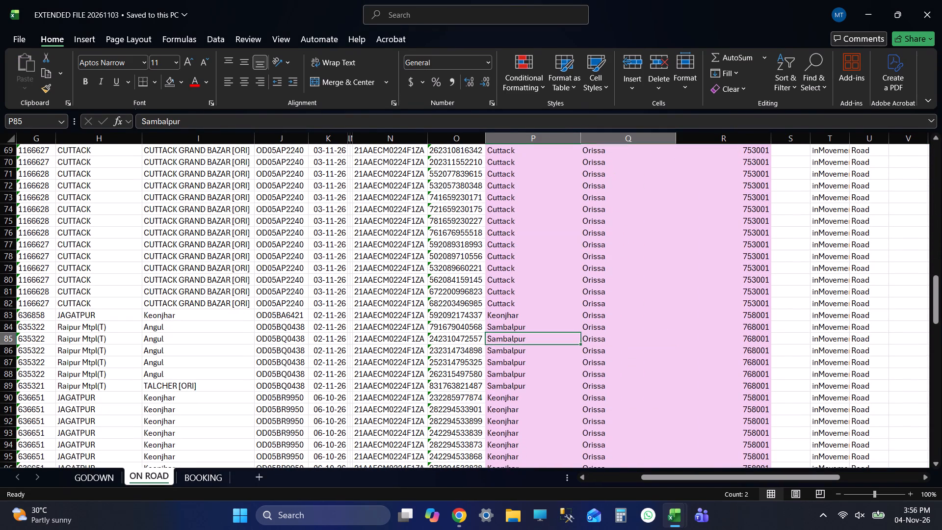
pyautogui.hotkey('shift', 'Right')
pyautogui.hotkey('ctrl', 'c')
pyautogui.hotkey('alt', 'Tab')
pyautogui.hotkey('ctrl', 'v')
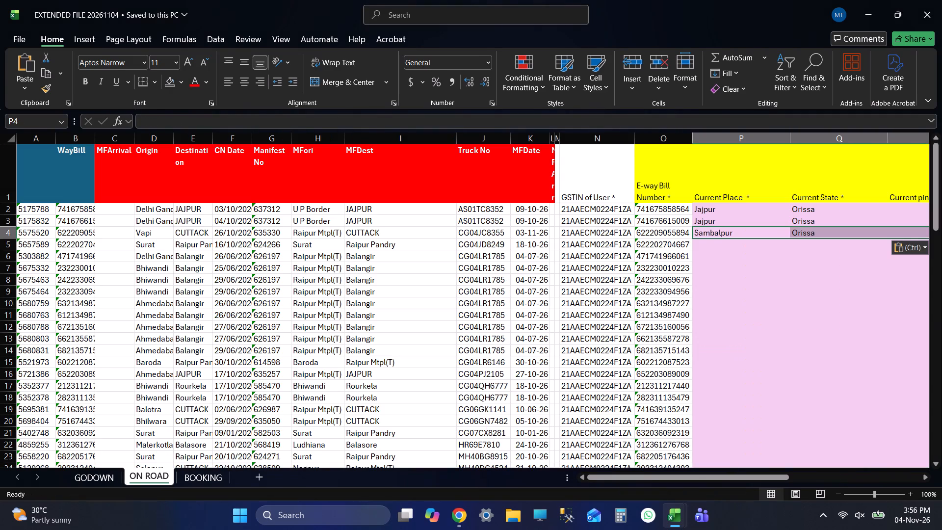
pyautogui.press('Down')
pyautogui.hotkey('ctrl', 's')
# Check row 5's truck number in EXTENDED FILE 20261104's ON ROAD sheet and return to that row's Current Place cell.
pyautogui.press('Right')
pyautogui.press('Right')
pyautogui.press('Right')
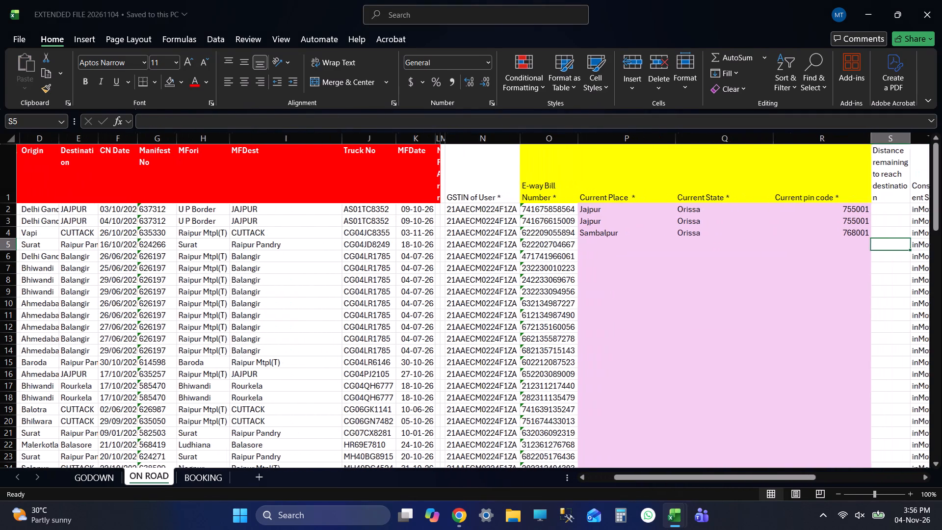
pyautogui.press('Left')
pyautogui.press('Left')
pyautogui.press('Left')
pyautogui.press('Left')
pyautogui.press('Left')
pyautogui.press('Left')
pyautogui.press('Left')
pyautogui.press('Left')
pyautogui.press('Left')
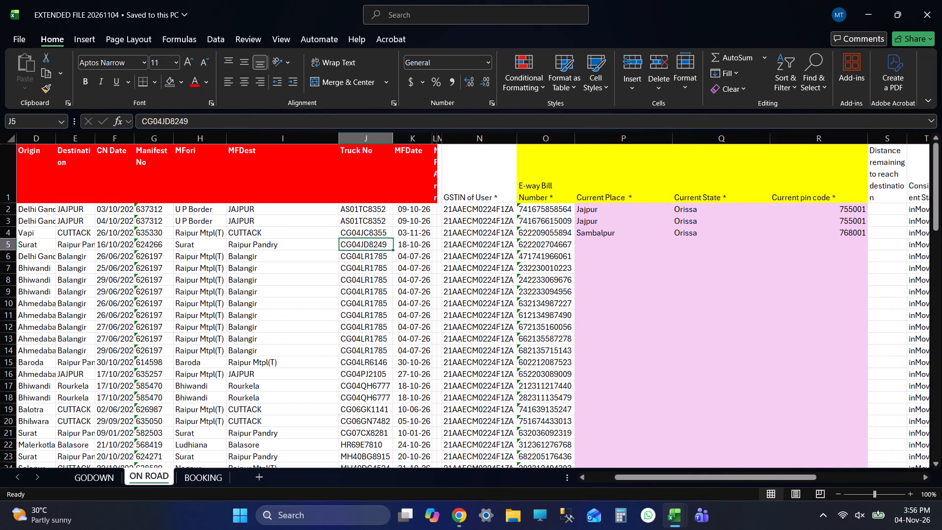
pyautogui.press('Right')
pyautogui.press('Right')
pyautogui.press('Right')
pyautogui.press('Right')
pyautogui.press('Right')
pyautogui.press('Right')
# Copy Raipur, Chhattisgarh, 492001 from row 162 of EXTENDED FILE 20261103 into row 5's current location columns in EXTENDED FILE 20261104 and save.
pyautogui.hotkey('alt', 'Tab')
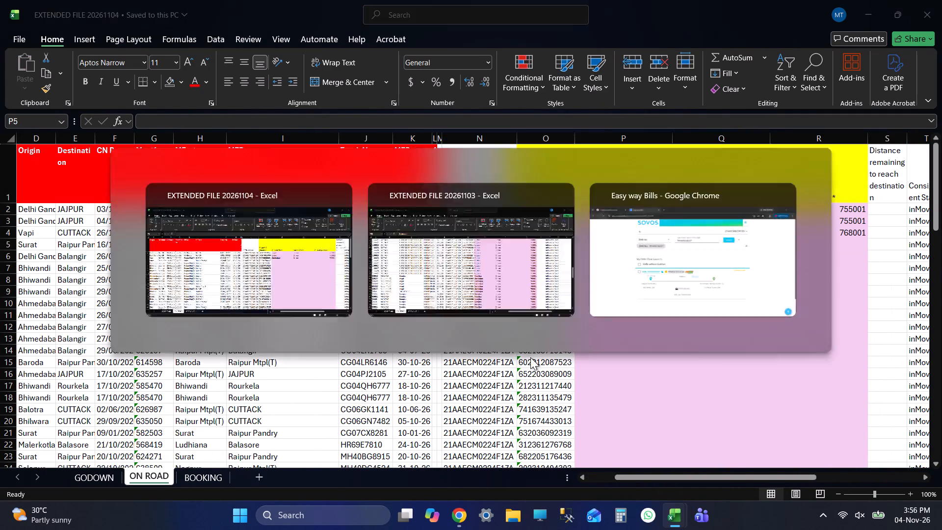
pyautogui.press('Up')
pyautogui.hotkey('ctrl', 'Up')
pyautogui.press('Down')
pyautogui.press('Down')
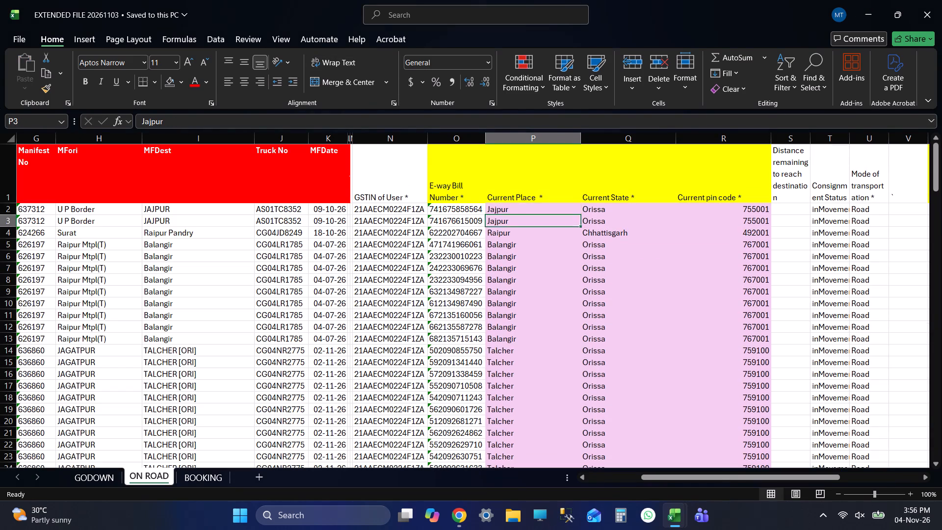
pyautogui.hotkey('ctrl', 'Down')
pyautogui.press('Up')
pyautogui.press('Up')
pyautogui.press('Up')
pyautogui.press('Up')
pyautogui.press('Up')
pyautogui.press('Up')
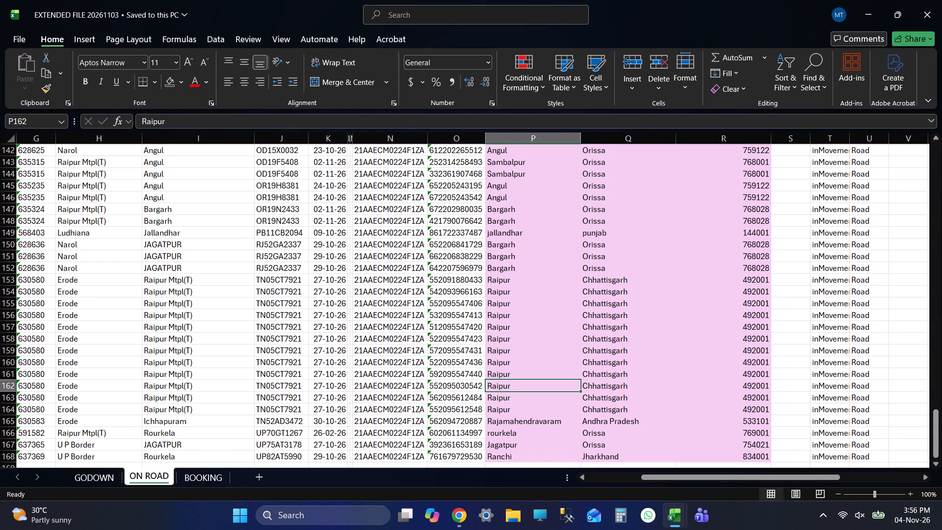
pyautogui.hotkey('shift', 'Right')
pyautogui.hotkey('shift', 'Right')
pyautogui.hotkey('ctrl', 'c')
pyautogui.hotkey('ctrl', 'x')
pyautogui.hotkey('alt', 'Tab')
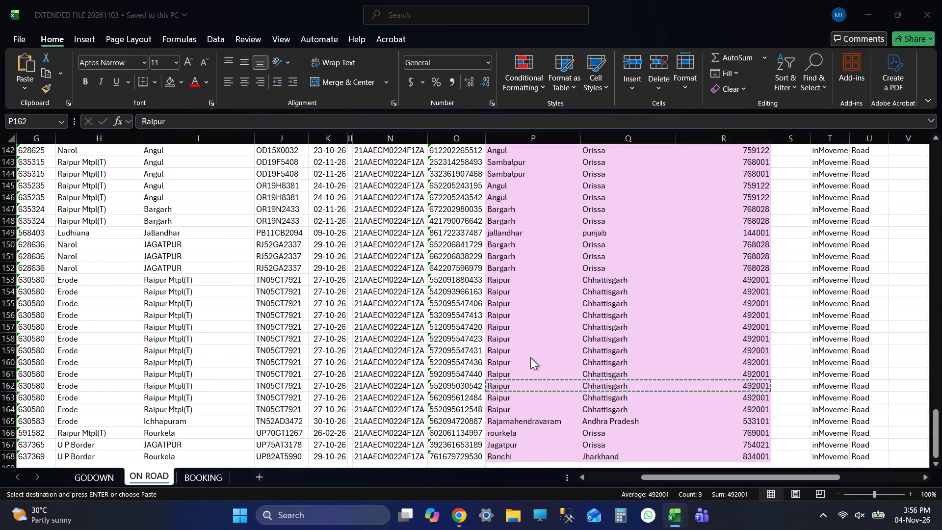
pyautogui.hotkey('ctrl', 'c')
pyautogui.press('Down')
pyautogui.press('Up')
pyautogui.hotkey('alt', 'Tab')
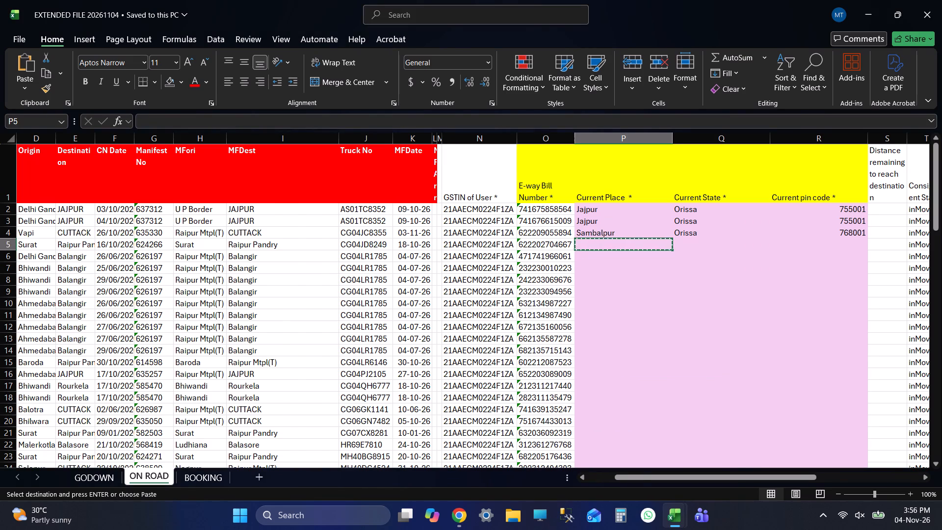
pyautogui.hotkey('ctrl', 'c')
pyautogui.hotkey('alt', 'Tab')
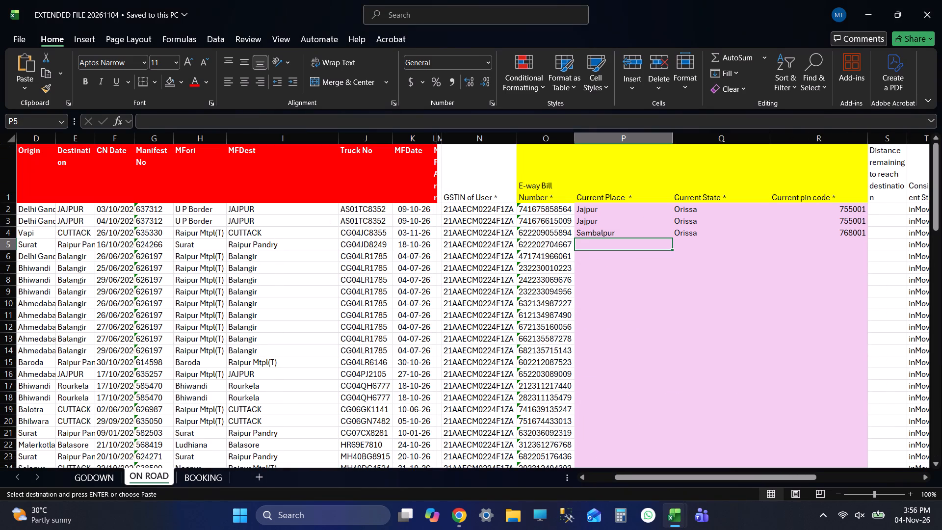
pyautogui.hotkey('ctrl', 'v')
pyautogui.press('Down')
pyautogui.hotkey('ctrl', 's')
# Check row 6's truck number in the ON ROAD sheet and return to that row's Current Place cell.
pyautogui.press('Left')
pyautogui.press('Left')
pyautogui.press('Left')
pyautogui.press('Left')
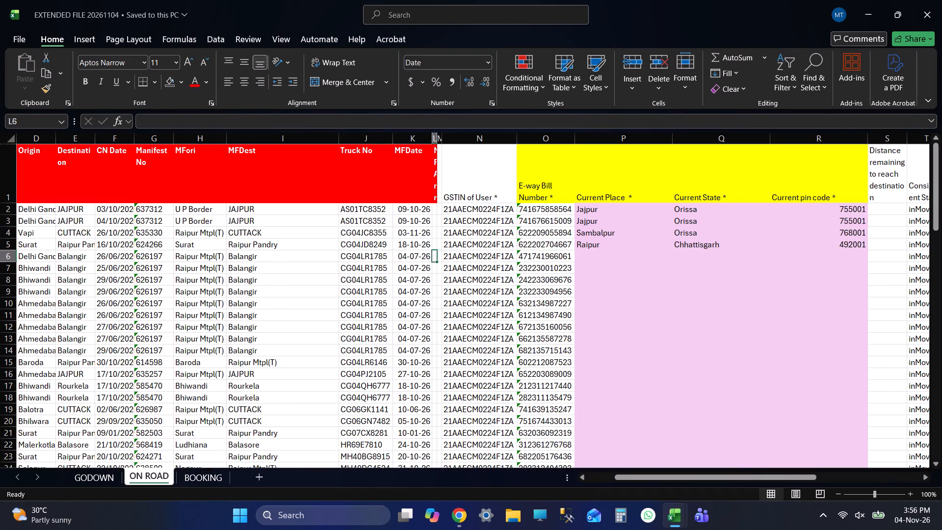
pyautogui.press('Left')
pyautogui.press('Left')
pyautogui.press('Right')
pyautogui.press('Right')
pyautogui.press('Right')
pyautogui.press('Right')
pyautogui.press('Right')
pyautogui.press('Right')
# Copy Balangir, Orissa, 767001 from row 6 of EXTENDED FILE 20261103's ON ROAD sheet and return to EXTENDED FILE 20261104.
pyautogui.hotkey('alt', 'Tab')
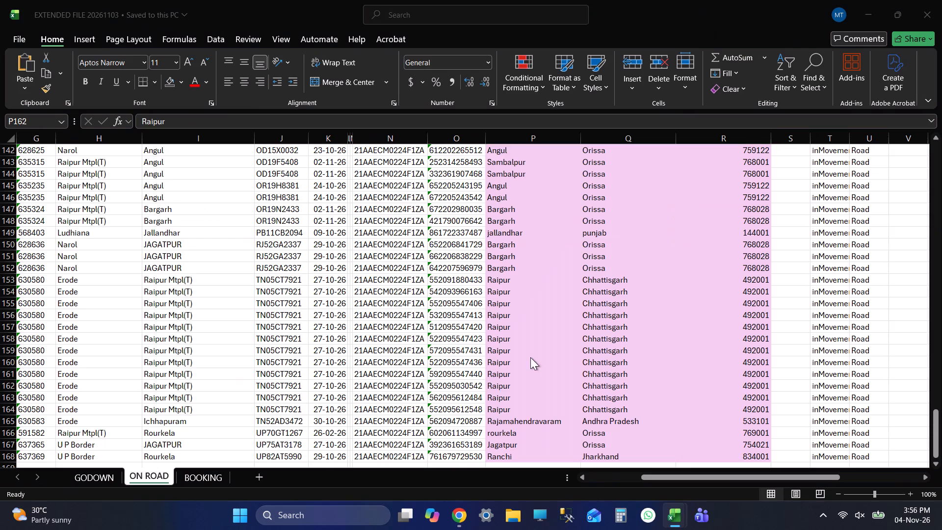
pyautogui.hotkey('ctrl', 'Up')
pyautogui.press('Down')
pyautogui.press('Down')
pyautogui.press('Down')
pyautogui.press('Down')
pyautogui.press('Down')
pyautogui.hotkey('shift', 'Right')
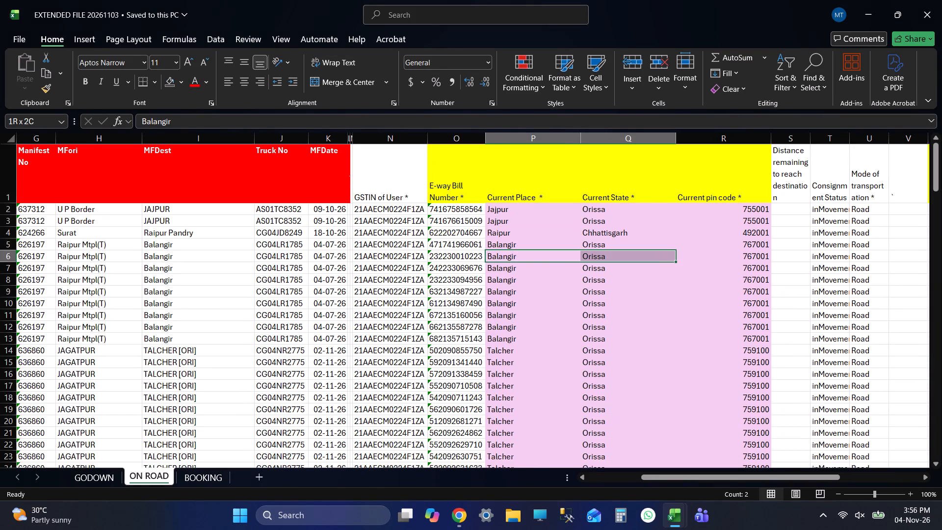
pyautogui.press('Down')
pyautogui.press('Up')
pyautogui.hotkey('shift', 'Right')
pyautogui.hotkey('shift', 'Right')
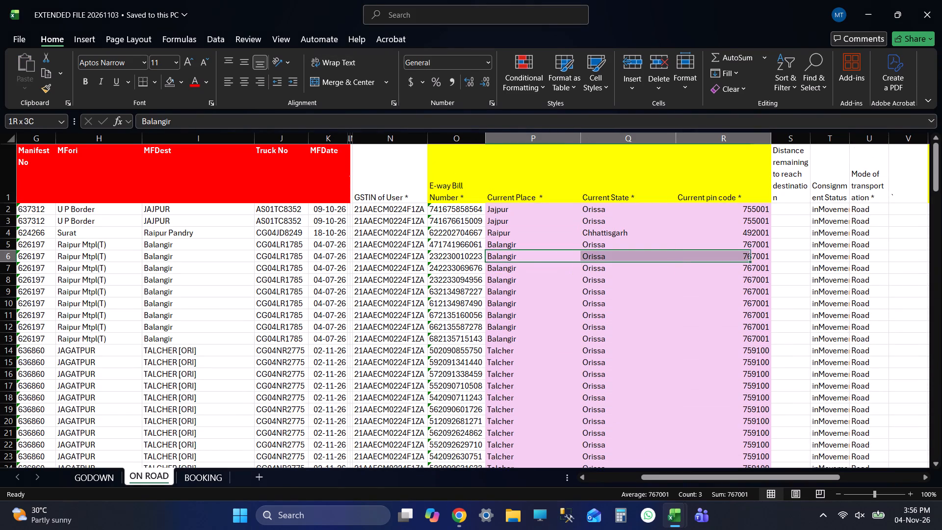
pyautogui.hotkey('ctrl', 'c')
pyautogui.hotkey('ctrl', 'c')
pyautogui.hotkey('ctrl', 'c')
pyautogui.hotkey('alt', 'Tab')
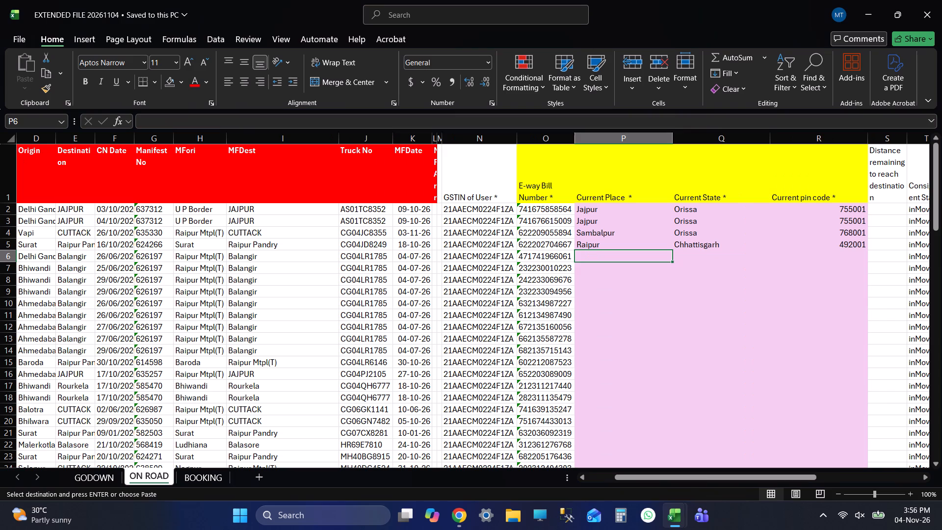
# Paste the Balangir place, state and pin code into rows 6 to 13 of the ON ROAD sheet and save.
pyautogui.hotkey('shift', 'Down')
pyautogui.hotkey('shift', 'Down')
pyautogui.hotkey('shift', 'Down')
pyautogui.hotkey('shift', 'Down')
pyautogui.hotkey('shift', 'Down')
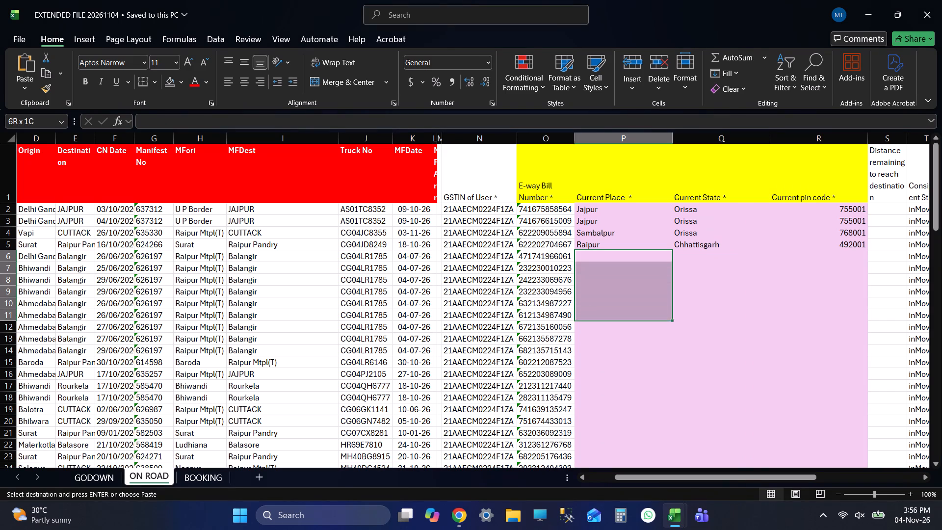
pyautogui.hotkey('shift', 'Down')
pyautogui.hotkey('shift', 'Down')
pyautogui.hotkey('shift', 'Down')
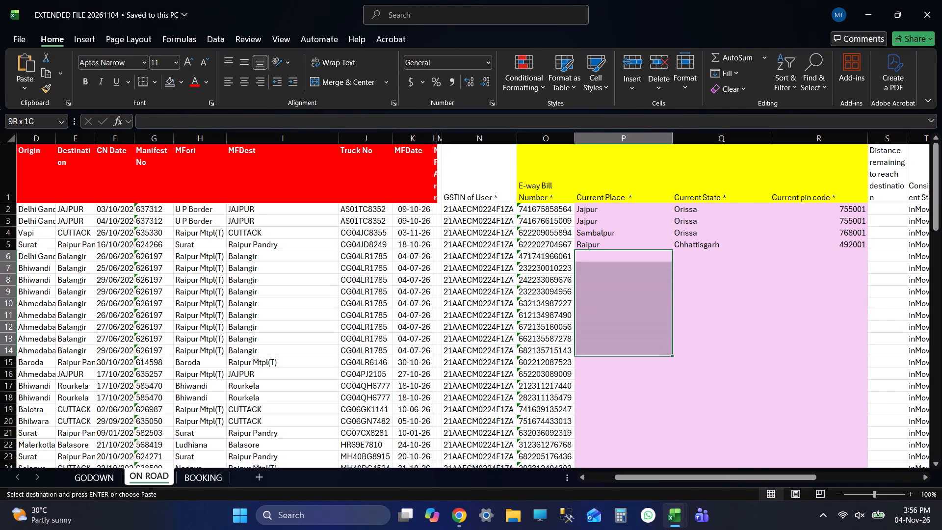
pyautogui.hotkey('shift', 'Up')
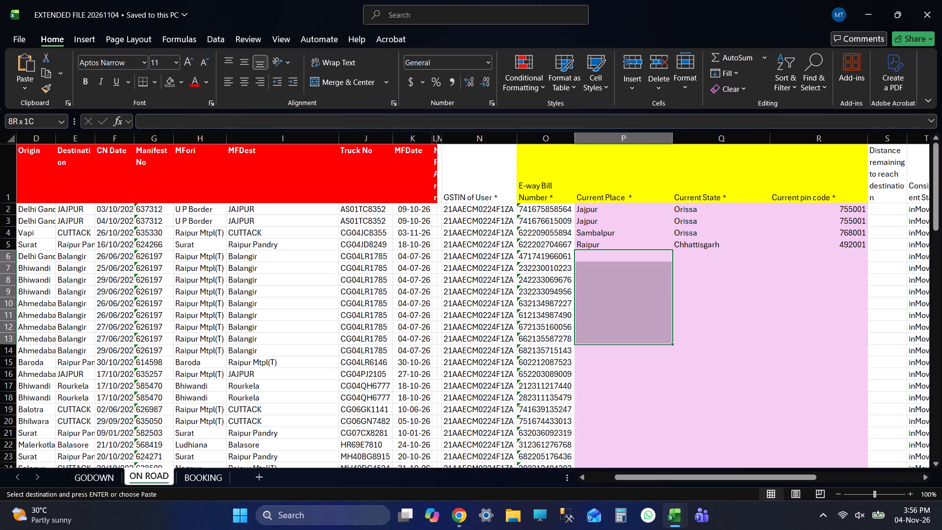
pyautogui.hotkey('ctrl', 'v')
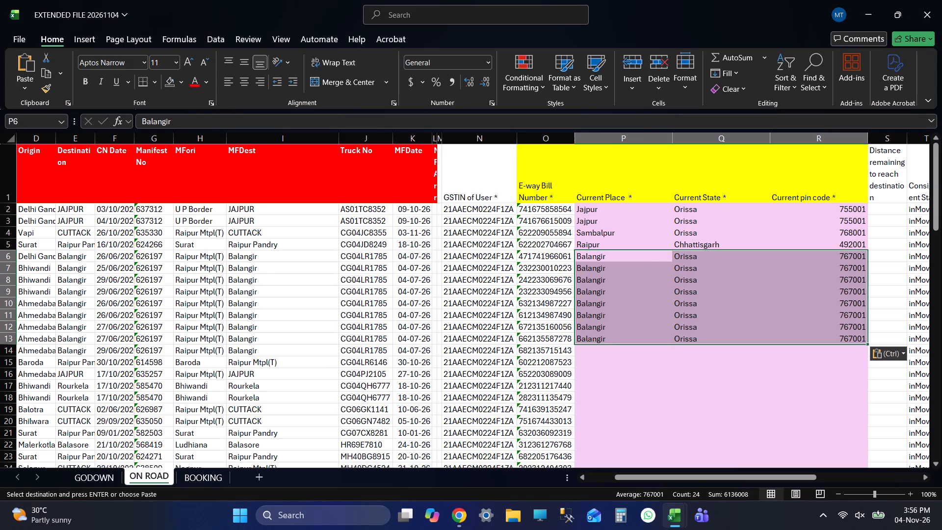
pyautogui.hotkey('ctrl', 'Down')
pyautogui.press('Down')
pyautogui.hotkey('ctrl', 's')
# Check row 14's truck number and return to that row's empty Current Place cell.
pyautogui.hotkey('shift', 'Tab')
pyautogui.hotkey('shift', 'Tab')
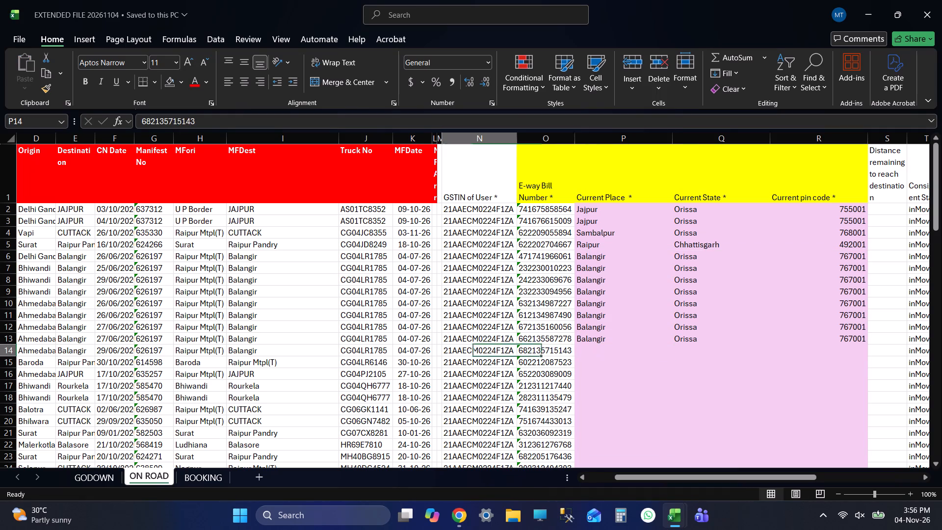
pyautogui.hotkey('shift', 'Tab')
pyautogui.hotkey('shift', 'Tab')
pyautogui.hotkey('shift', 'Tab')
pyautogui.hotkey('shift', 'Tab')
pyautogui.press('Tab')
pyautogui.press('Tab')
pyautogui.press('Tab')
pyautogui.press('Tab')
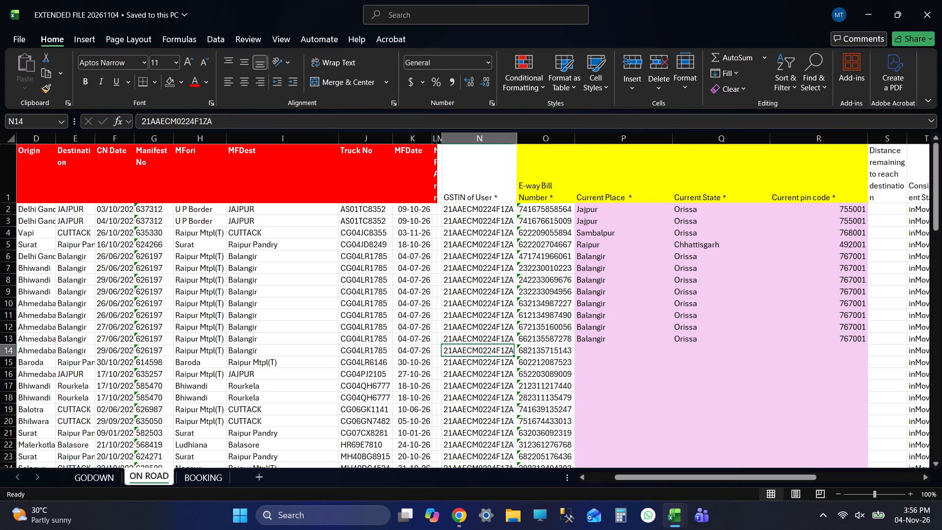
pyautogui.press('Tab')
pyautogui.press('Tab')
# Copy row 13's Balangir, Orissa, 767001 into row 14's current location columns and save the file.
pyautogui.press('Up')
pyautogui.hotkey('shift', 'Right')
pyautogui.hotkey('shift', 'Right')
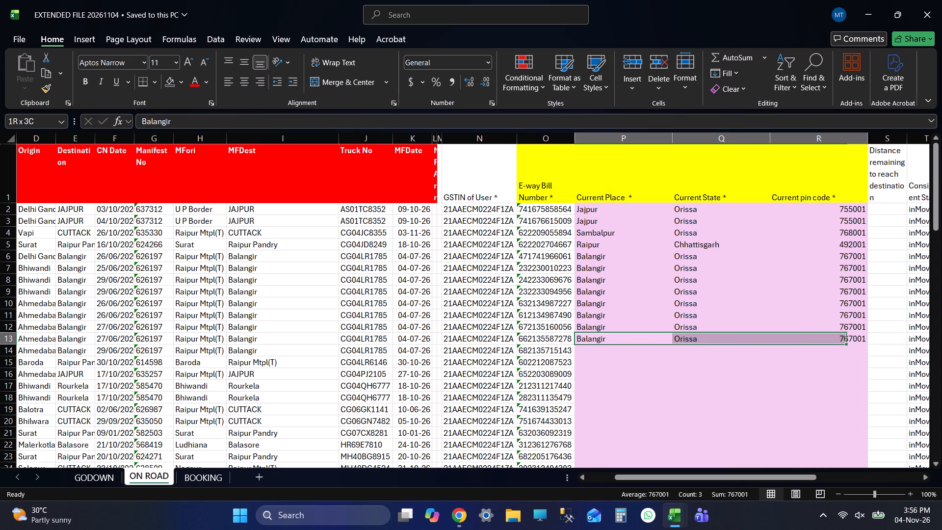
pyautogui.hotkey('ctrl', 'c')
pyautogui.press('Down')
pyautogui.hotkey('ctrl', 'v')
pyautogui.press('Down')
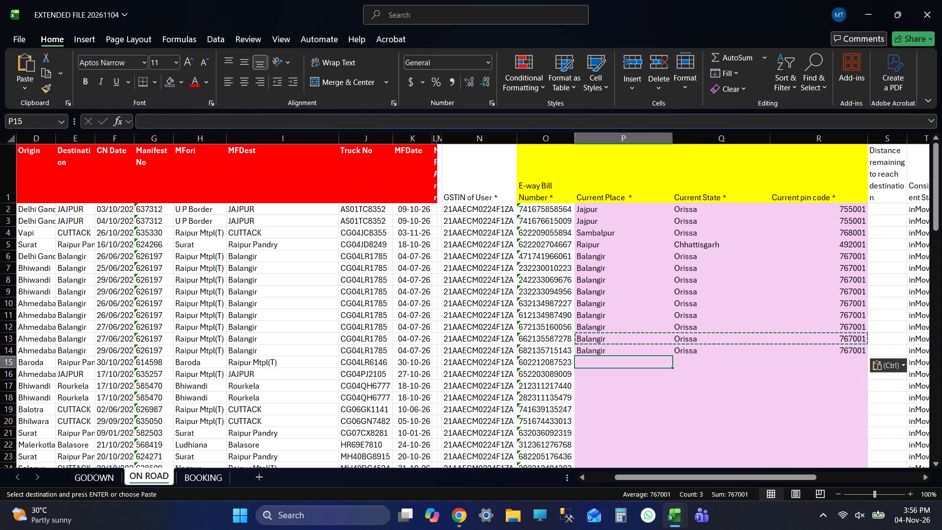
pyautogui.hotkey('ctrl', 's')
# Check the truck number and route of row 15 on the ON ROAD sheet.
pyautogui.press('Left')
pyautogui.press('Left')
pyautogui.press('Left')
pyautogui.press('Left')
pyautogui.press('Left')
pyautogui.press('Left')
pyautogui.press('Left')
pyautogui.press('Right')
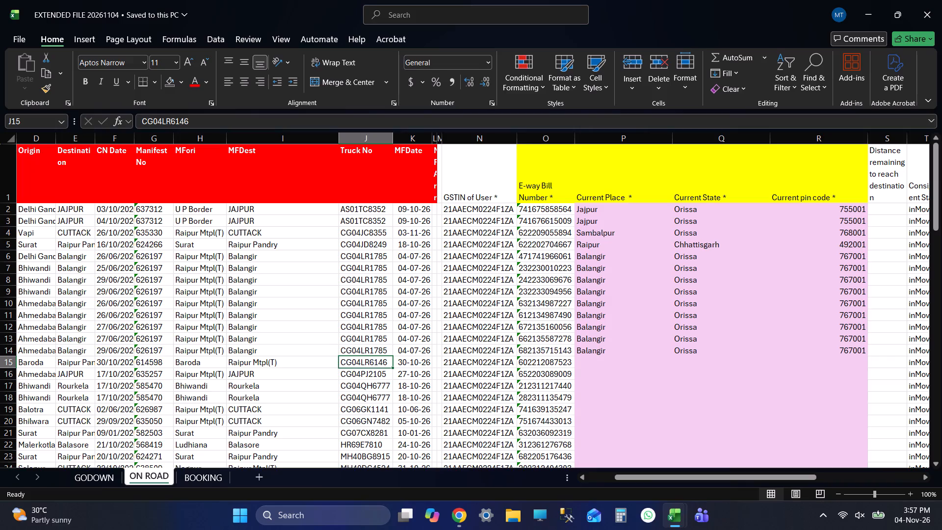
# Switch to Chrome, search Google for BARODA TO RAIPUR in a new tab, and look through the results.
pyautogui.hotkey('alt', 'Tab')
pyautogui.hotkey('alt', 'Tab')
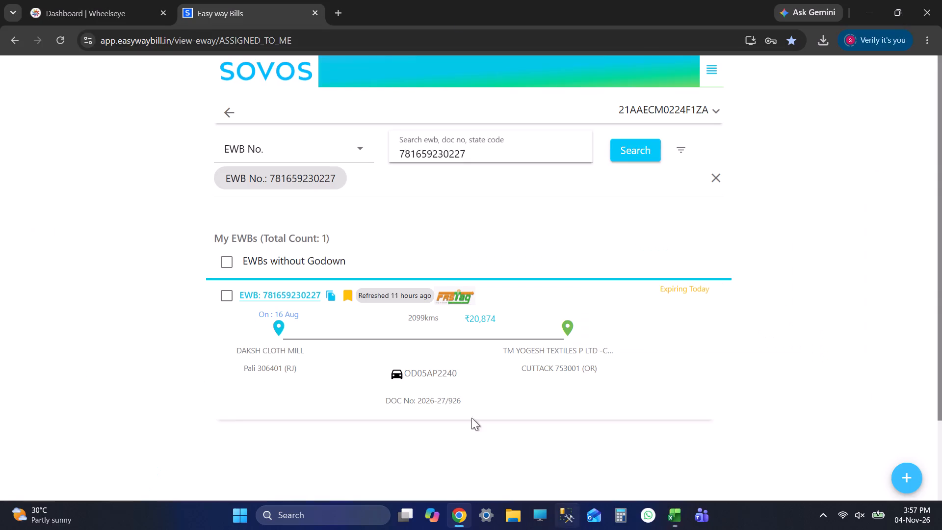
pyautogui.click(345, 5)
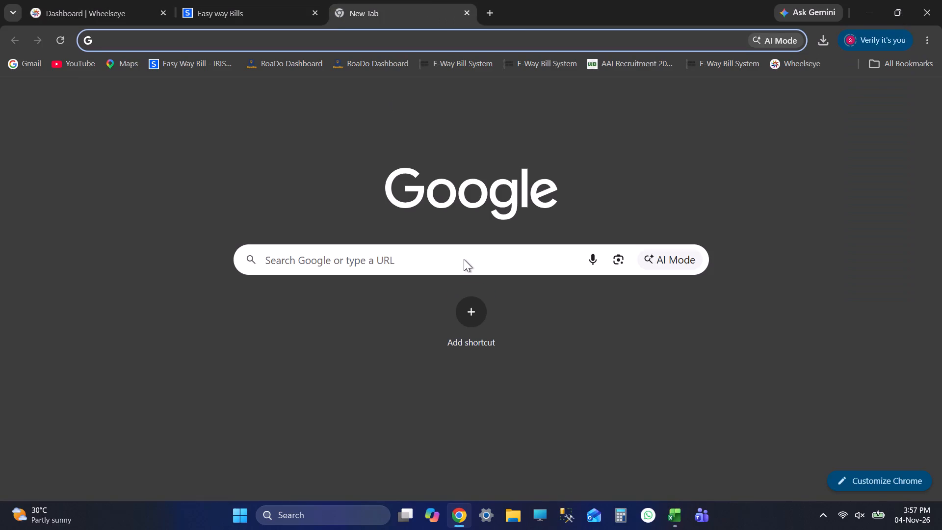
pyautogui.write('BARODA TO R')
pyautogui.write('AIPUR')
pyautogui.press('Return')
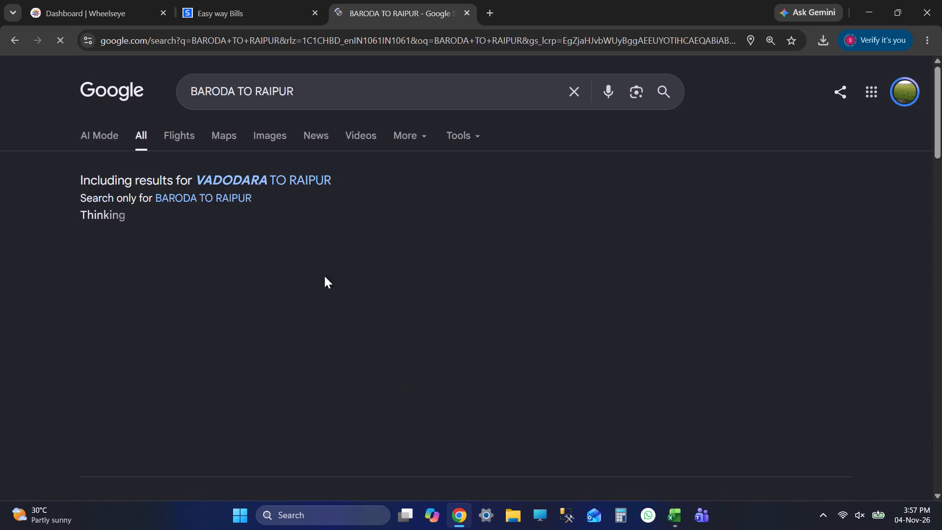
pyautogui.scroll(-4, 390, 383)
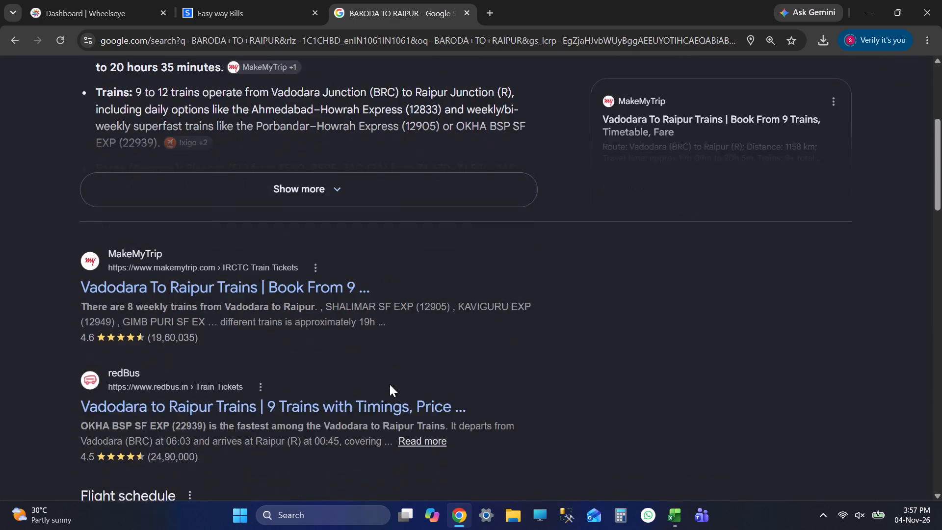
pyautogui.scroll(-2, 390, 384)
pyautogui.scroll(1, 401, 382)
pyautogui.scroll(-1, 401, 382)
pyautogui.scroll(9, 401, 382)
pyautogui.scroll(-2, 401, 382)
pyautogui.scroll(1, 402, 364)
pyautogui.scroll(-3, 402, 364)
pyautogui.scroll(1, 431, 334)
pyautogui.scroll(-1, 431, 335)
pyautogui.scroll(1, 431, 335)
pyautogui.scroll(-1, 431, 335)
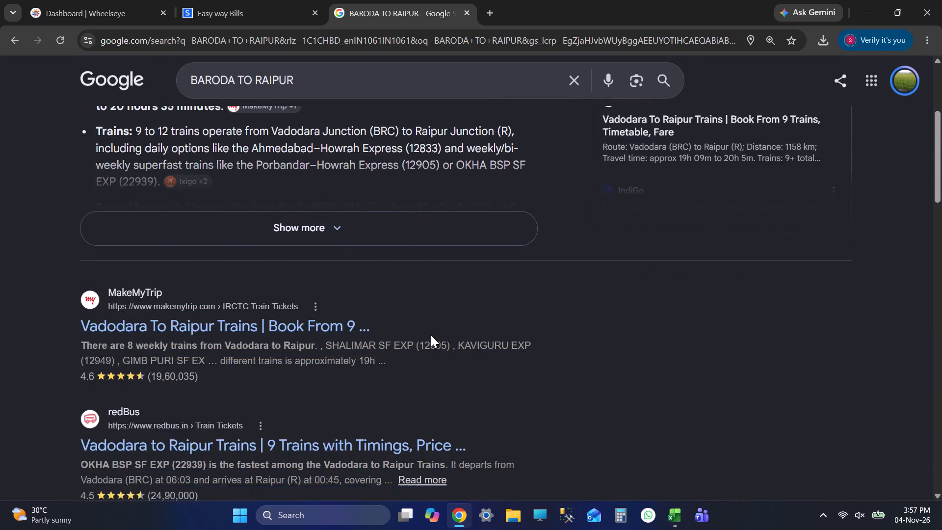
pyautogui.scroll(2, 396, 302)
pyautogui.scroll(5, 313, 174)
pyautogui.scroll(-1, 303, 138)
pyautogui.scroll(2, 301, 142)
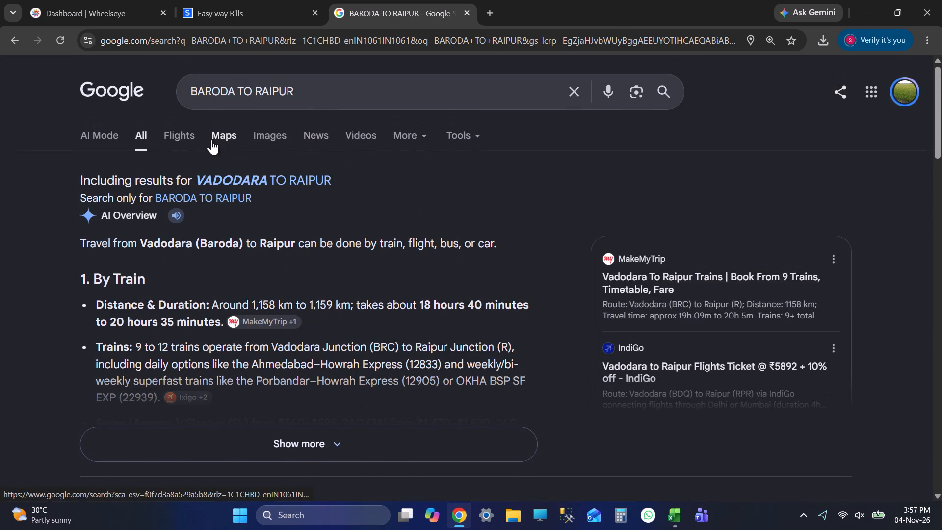
# Open the Baroda to Raipur search in Google Maps, ready row 15's Current Place cell in Excel, and show the driving directions.
pyautogui.click(211, 140)
pyautogui.hotkey('alt', 'Tab')
pyautogui.hotkey('alt', 'Tab')
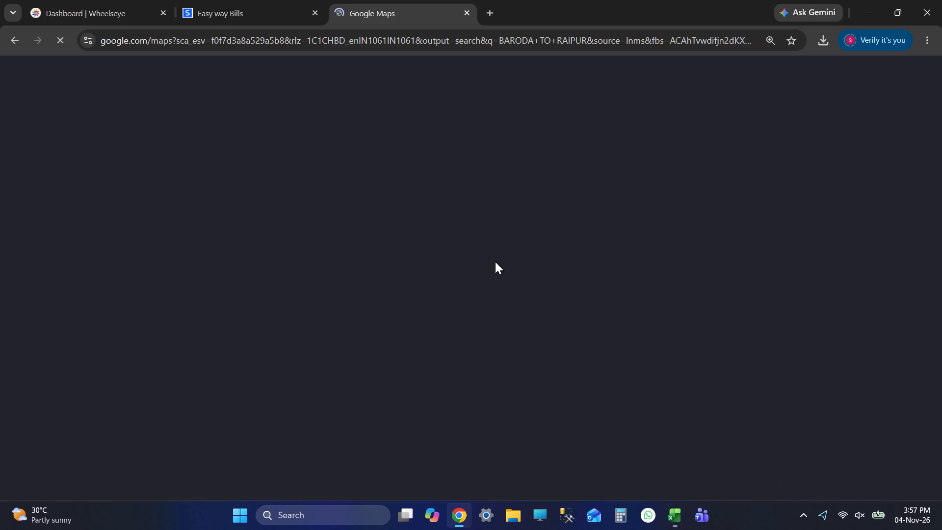
pyautogui.hotkey('alt', 'Tab')
pyautogui.press('Tab')
pyautogui.press('Tab')
pyautogui.press('Tab')
pyautogui.press('Tab')
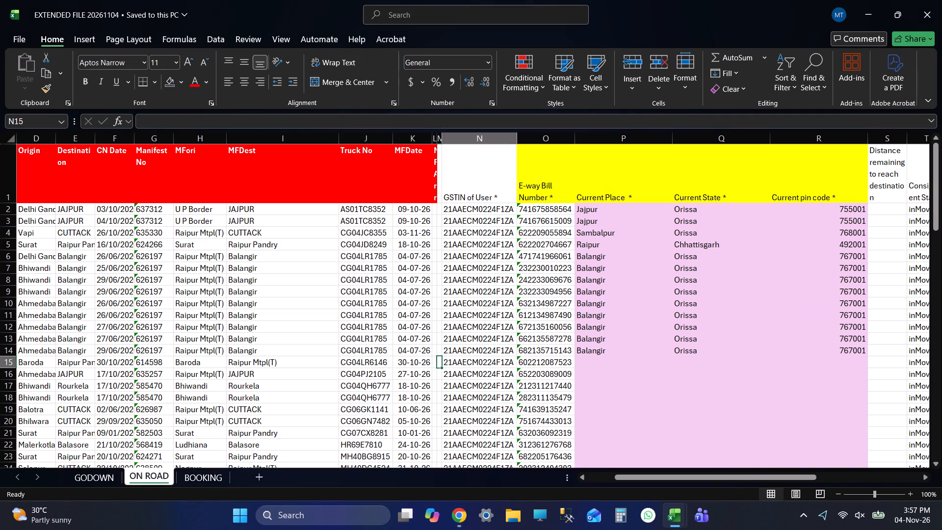
pyautogui.press('Tab')
pyautogui.press('Tab')
pyautogui.hotkey('alt', 'Tab')
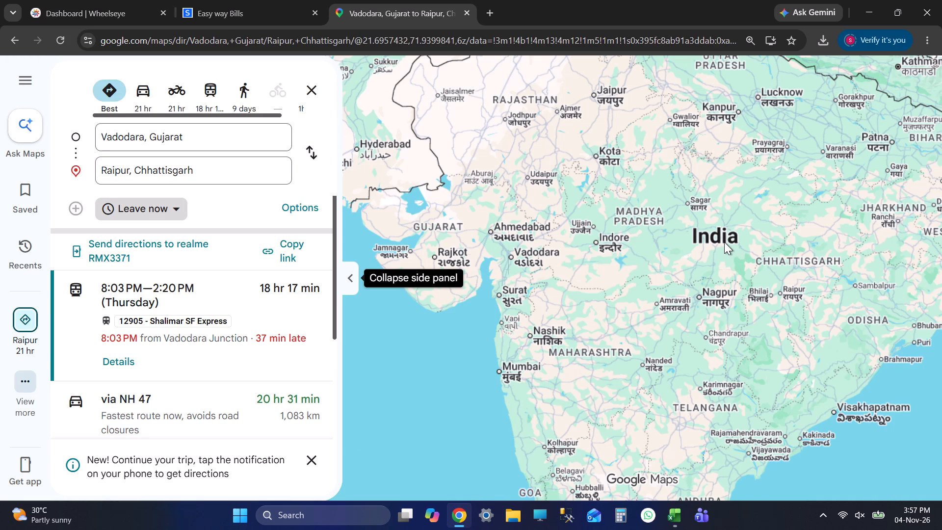
pyautogui.scroll(2, 703, 275)
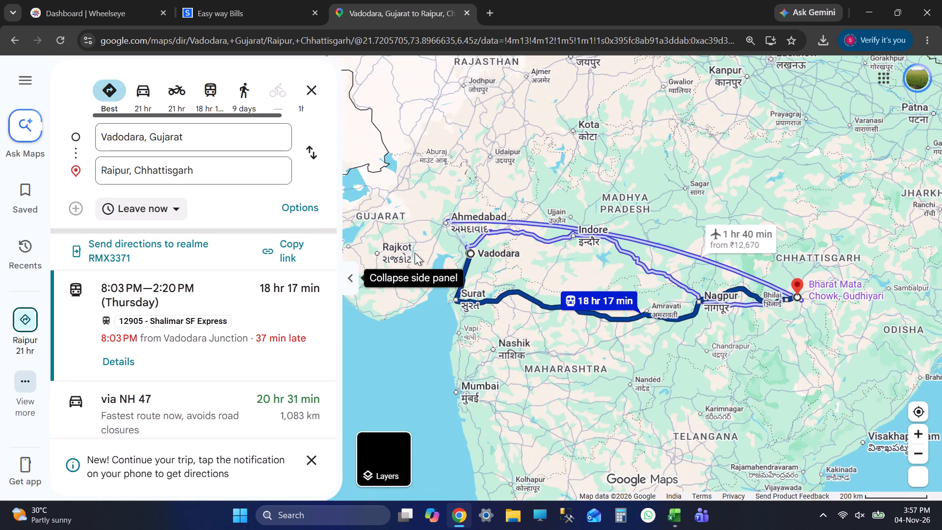
pyautogui.click(142, 103)
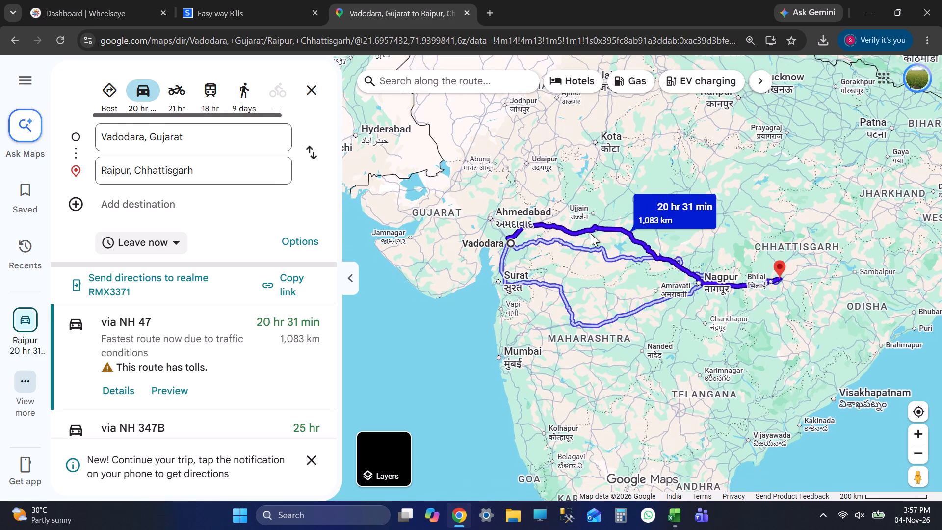
# Examine the driving route from Vadodara to Raipur on the map for a current location for row 15.
pyautogui.scroll(5, 577, 242)
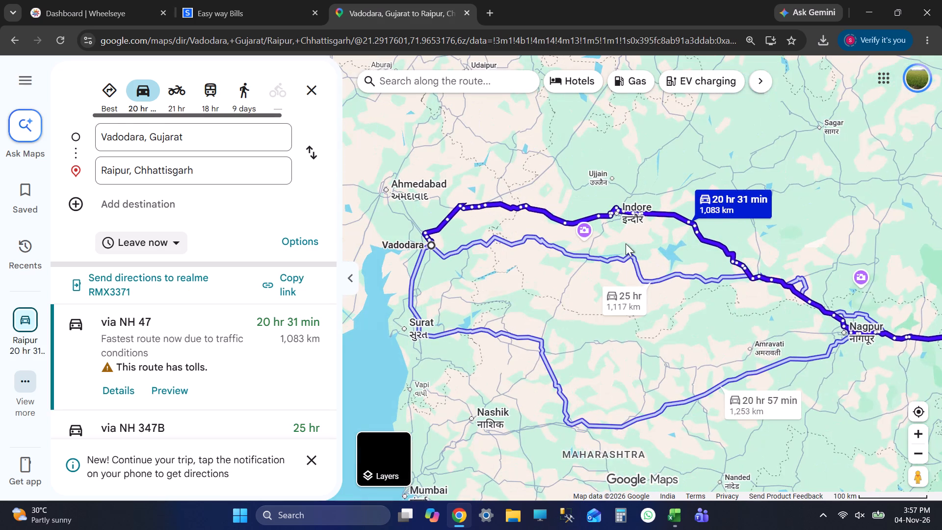
pyautogui.moveTo(651, 235); pyautogui.dragTo(649, 290)
pyautogui.hotkey('alt', 'Tab')
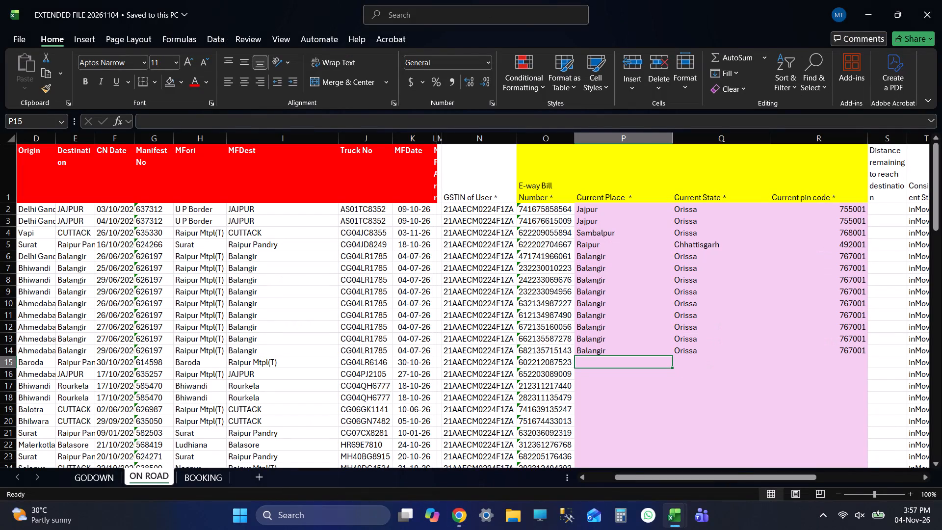
pyautogui.hotkey('alt', 'Tab')
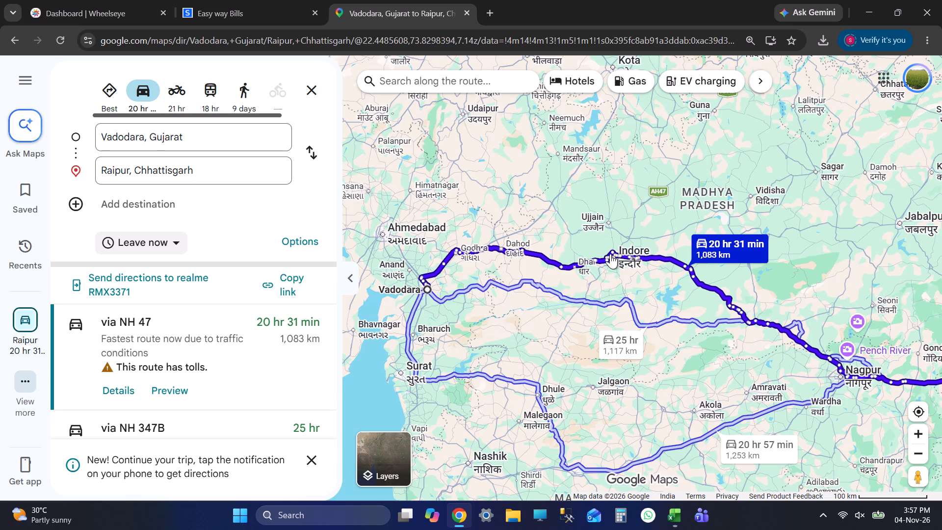
pyautogui.moveTo(691, 286); pyautogui.dragTo(612, 289)
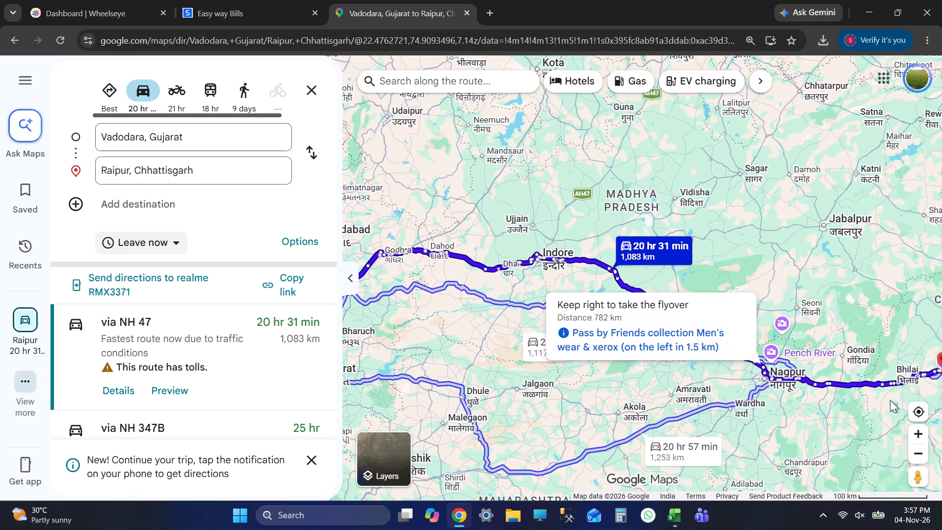
pyautogui.moveTo(885, 402); pyautogui.dragTo(766, 432)
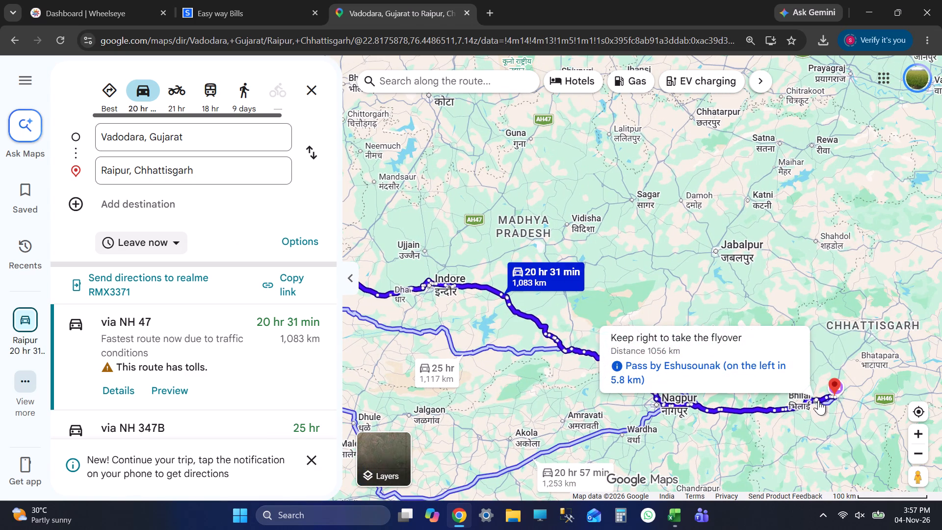
pyautogui.hotkey('alt', 'Tab')
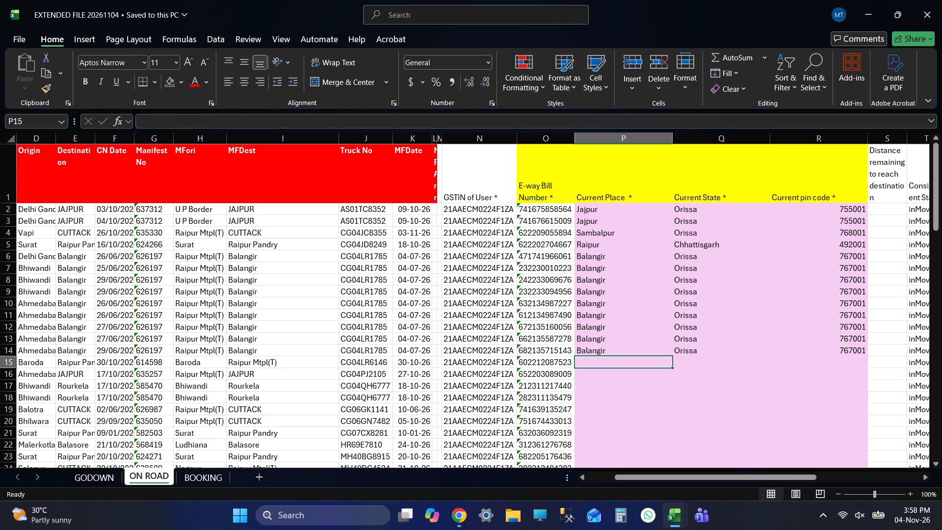
pyautogui.hotkey('alt', 'Tab')
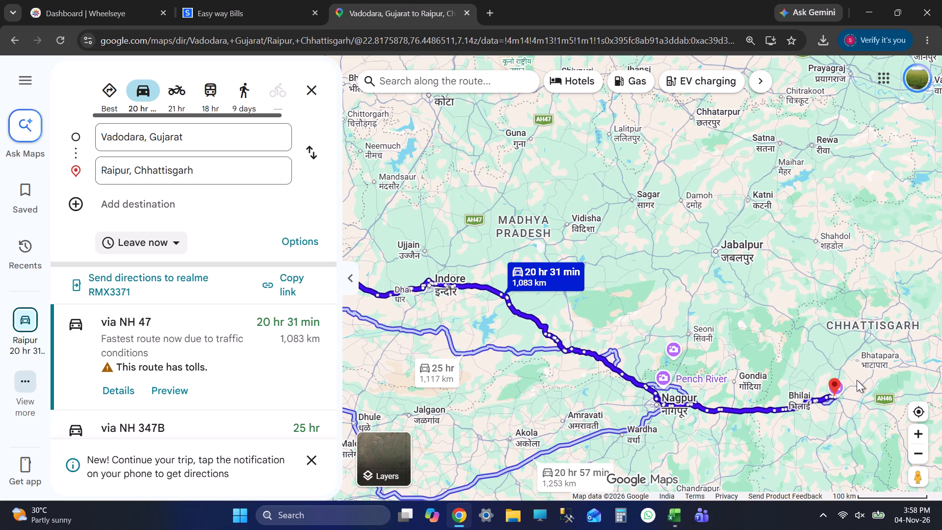
# Copy Raipur, Chhattisgarh, 492001 from row 55 of EXTENDED FILE 20261103's ON ROAD sheet and return to EXTENDED FILE 20261104.
pyautogui.hotkey('alt', 'Tab')
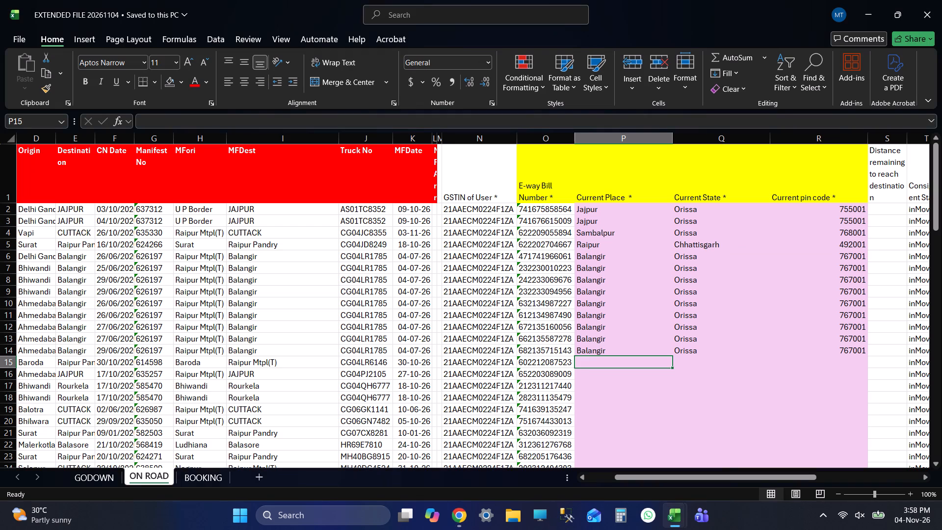
pyautogui.hotkey('alt', 'Tab')
pyautogui.hotkey('alt', 'Tab')
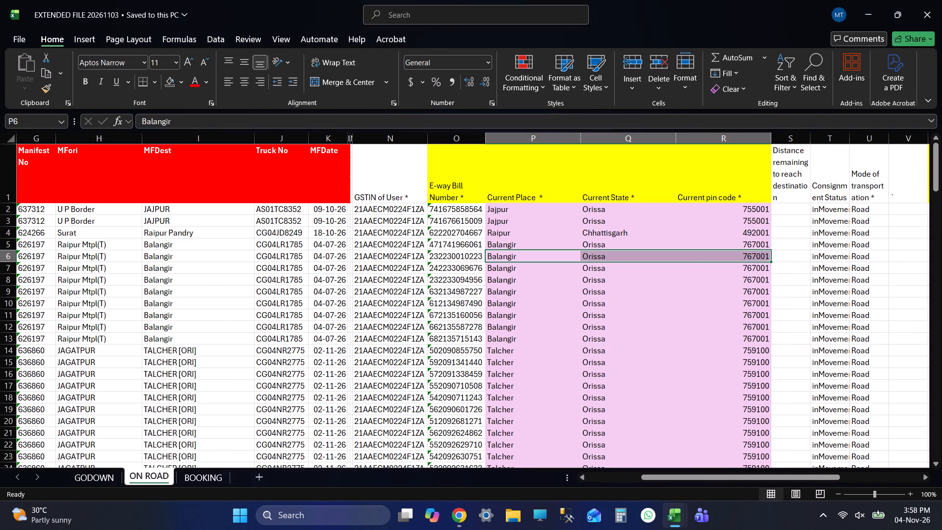
pyautogui.press('Down')
pyautogui.press('Up')
pyautogui.press('Up')
pyautogui.press('Down')
pyautogui.press('Down')
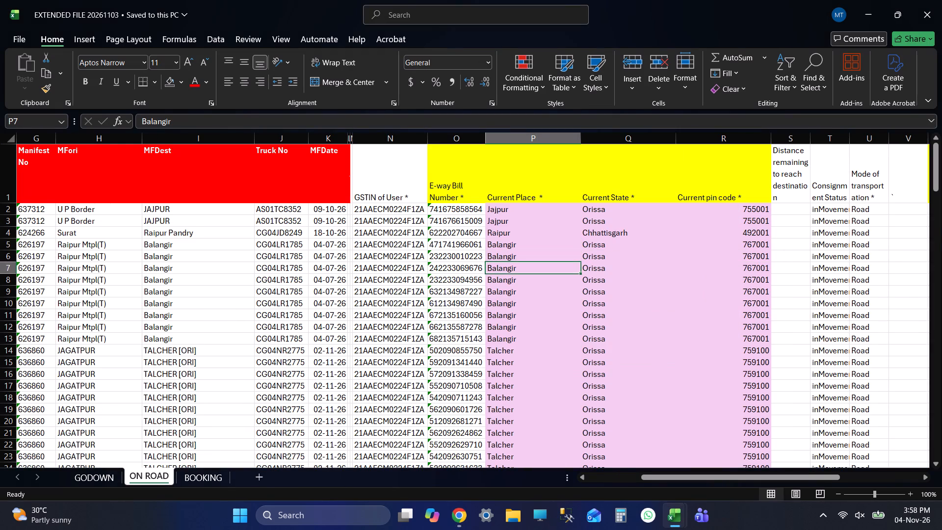
pyautogui.press('pagedown')
pyautogui.press('pagedown')
pyautogui.press('Up')
pyautogui.press('Up')
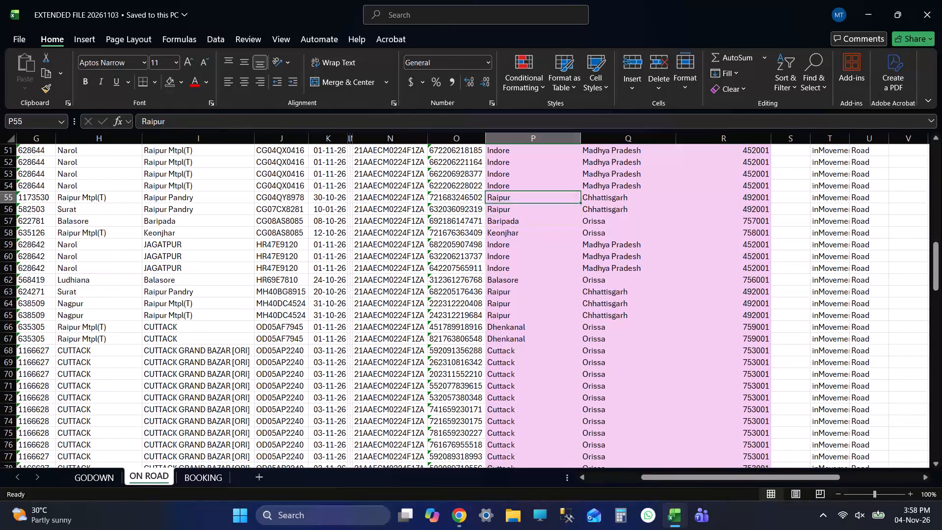
pyautogui.hotkey('shift', 'Right')
pyautogui.hotkey('shift', 'Right')
pyautogui.hotkey('ctrl', 'c')
pyautogui.hotkey('alt', 'Tab')
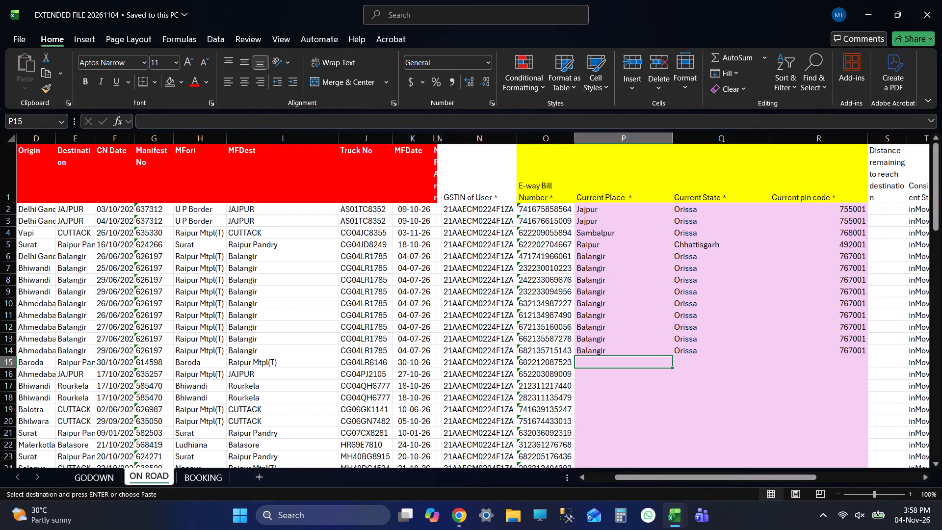
# Paste the Raipur place, state and pin code into row 15 of the ON ROAD sheet and save the file.
pyautogui.hotkey('ctrl', 'v')
pyautogui.press('Down')
pyautogui.hotkey('ctrl', 's')
# Check row 16's truck number and manifest details, and return to that row's empty Current Place cell.
pyautogui.press('Left')
pyautogui.press('Left')
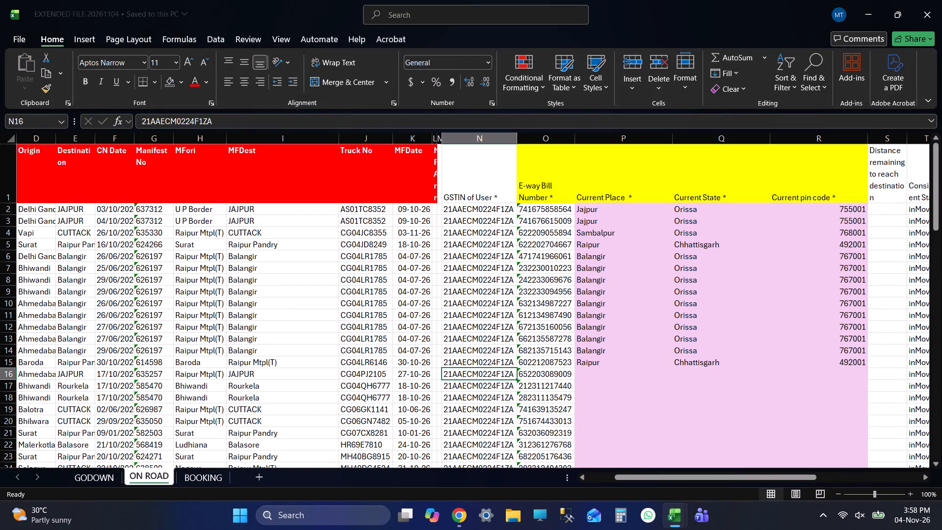
pyautogui.press('Left')
pyautogui.press('Left')
pyautogui.press('Left')
pyautogui.press('Left')
pyautogui.press('Right')
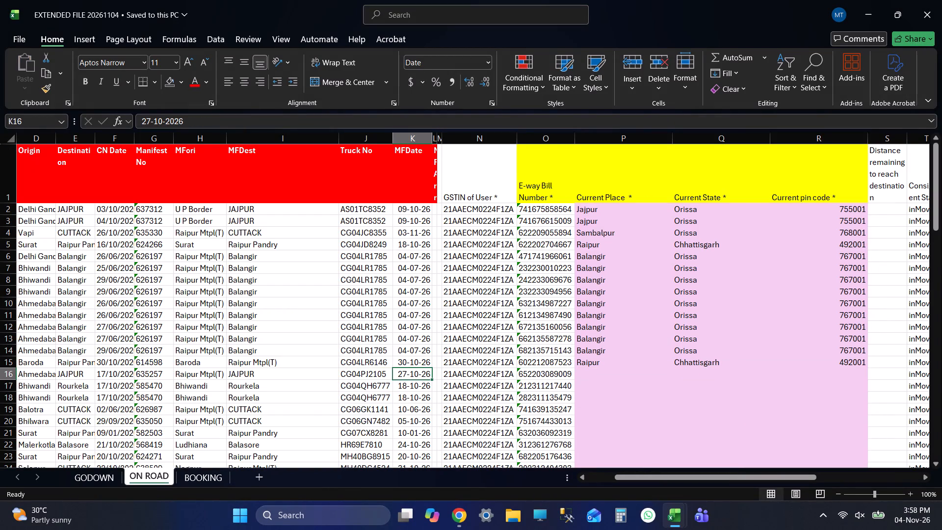
pyautogui.press('Right')
pyautogui.press('Right')
pyautogui.press('Right')
pyautogui.press('Right')
pyautogui.press('Right')
# Find JAJ in EXTENDED FILE 20261103's Current Place column, copy row 3's Jajpur, Orissa, 755001, and return to EXTENDED FILE 20261104.
pyautogui.hotkey('alt', 'Tab')
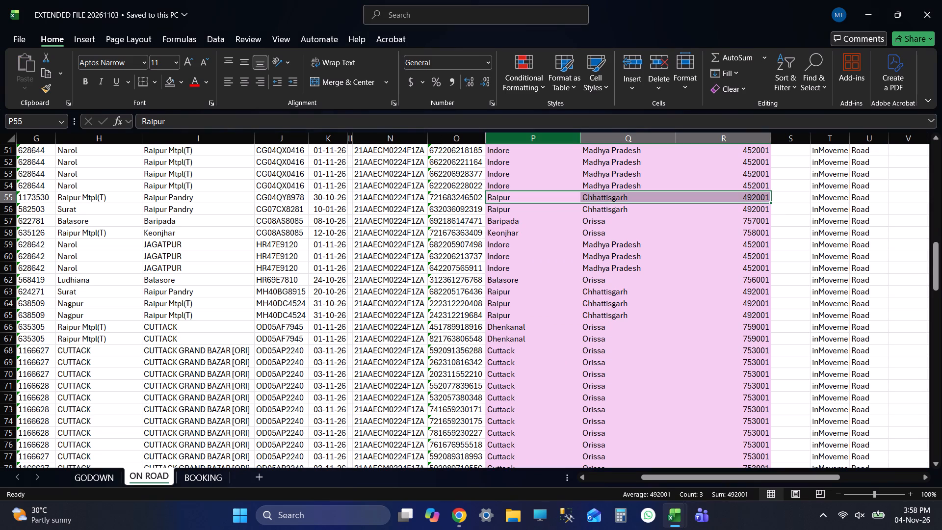
pyautogui.click(508, 142)
pyautogui.hotkey('ctrl', 'j')
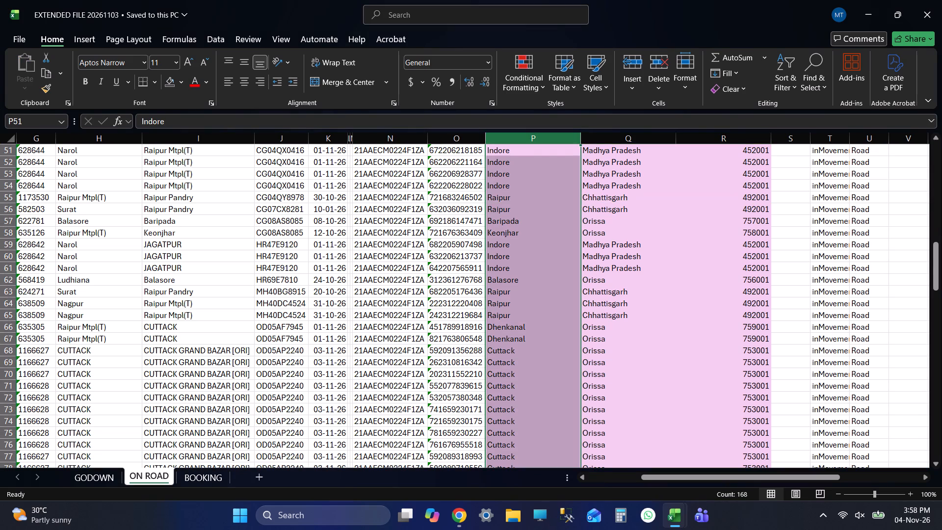
pyautogui.hotkey('ctrl', 'f')
pyautogui.write('JAJ')
pyautogui.press('Return')
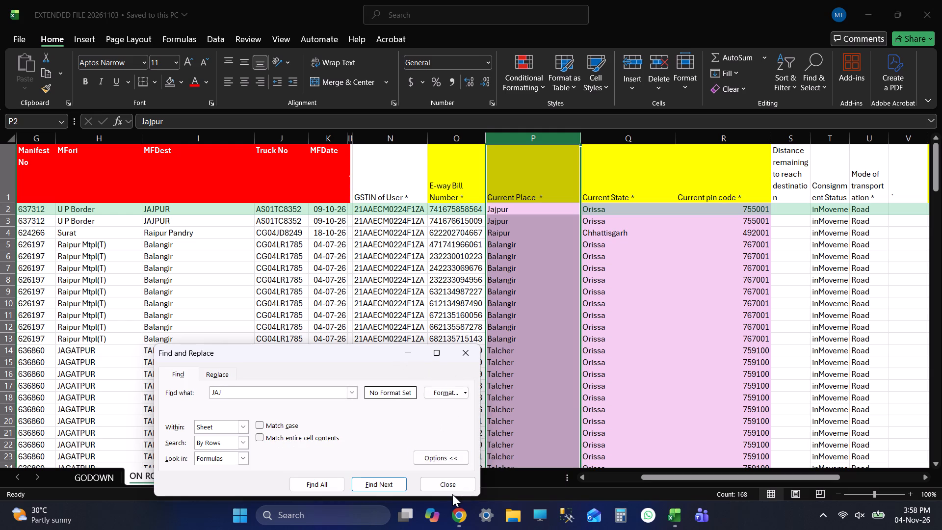
pyautogui.click(314, 350)
pyautogui.click(431, 478)
pyautogui.click(527, 220)
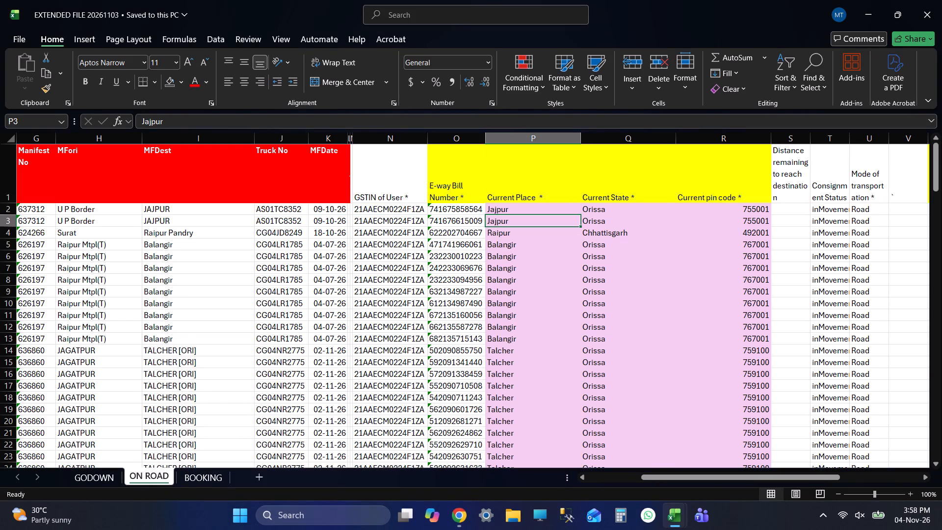
pyautogui.hotkey('shift', 'Right')
pyautogui.hotkey('shift', 'Right')
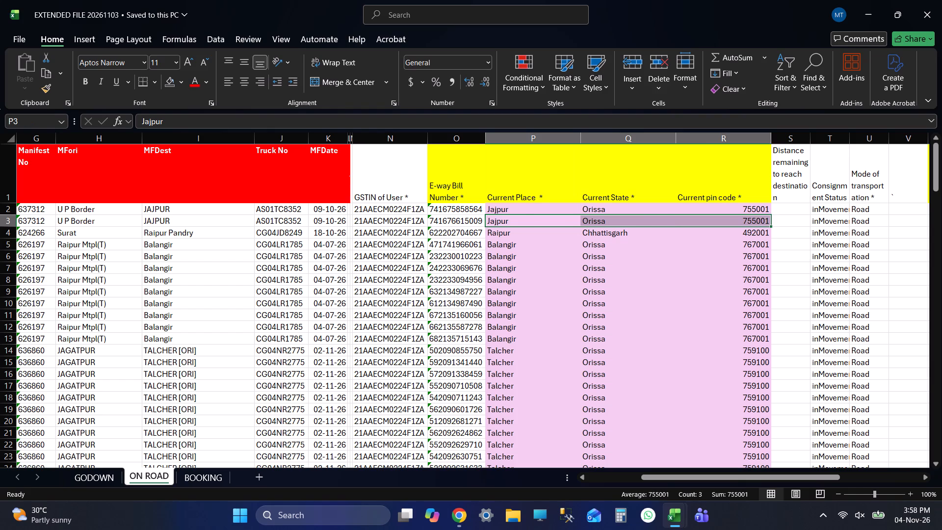
pyautogui.hotkey('ctrl', 'c')
pyautogui.hotkey('alt', 'Tab')
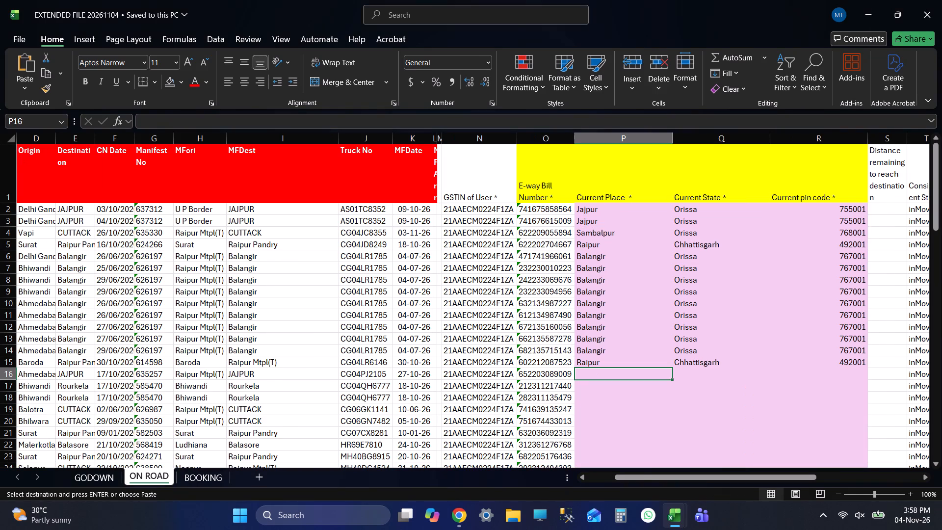
# Paste the Jajpur place, state and pin code into row 16 of the ON ROAD sheet and save the file.
pyautogui.hotkey('ctrl', 'v')
pyautogui.press('Down')
pyautogui.hotkey('ctrl', 's')
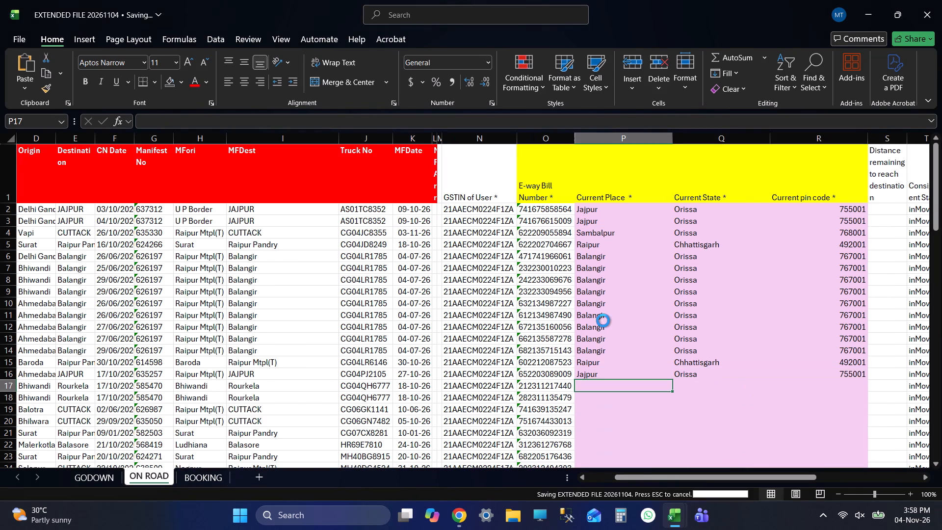
# Check row 17's truck number and manifest details, and return to that row's empty Current Place cell.
pyautogui.press('Left')
pyautogui.press('Left')
pyautogui.press('Left')
pyautogui.press('Left')
pyautogui.press('Left')
pyautogui.press('Left')
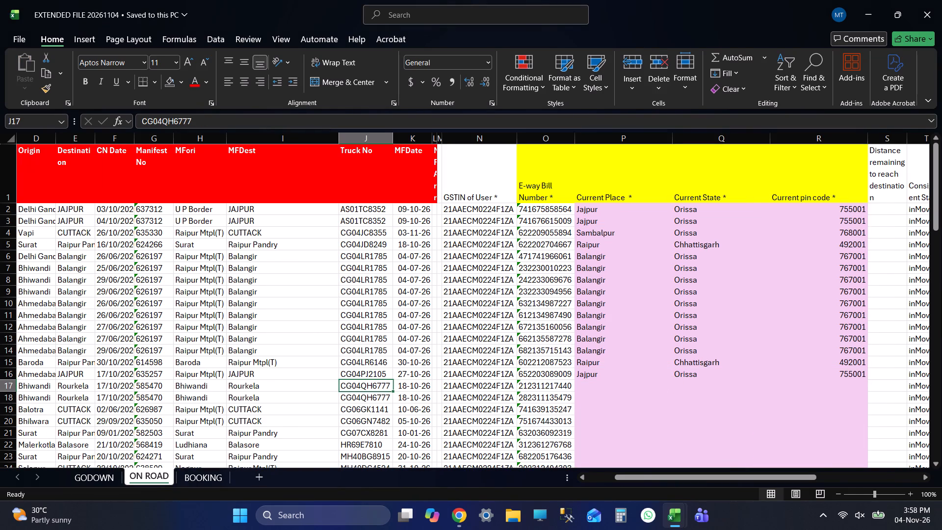
pyautogui.press('Right')
pyautogui.press('Right')
pyautogui.press('Right')
pyautogui.press('Right')
pyautogui.press('Right')
pyautogui.press('Right')
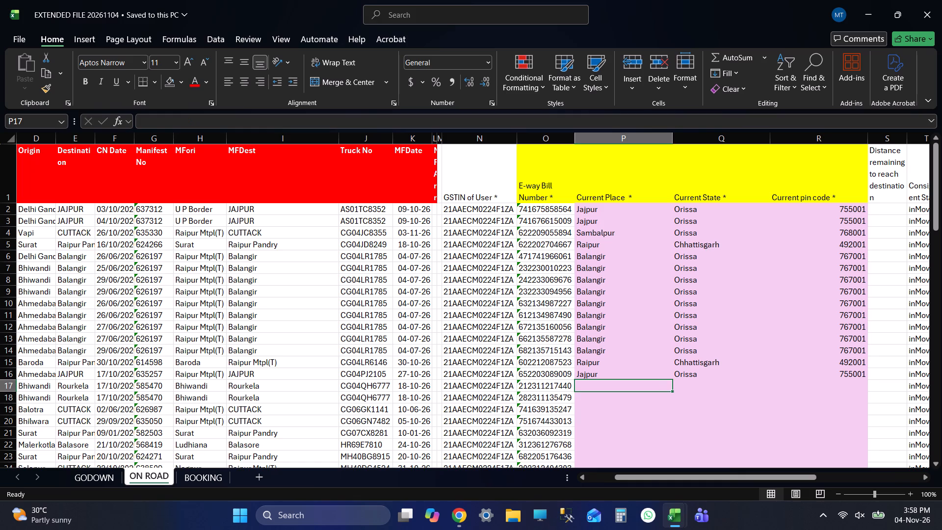
# Find Rourkela in EXTENDED FILE 20261103's Current Place column, copy row 138's rourkela, Orissa, 769001, and return to EXTENDED FILE 20261104.
pyautogui.hotkey('alt', 'Tab')
pyautogui.press('Down')
pyautogui.press('pagedown')
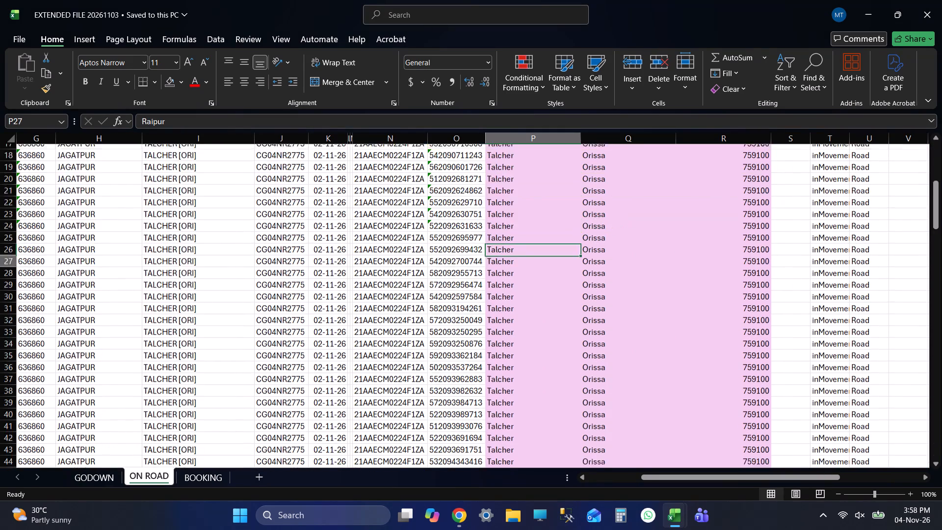
pyautogui.press('pagedown')
pyautogui.press('Down')
pyautogui.press('Down')
pyautogui.press('Down')
pyautogui.press('Down')
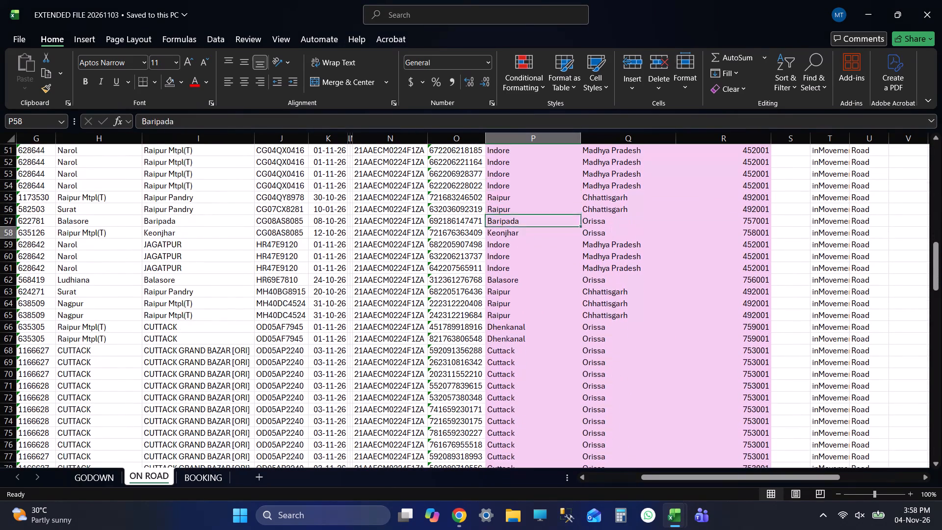
pyautogui.press('Down')
pyautogui.press('pagedown')
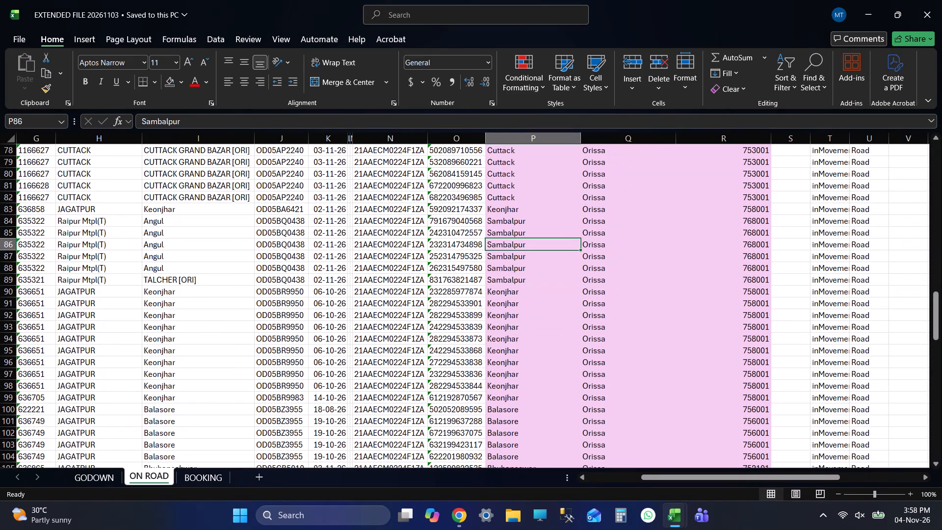
pyautogui.press('pagedown')
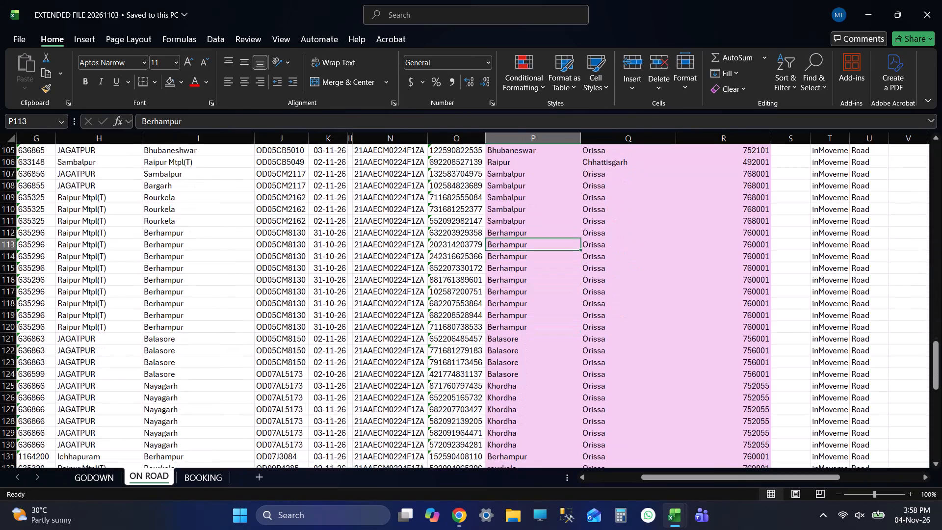
pyautogui.press('pagedown')
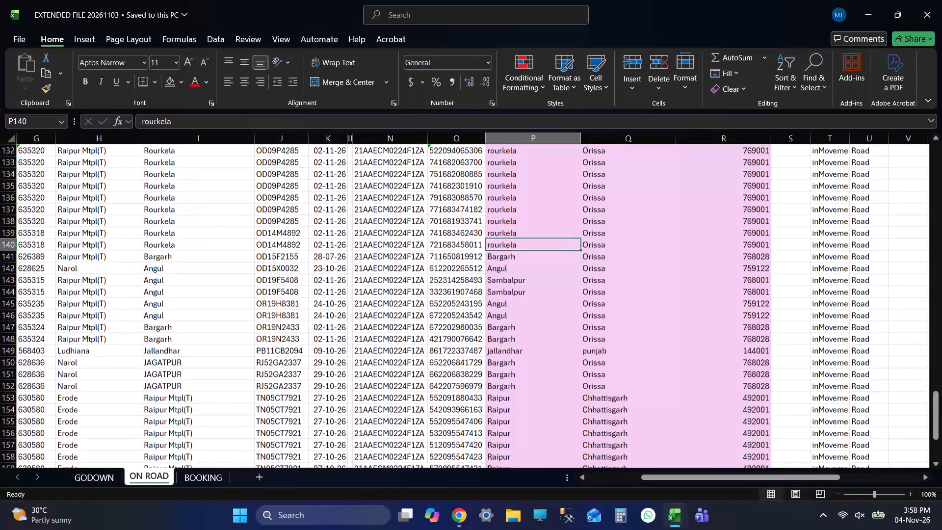
pyautogui.press('pagedown')
pyautogui.press('pageup')
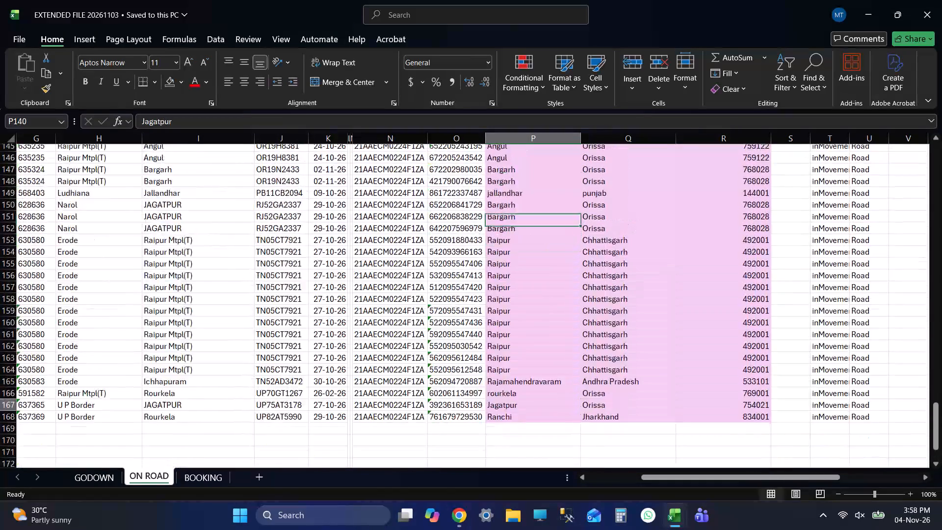
pyautogui.press('Up')
pyautogui.press('Up')
pyautogui.hotkey('shift', 'Right')
pyautogui.hotkey('shift', 'Right')
pyautogui.hotkey('ctrl', 'c')
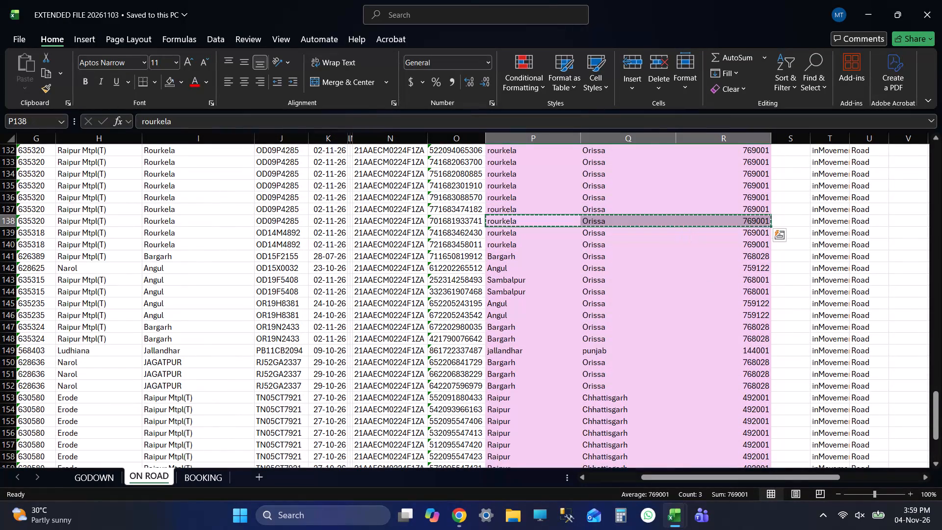
pyautogui.hotkey('alt', 'Tab')
# Paste the Rourkela place, state and pin code into rows 17 and 18 of the ON ROAD sheet and save the file.
pyautogui.hotkey('shift', 'Down')
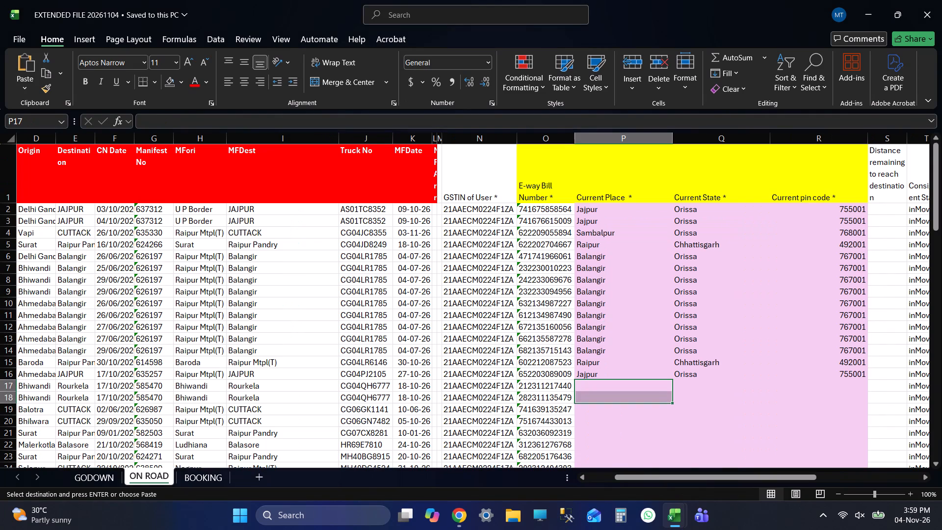
pyautogui.hotkey('ctrl', 'v')
pyautogui.press('Down')
pyautogui.press('Down')
pyautogui.hotkey('ctrl', 's')
# Check row 19's truck number and manifest details, and return to that row's empty Current Place cell.
pyautogui.press('Left')
pyautogui.press('Left')
pyautogui.press('Left')
pyautogui.press('Left')
pyautogui.press('Left')
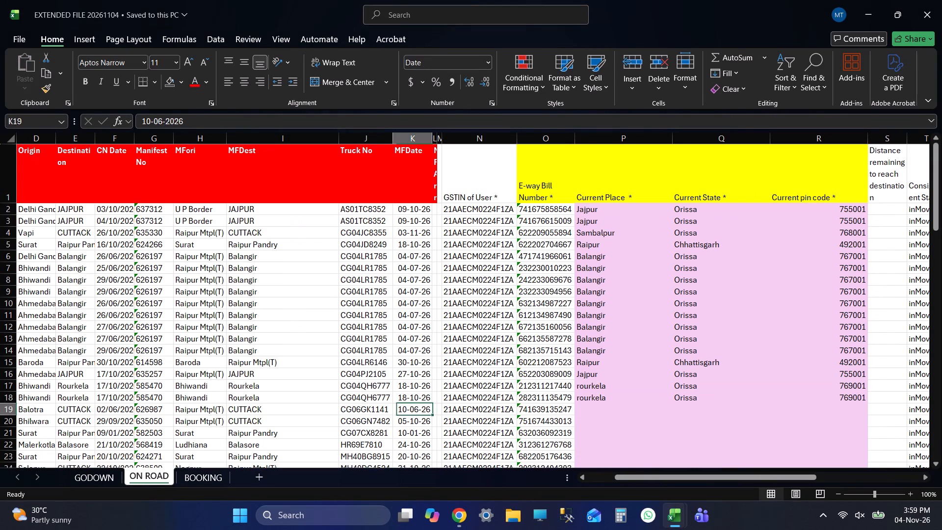
pyautogui.press('Left')
pyautogui.press('Right')
pyautogui.press('Right')
pyautogui.press('Right')
pyautogui.press('Right')
pyautogui.press('Right')
pyautogui.press('Right')
# Find Cuttack in EXTENDED FILE 20261103's Current Place column, copy row 68's Cuttack, Orissa, 753001, and return to EXTENDED FILE 20261104.
pyautogui.hotkey('alt', 'Tab')
pyautogui.press('Down')
pyautogui.press('Down')
pyautogui.press('Down')
pyautogui.press('Down')
pyautogui.press('Down')
pyautogui.press('Down')
pyautogui.press('Down')
pyautogui.press('Down')
pyautogui.press('Down')
pyautogui.press('Down')
pyautogui.press('Down')
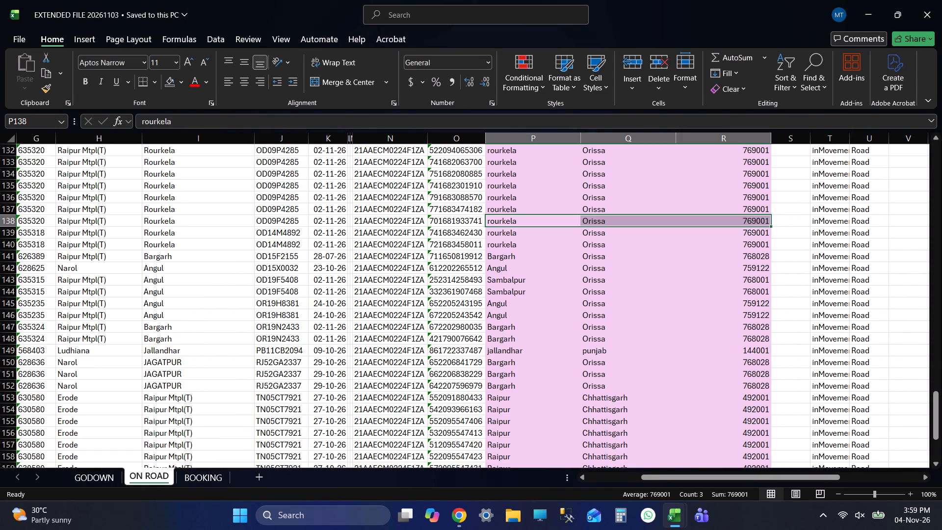
pyautogui.press('Down')
pyautogui.press('Down')
pyautogui.hotkey('ctrl', 'Down')
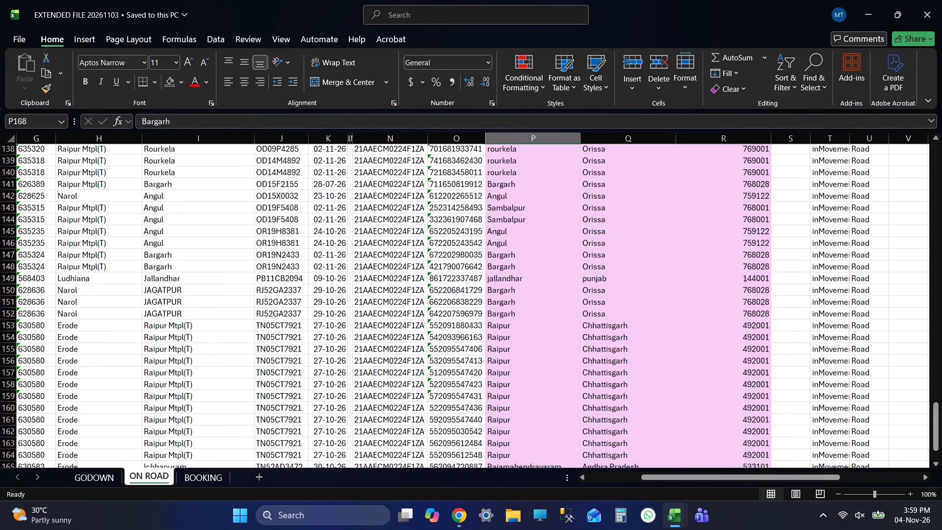
pyautogui.press('Up')
pyautogui.press('Up')
pyautogui.press('Up')
pyautogui.press('Up')
pyautogui.press('Up')
pyautogui.press('Up')
pyautogui.press('Up')
pyautogui.press('Up')
pyautogui.press('Up')
pyautogui.press('Up')
pyautogui.press('Up')
pyautogui.press('Up')
pyautogui.press('Up')
pyautogui.press('Up')
pyautogui.hotkey('ctrl', 'Up')
pyautogui.press('Down')
pyautogui.press('Down')
pyautogui.press('Down')
pyautogui.press('Down')
pyautogui.press('Down')
pyautogui.press('Down')
pyautogui.press('Down')
pyautogui.press('Down')
pyautogui.press('Down')
pyautogui.press('Down')
pyautogui.press('Down')
pyautogui.press('Down')
pyautogui.press('Down')
pyautogui.press('Down')
pyautogui.press('Down')
pyautogui.press('Down')
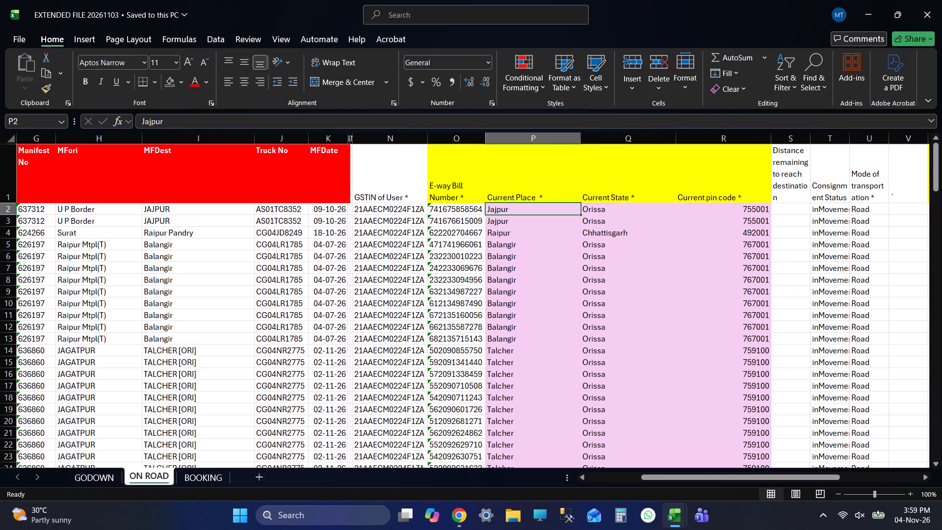
pyautogui.press('pagedown')
pyautogui.press('pagedown')
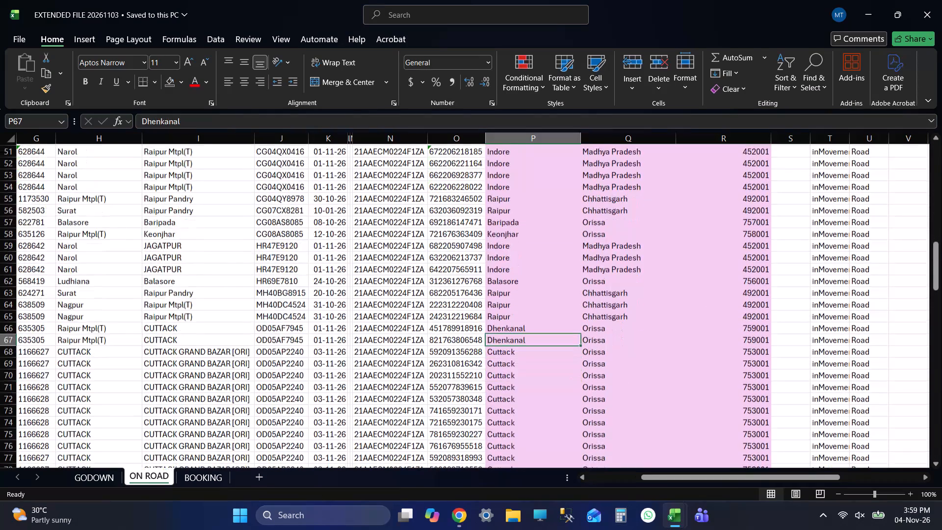
pyautogui.press('Down')
pyautogui.hotkey('shift', 'Right')
pyautogui.hotkey('shift', 'Right')
pyautogui.hotkey('ctrl', 'c')
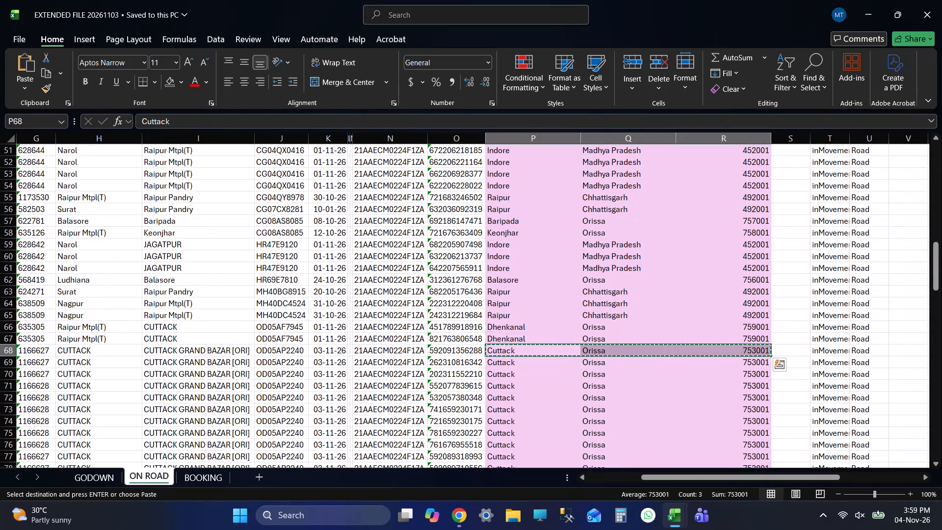
pyautogui.hotkey('alt', 'Tab')
# Paste the Cuttack place, state and pin code into rows 19 and 20 of the ON ROAD sheet and save the file.
pyautogui.hotkey('shift', 'Down')
pyautogui.hotkey('ctrl', 'v')
pyautogui.press('Down')
pyautogui.press('Down')
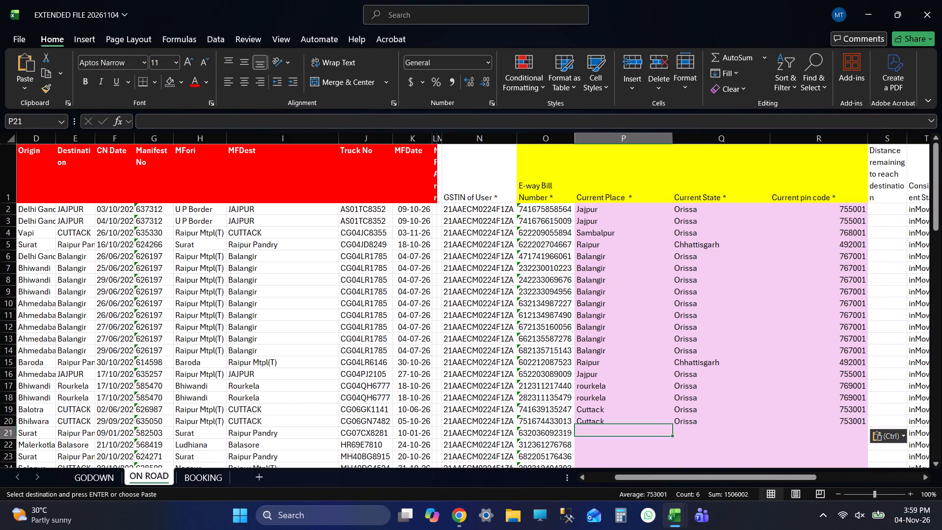
pyautogui.hotkey('ctrl', 's')
# Check row 21's truck number and manifest details, and return to that row's empty Current Place cell.
pyautogui.press('Left')
pyautogui.press('Left')
pyautogui.press('Left')
pyautogui.press('Left')
pyautogui.press('Left')
pyautogui.press('Left')
pyautogui.press('Right')
pyautogui.press('Right')
pyautogui.press('Right')
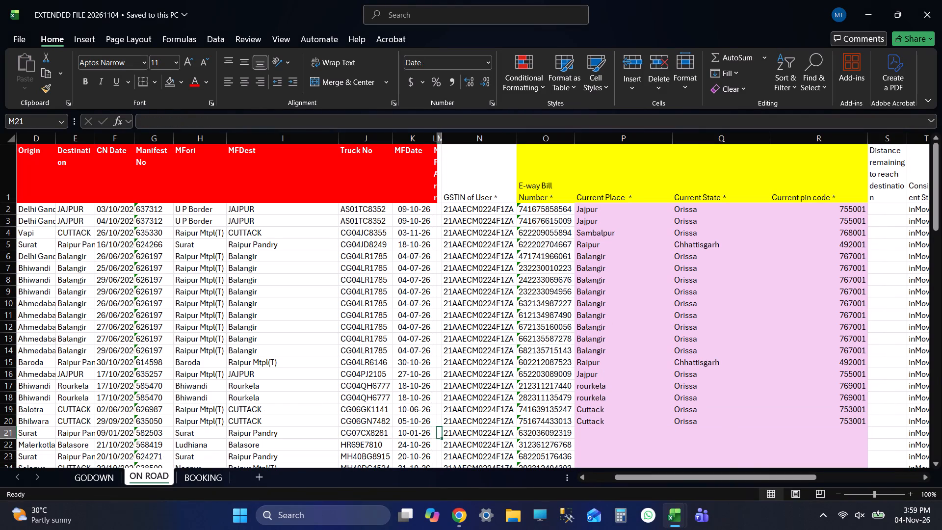
pyautogui.press('Right')
pyautogui.press('Right')
pyautogui.press('Right')
pyautogui.hotkey('alt', 'Tab')
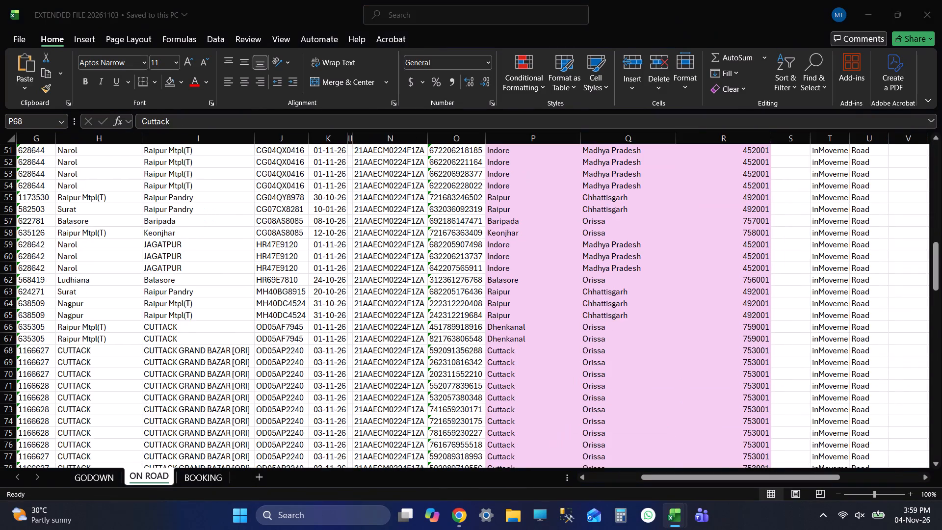
pyautogui.hotkey('alt', 'Tab')
# Copy row 15's Raipur, Chhattisgarh, 492001 into row 21 of the ON ROAD sheet and save the file.
pyautogui.press('Up')
pyautogui.press('Up')
pyautogui.press('Up')
pyautogui.press('Up')
pyautogui.press('Up')
pyautogui.press('Up')
pyautogui.hotkey('shift', 'Right')
pyautogui.hotkey('shift', 'Right')
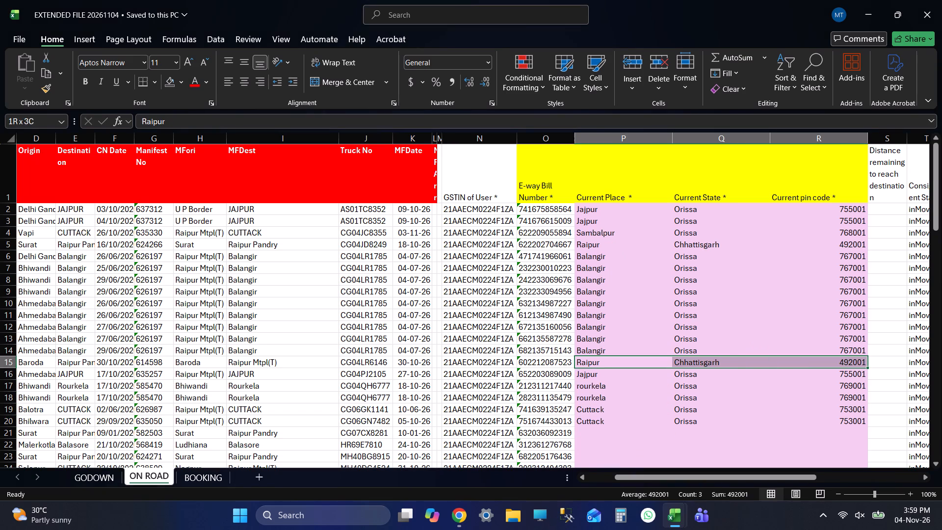
pyautogui.hotkey('ctrl', 'c')
pyautogui.hotkey('ctrl', 'Down')
pyautogui.press('Down')
pyautogui.hotkey('ctrl', 'v')
pyautogui.press('Down')
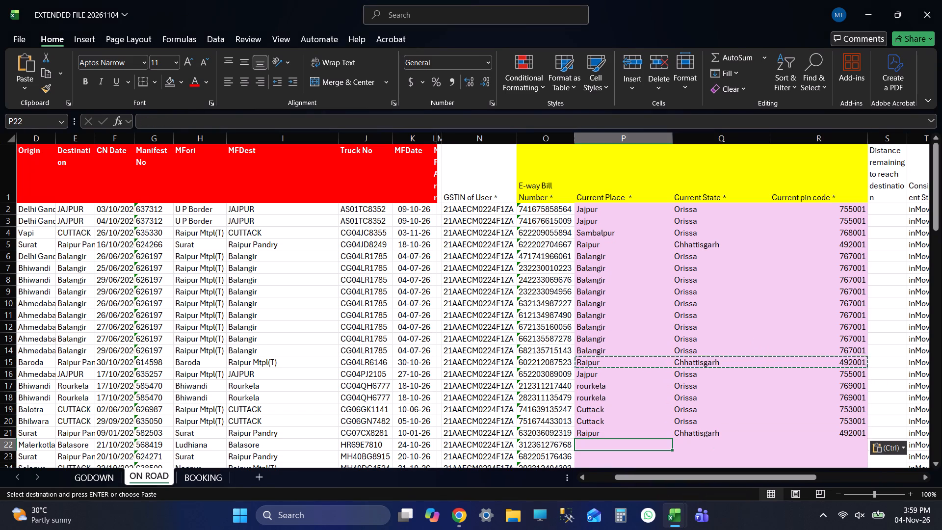
pyautogui.hotkey('ctrl', 's')
# Look over the remaining unfilled rows, check row 22's truck number and manifest details, and return to its empty Current Place cell.
pyautogui.scroll(-1, 621, 290)
pyautogui.scroll(1, 621, 290)
pyautogui.scroll(-1, 621, 290)
pyautogui.scroll(1, 621, 290)
pyautogui.scroll(-7, 621, 290)
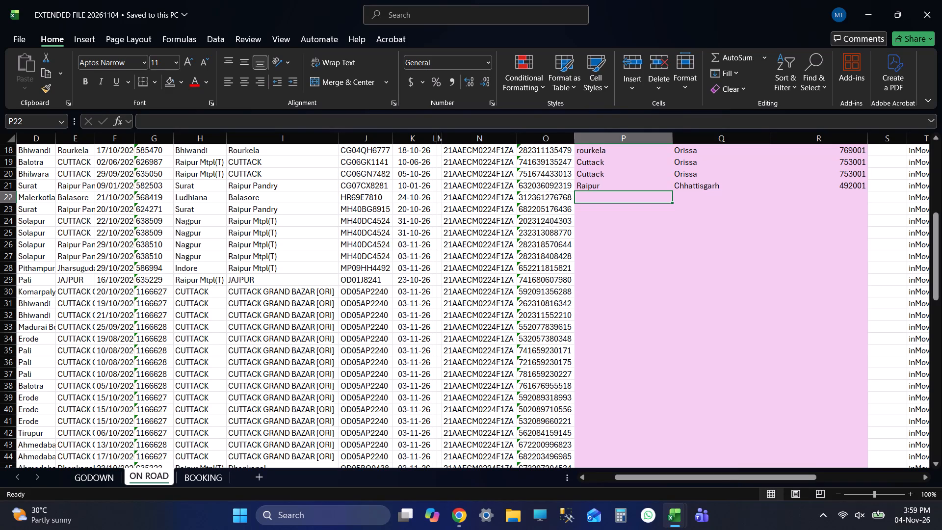
pyautogui.hotkey('shift', 'Tab')
pyautogui.hotkey('shift', 'Tab')
pyautogui.hotkey('shift', 'Tab')
pyautogui.hotkey('shift', 'Tab')
pyautogui.hotkey('shift', 'Tab')
pyautogui.press('Tab')
pyautogui.press('Tab')
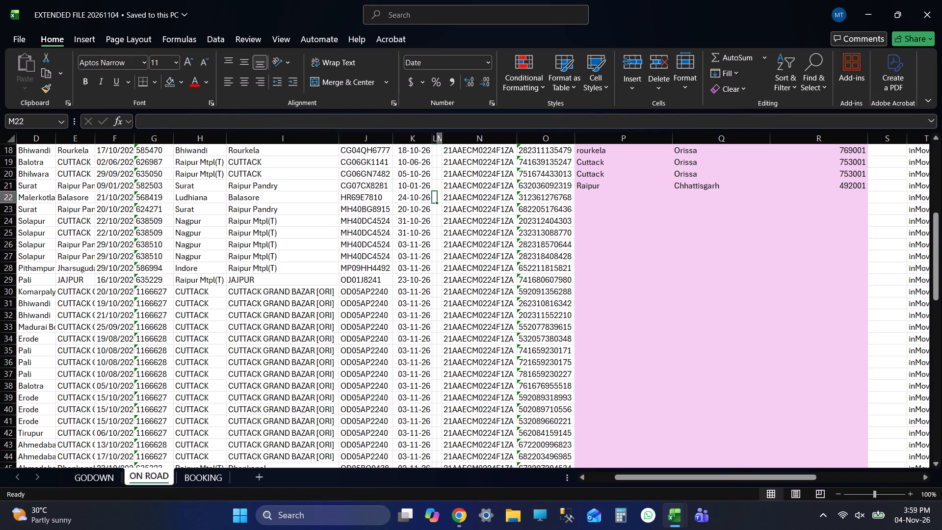
pyautogui.press('Tab')
pyautogui.press('Tab')
pyautogui.press('Tab')
# Copy row 62's Balasore, Orissa, 756001 from EXTENDED FILE 20261103 and return to EXTENDED FILE 20261104.
pyautogui.hotkey('alt', 'Tab')
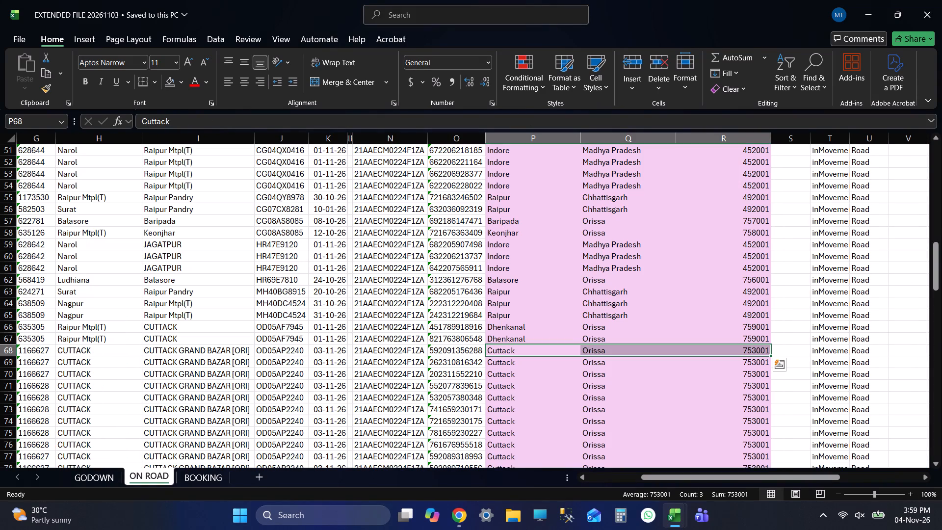
pyautogui.click(514, 274)
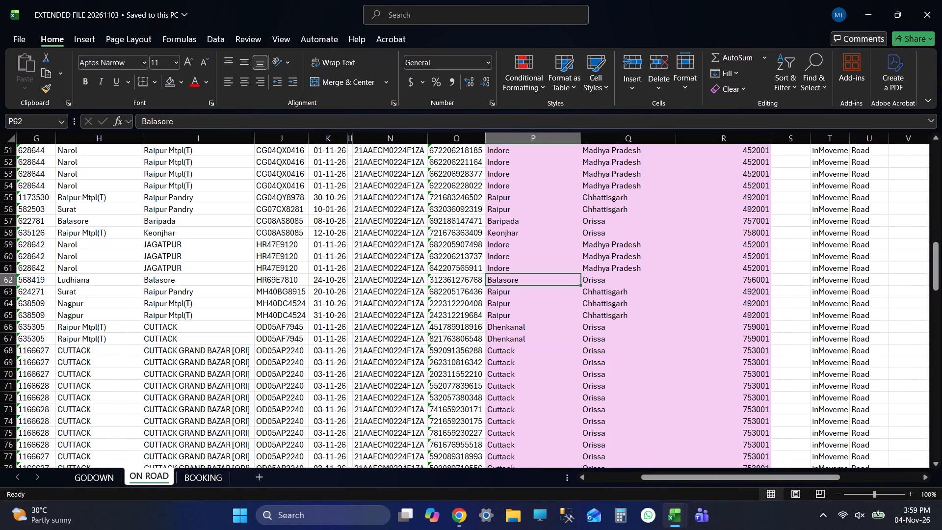
pyautogui.hotkey('shift', 'Right')
pyautogui.hotkey('shift', 'Right')
pyautogui.hotkey('ctrl', 'c')
pyautogui.hotkey('alt', 'Tab')
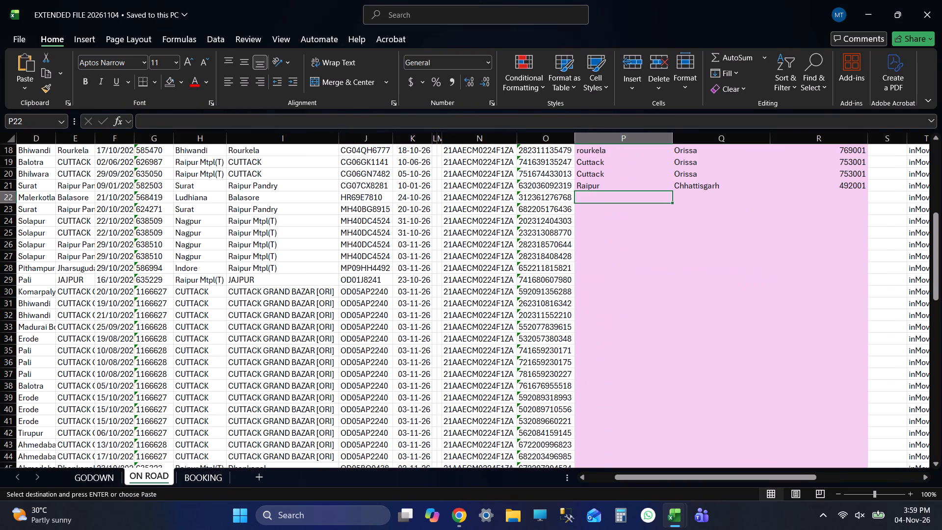
# Paste Balasore, Orissa, 756001 into row 22 of the ON ROAD sheet and save the file.
pyautogui.hotkey('ctrl', 'v')
pyautogui.press('Down')
pyautogui.hotkey('ctrl', 's')
# Check row 23's truck number and manifest date, and return to that row's empty Current Place cell.
pyautogui.press('Left')
pyautogui.press('Left')
pyautogui.press('Left')
pyautogui.press('Left')
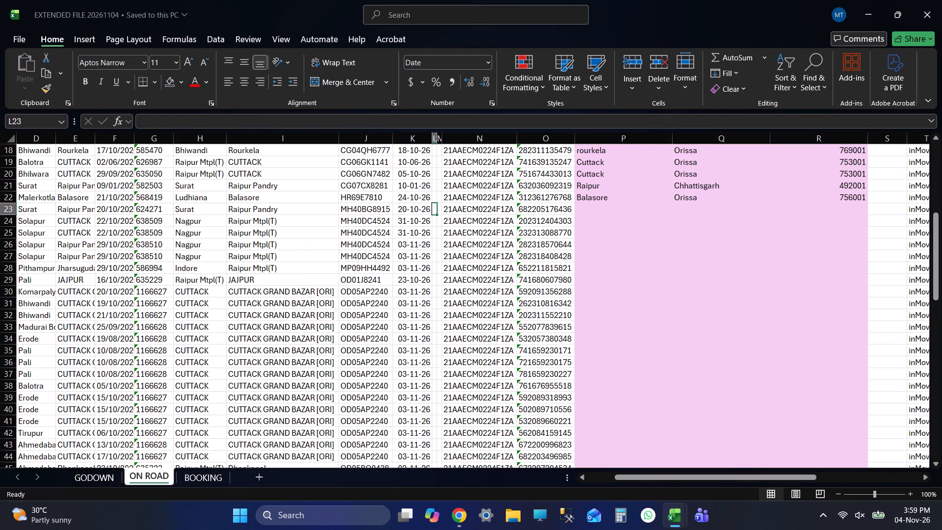
pyautogui.press('Left')
pyautogui.press('Left')
pyautogui.press('Right')
pyautogui.press('Right')
pyautogui.press('Right')
pyautogui.press('Right')
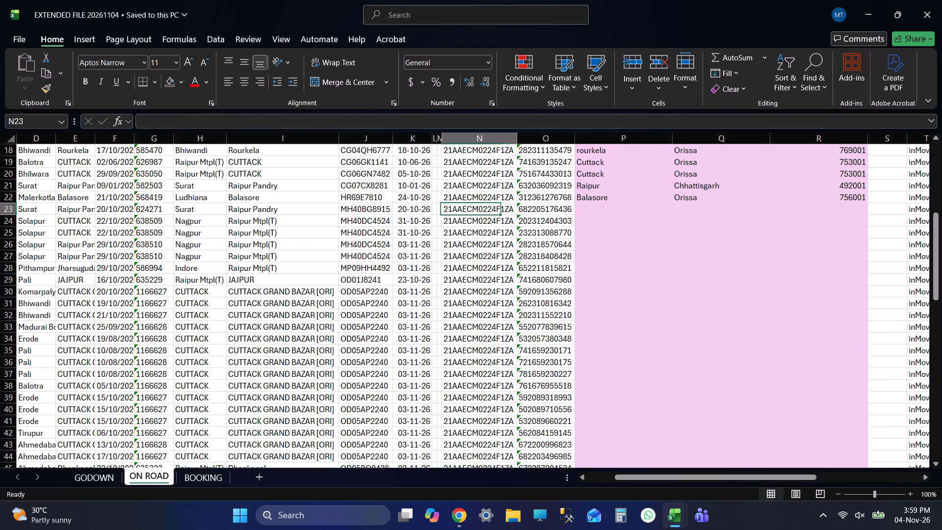
pyautogui.press('Right')
pyautogui.press('Right')
# Copy row 21's Raipur, Chhattisgarh, 492001 into row 23 of the ON ROAD sheet and save the file.
pyautogui.press('Up')
pyautogui.hotkey('shift', 'Right')
pyautogui.hotkey('shift', 'Right')
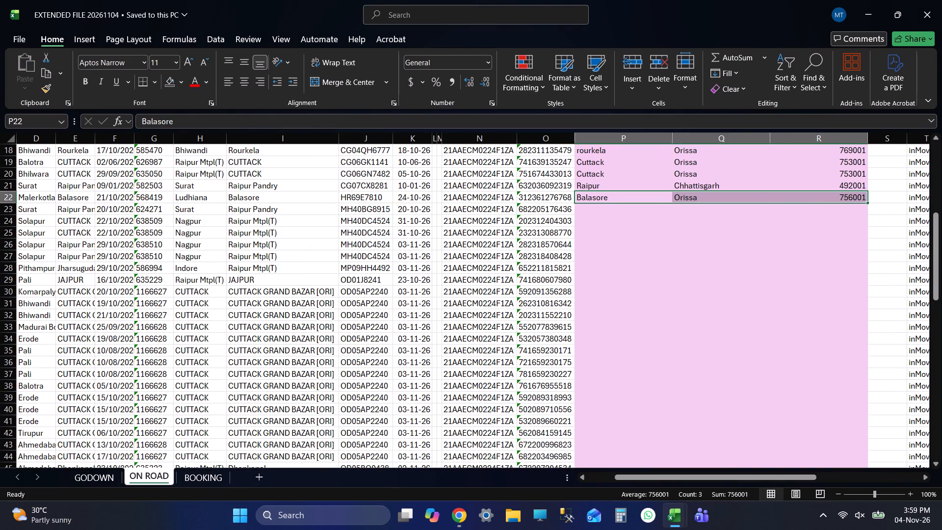
pyautogui.press('Up')
pyautogui.hotkey('shift', 'Right')
pyautogui.hotkey('shift', 'Right')
pyautogui.hotkey('ctrl', 'c')
pyautogui.press('Down')
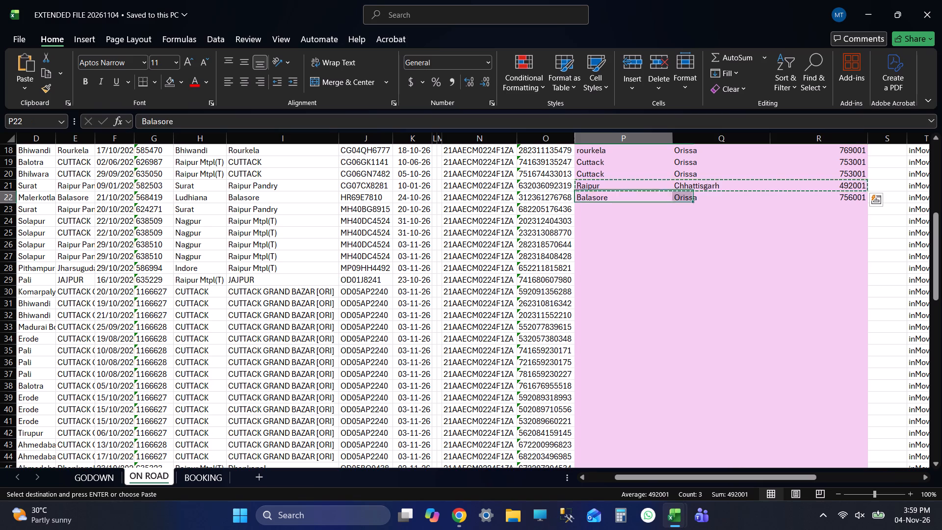
pyautogui.press('Down')
pyautogui.hotkey('ctrl', 'v')
pyautogui.press('Down')
pyautogui.hotkey('ctrl', 's')
# Copy row 24's truck number for checking and return to that row's empty Current Place cell.
pyautogui.press('Left')
pyautogui.press('Left')
pyautogui.press('Left')
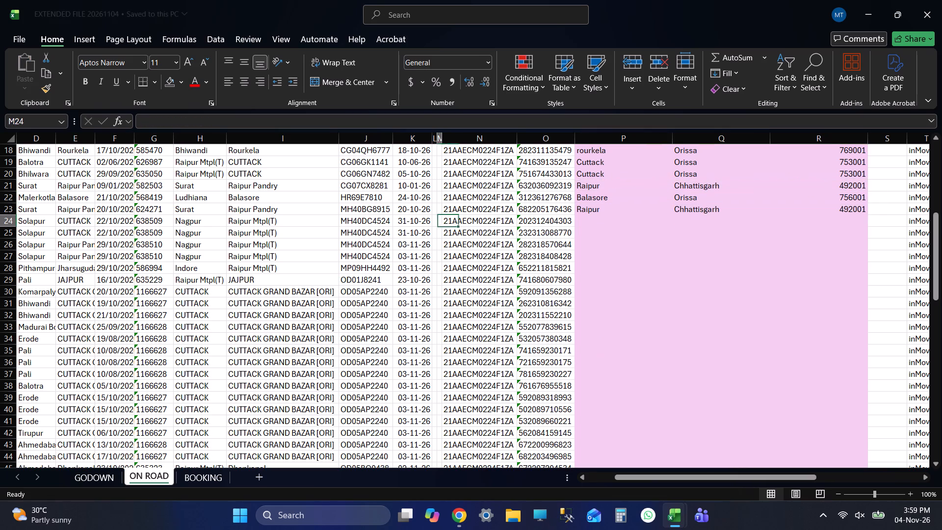
pyautogui.press('Left')
pyautogui.press('Left')
pyautogui.press('Left')
pyautogui.hotkey('ctrl', 'c')
pyautogui.press('Right')
pyautogui.press('Right')
pyautogui.press('Right')
pyautogui.press('Right')
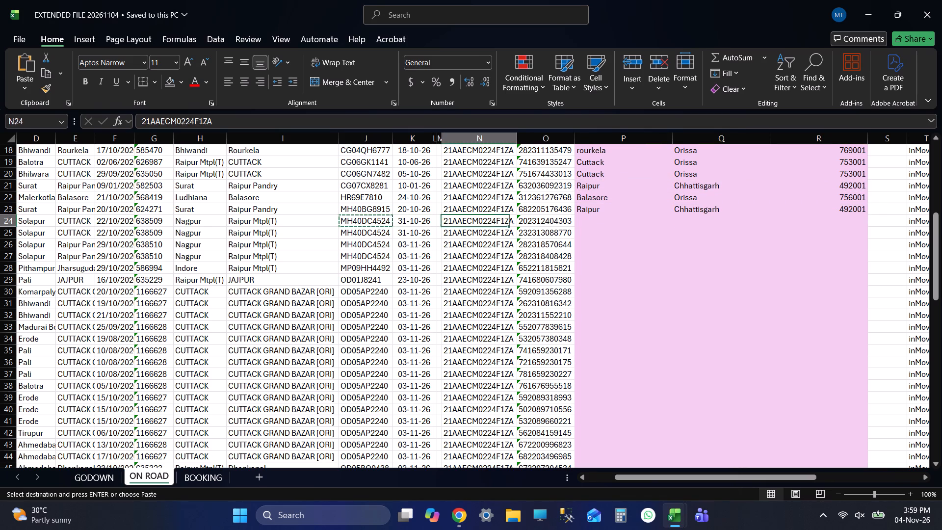
pyautogui.press('Right')
pyautogui.press('Right')
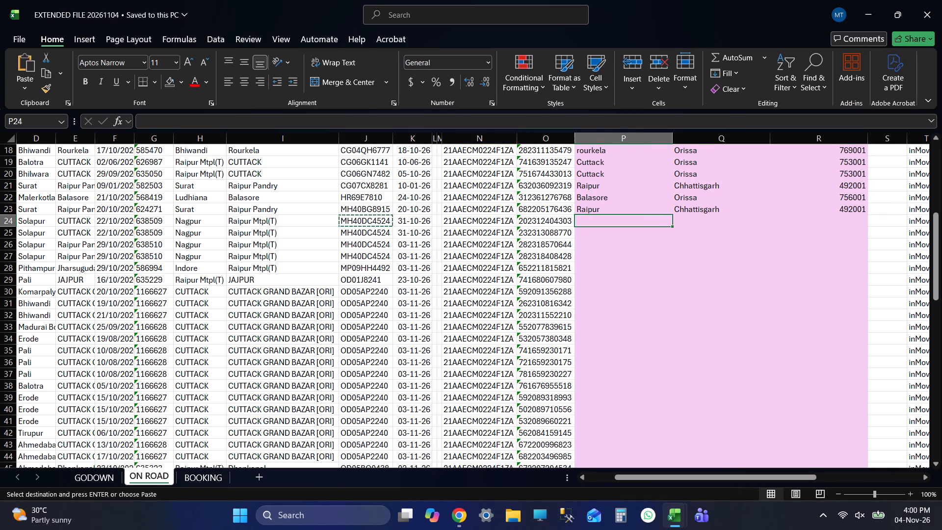
# Copy row 21's Raipur, Chhattisgarh, 492001 into rows 24 and 25 of the ON ROAD sheet and save the file.
pyautogui.press('Up')
pyautogui.press('Up')
pyautogui.press('Up')
pyautogui.hotkey('shift', 'Right')
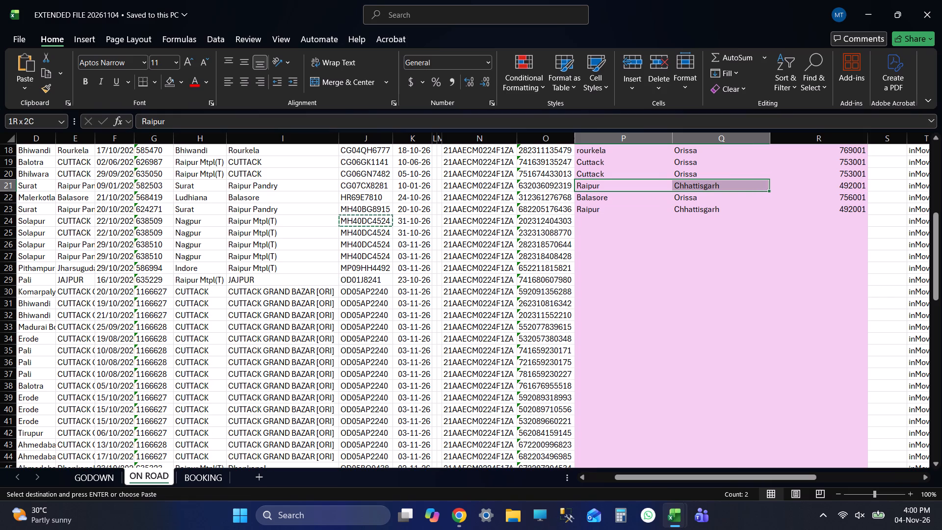
pyautogui.hotkey('shift', 'Right')
pyautogui.hotkey('ctrl', 'c')
pyautogui.hotkey('ctrl', 'Down')
pyautogui.press('Down')
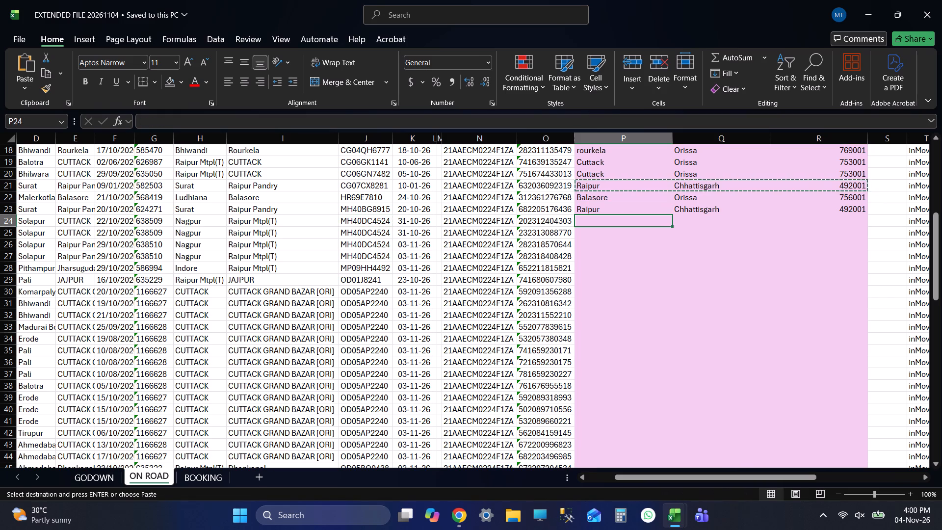
pyautogui.hotkey('shift', 'Down')
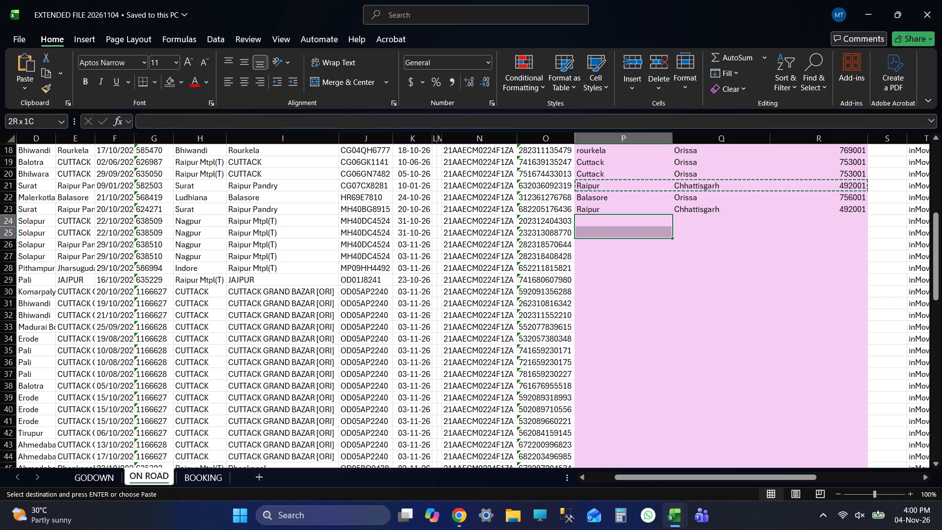
pyautogui.hotkey('ctrl', 'v')
pyautogui.press('Down')
pyautogui.press('Down')
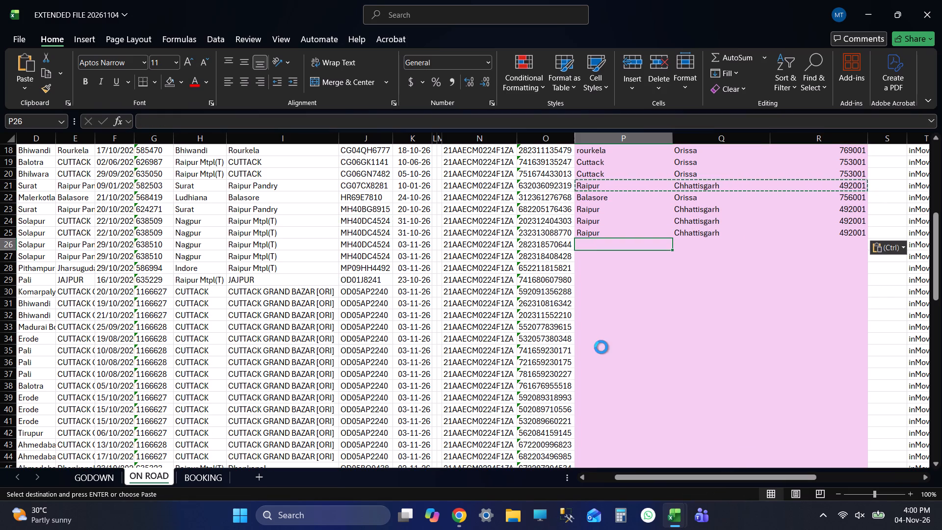
pyautogui.hotkey('ctrl', 's')
# Copy row 25's Raipur, Chhattisgarh, 492001 into rows 26 and 27 and save the file.
pyautogui.press('Up')
pyautogui.hotkey('shift', 'Right')
pyautogui.hotkey('shift', 'Right')
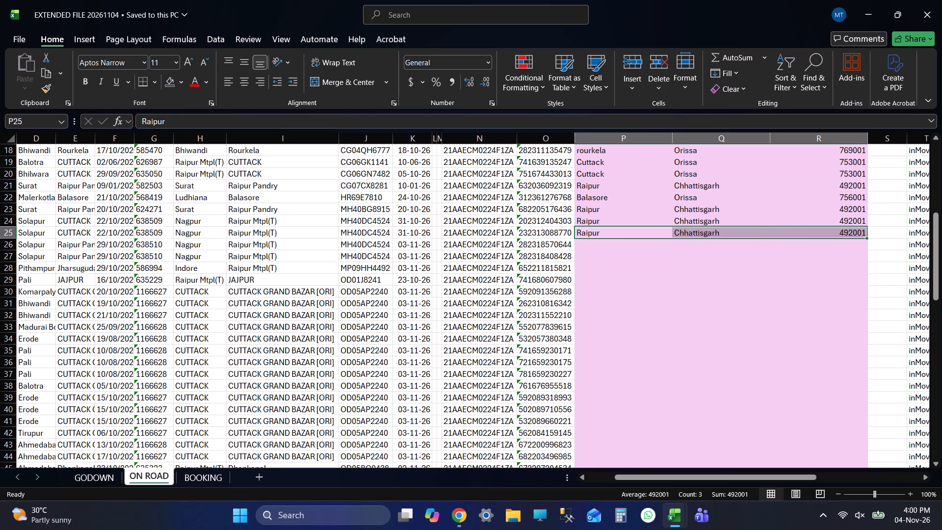
pyautogui.hotkey('ctrl', 'c')
pyautogui.press('Down')
pyautogui.hotkey('shift', 'Down')
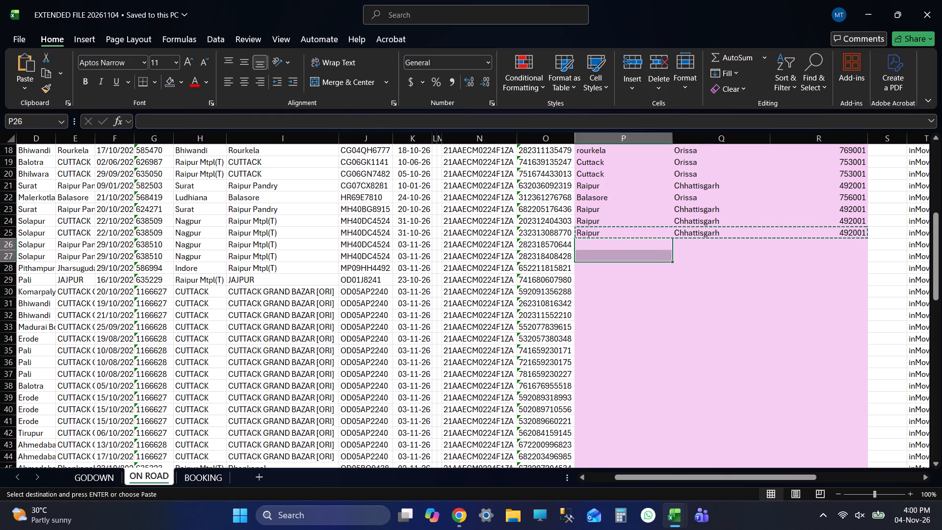
pyautogui.hotkey('ctrl', 'v')
pyautogui.press('Down')
pyautogui.press('Down')
pyautogui.hotkey('ctrl', 's')
pyautogui.press('Left')
pyautogui.press('Left')
pyautogui.press('Left')
pyautogui.press('Left')
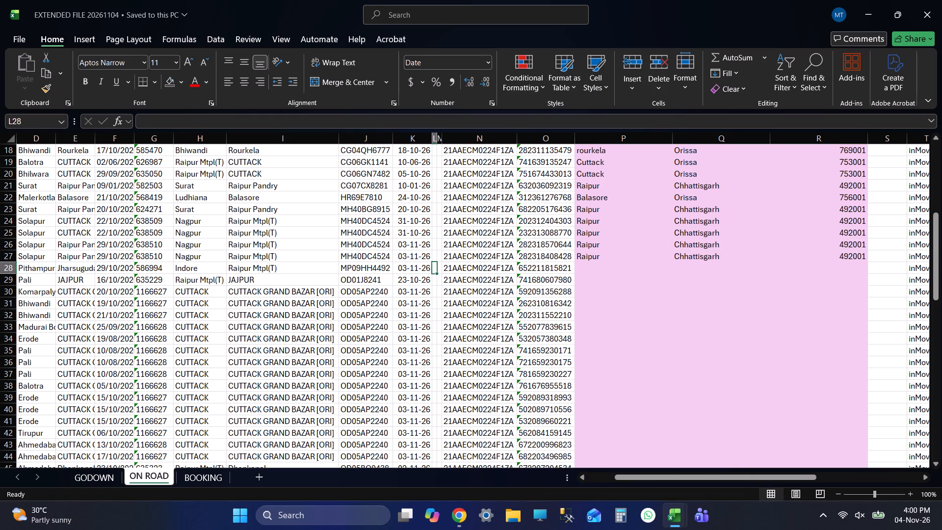
pyautogui.press('Left')
pyautogui.press('Left')
pyautogui.press('Right')
pyautogui.press('Right')
pyautogui.press('Left')
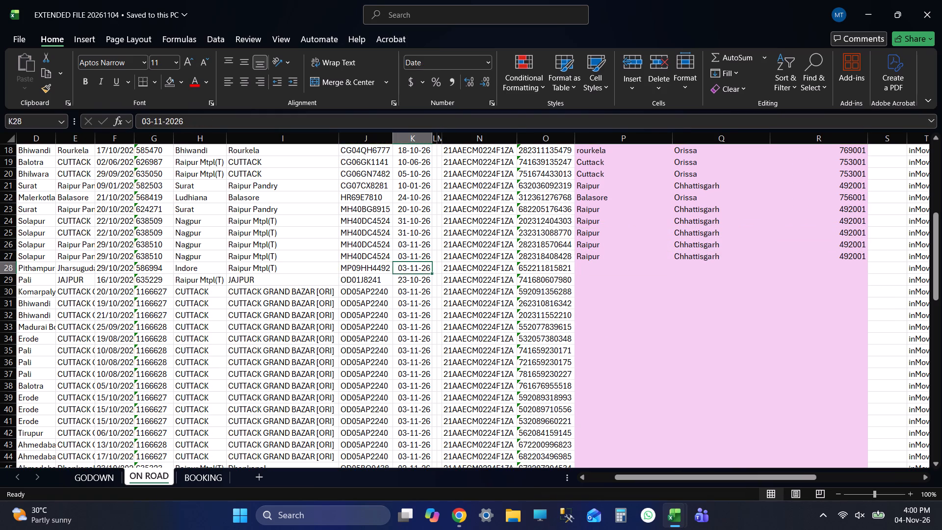
pyautogui.press('Left')
pyautogui.hotkey('ctrl', 'c')
pyautogui.press('Right')
pyautogui.press('Right')
pyautogui.press('Right')
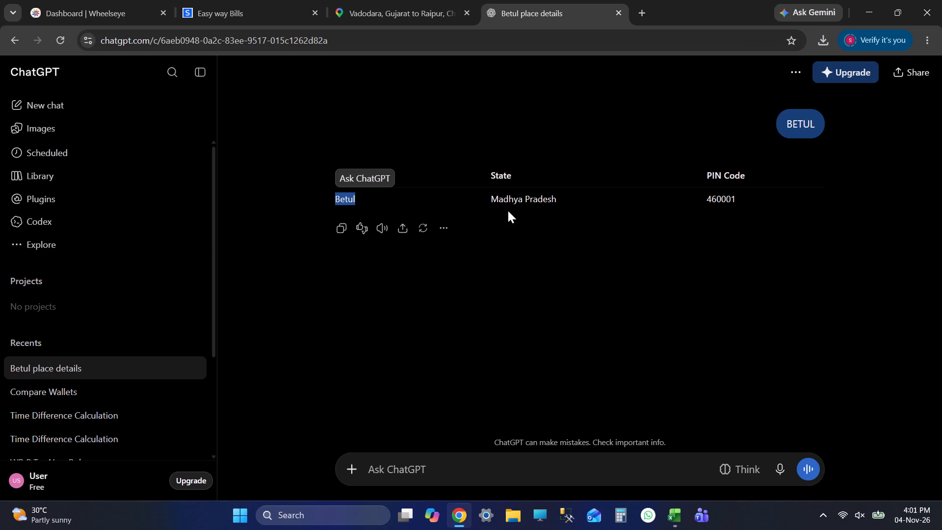
pyautogui.moveTo(492, 202); pyautogui.dragTo(570, 201)
pyautogui.hotkey('ctrl', 'c')
pyautogui.hotkey('alt', 'Tab')
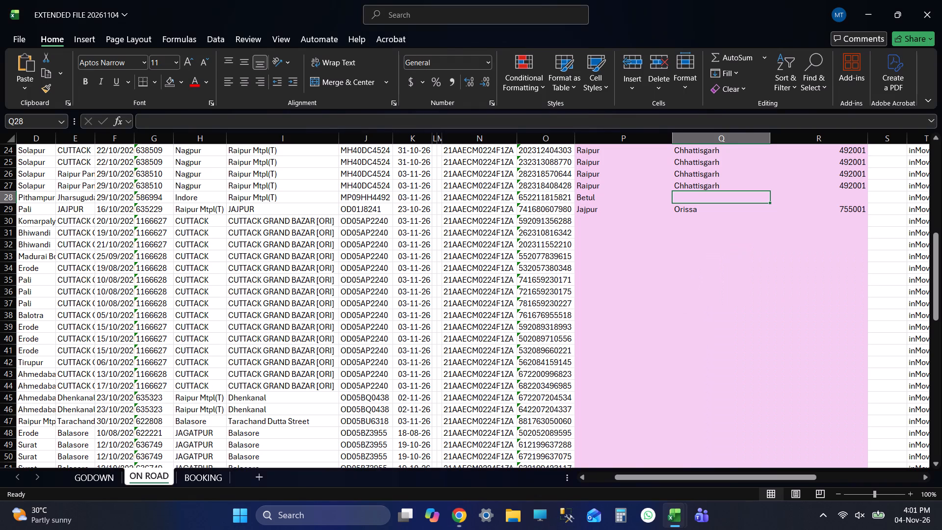
pyautogui.press('F2')
pyautogui.hotkey('ctrl', 'v')
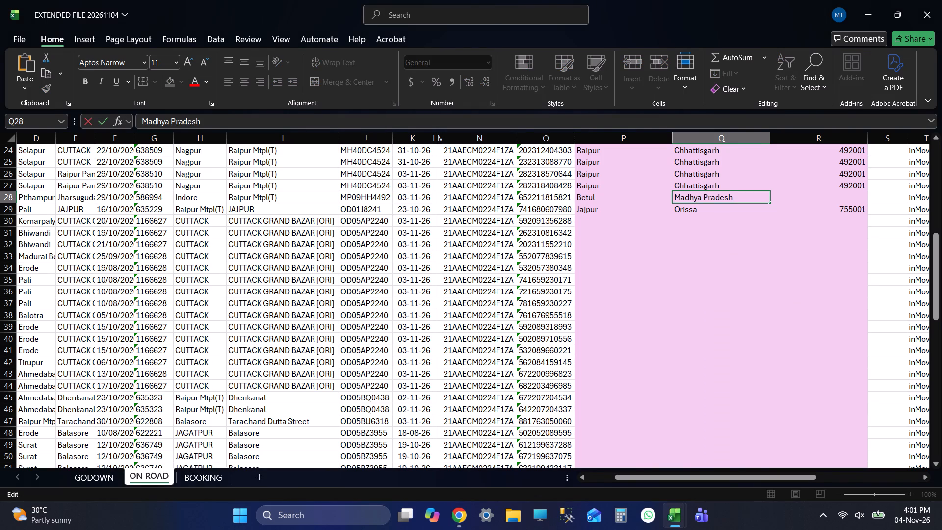
pyautogui.press('Tab')
# Copy the PIN code 460001 from the ChatGPT table into row 28's Current pin code cell and save the file.
pyautogui.hotkey('alt', 'Tab')
pyautogui.doubleClick(709, 202)
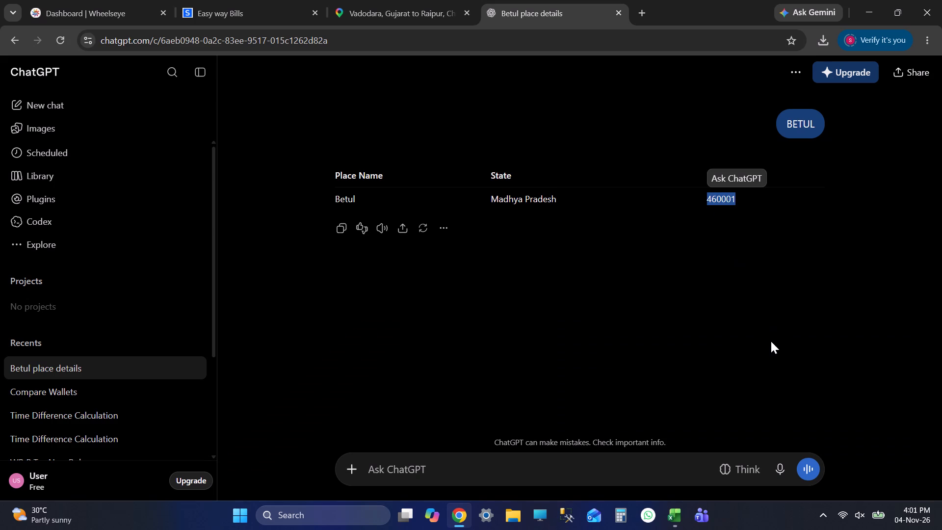
pyautogui.hotkey('ctrl', 'c')
pyautogui.hotkey('alt', 'Tab')
pyautogui.press('F2')
pyautogui.hotkey('ctrl', 'v')
pyautogui.press('Return')
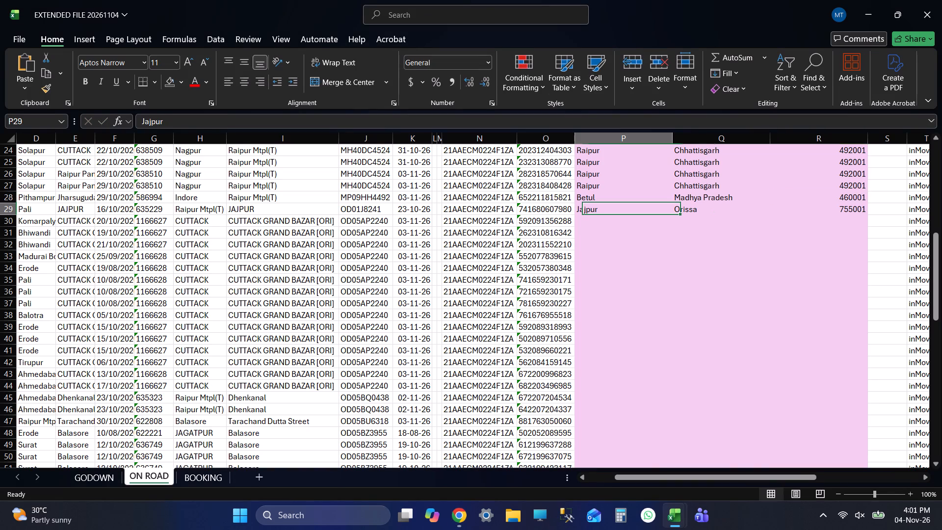
pyautogui.hotkey('ctrl', 's')
# Check row 30's manifest date, go to its empty Current Place cell and save the file.
pyautogui.press('Down')
pyautogui.press('Left')
pyautogui.press('Left')
pyautogui.press('Left')
pyautogui.press('Left')
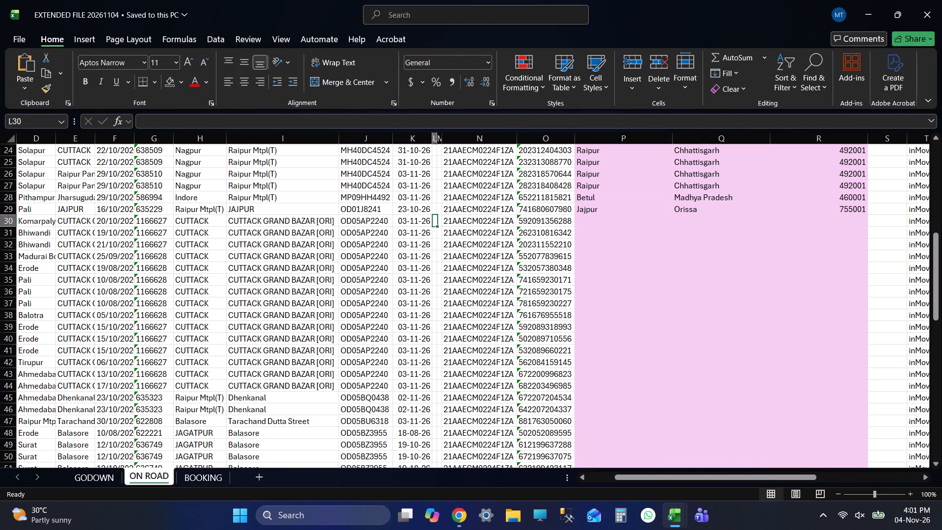
pyautogui.press('Left')
pyautogui.press('Right')
pyautogui.press('Right')
pyautogui.press('Right')
pyautogui.press('Right')
pyautogui.press('Right')
pyautogui.press('Right')
pyautogui.press('Left')
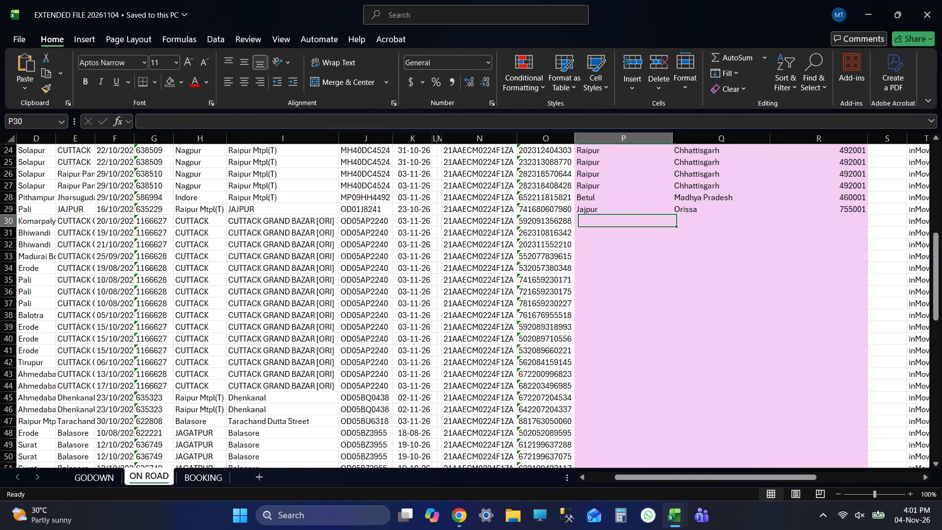
pyautogui.hotkey('ctrl', 's')
# In EXTENDED FILE 20261103, go down the ON ROAD sheet to row 80 and copy its Cuttack, Orissa, 753001.
pyautogui.hotkey('alt', 'Tab')
pyautogui.hotkey('alt', 'Tab')
pyautogui.press('Down')
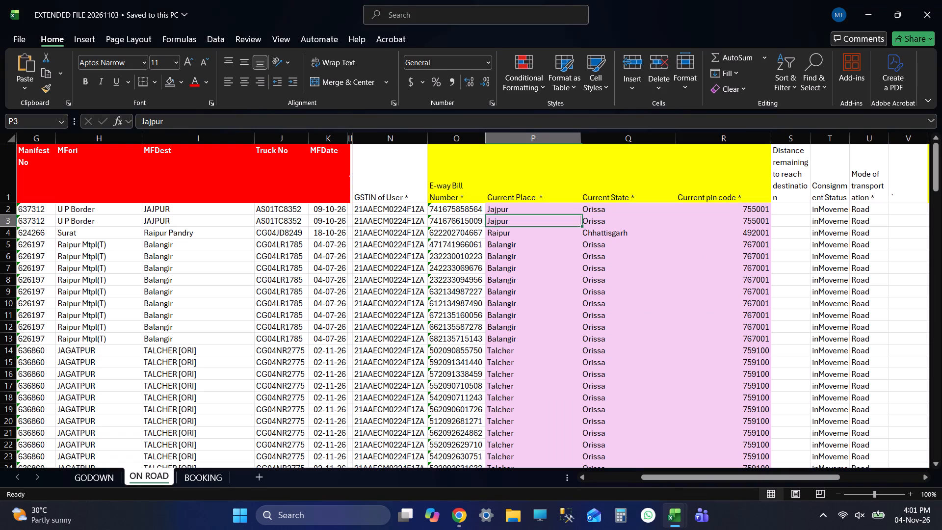
pyautogui.press('pagedown')
pyautogui.press('pagedown')
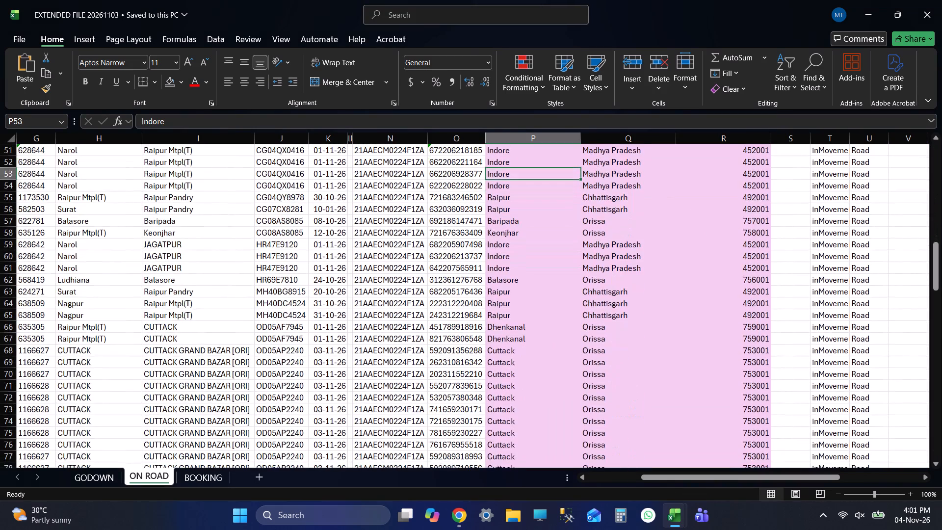
pyautogui.press('pagedown')
pyautogui.hotkey('shift', 'Right')
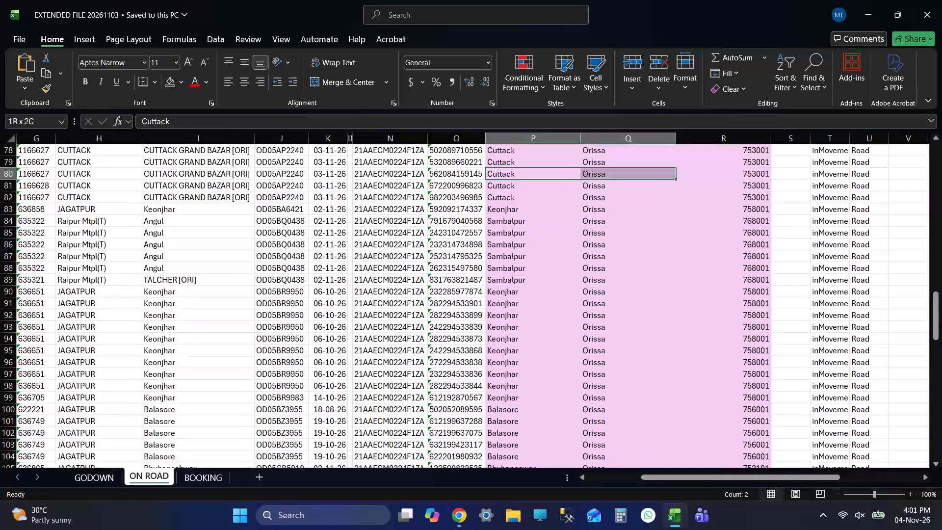
pyautogui.hotkey('shift', 'Right')
pyautogui.hotkey('ctrl', 'c')
# Paste Cuttack, Orissa, 753001 into rows 30 to 44 of the ON ROAD sheet in EXTENDED FILE 20261104 and save the file.
pyautogui.hotkey('alt', 'Tab')
pyautogui.hotkey('shift', 'Down')
pyautogui.hotkey('shift', 'Down')
pyautogui.hotkey('shift', 'Down')
pyautogui.hotkey('shift', 'Down')
pyautogui.hotkey('shift', 'Down')
pyautogui.hotkey('shift', 'Down')
pyautogui.hotkey('shift', 'Down')
pyautogui.hotkey('shift', 'Down')
pyautogui.hotkey('shift', 'Down')
pyautogui.hotkey('shift', 'Down')
pyautogui.hotkey('shift', 'Down')
pyautogui.hotkey('shift', 'Down')
pyautogui.hotkey('shift', 'Down')
pyautogui.hotkey('shift', 'Down')
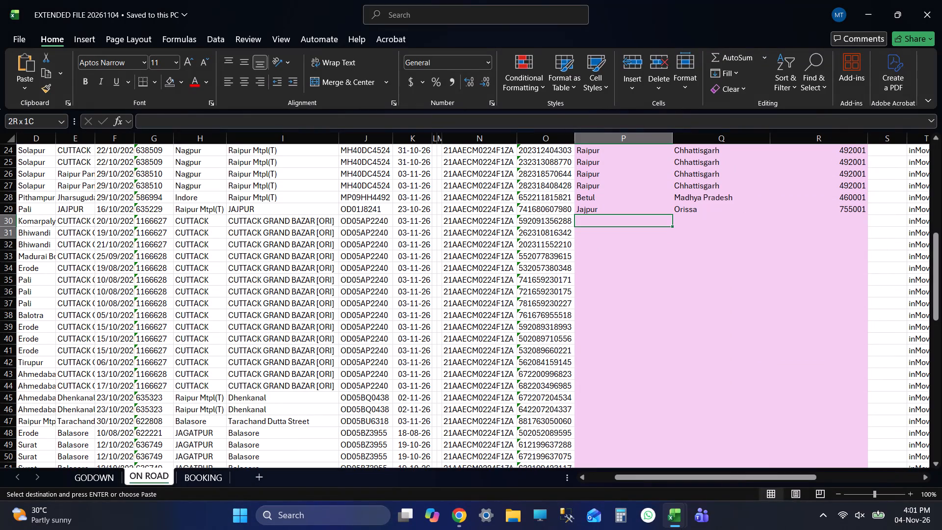
pyautogui.hotkey('ctrl', 'v')
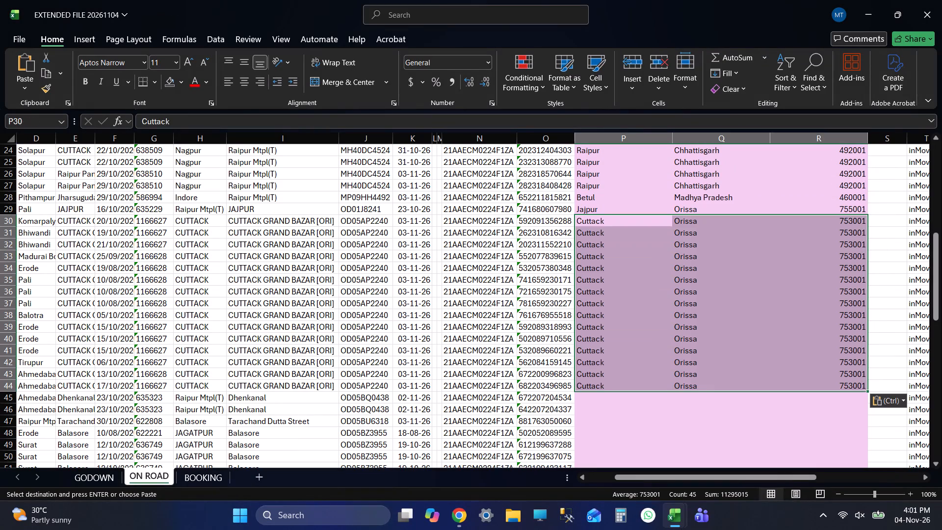
pyautogui.hotkey('ctrl', 'Down')
pyautogui.press('Down')
pyautogui.hotkey('ctrl', 's')
# Look over the ON ROAD rows from row 45 down that still need a current place.
pyautogui.scroll(-2, 729, 366)
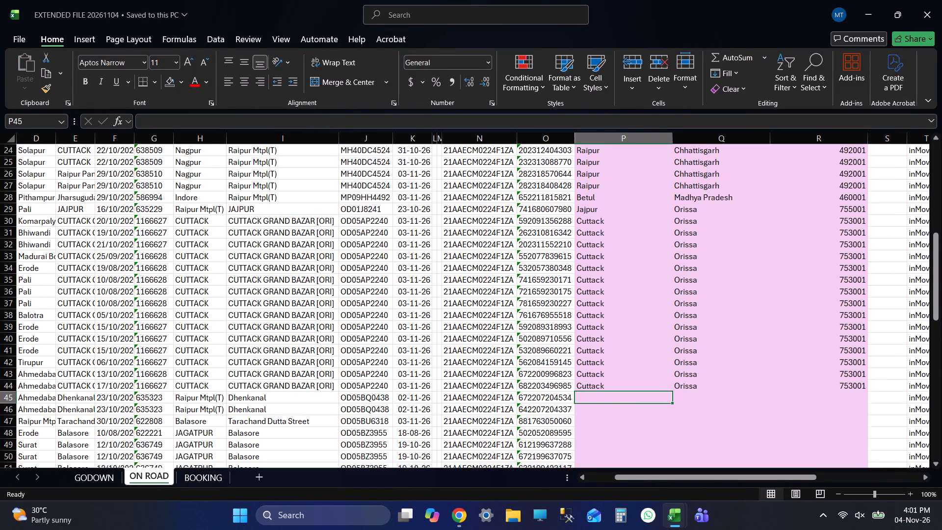
pyautogui.scroll(-6, 729, 375)
pyautogui.scroll(3, 725, 382)
pyautogui.hotkey('shift', 'Tab')
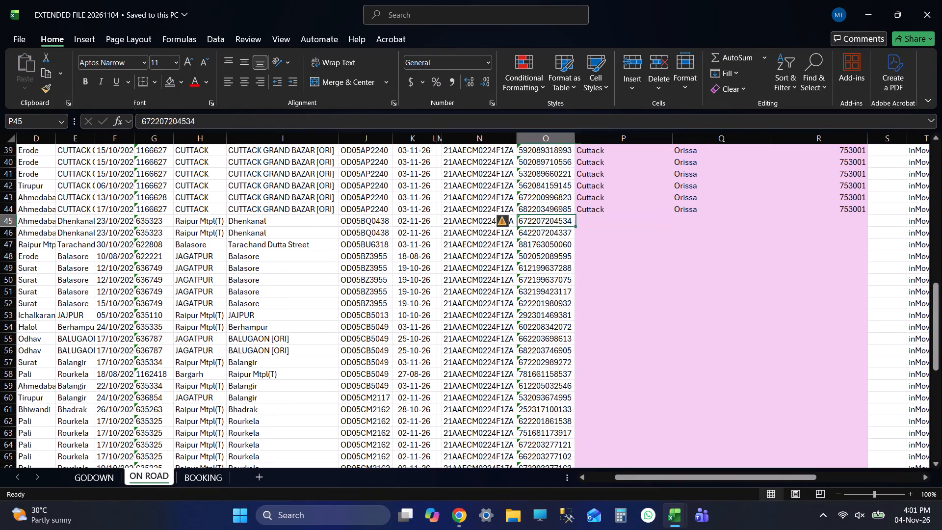
pyautogui.hotkey('shift', 'Tab')
pyautogui.press('Tab')
pyautogui.press('Tab')
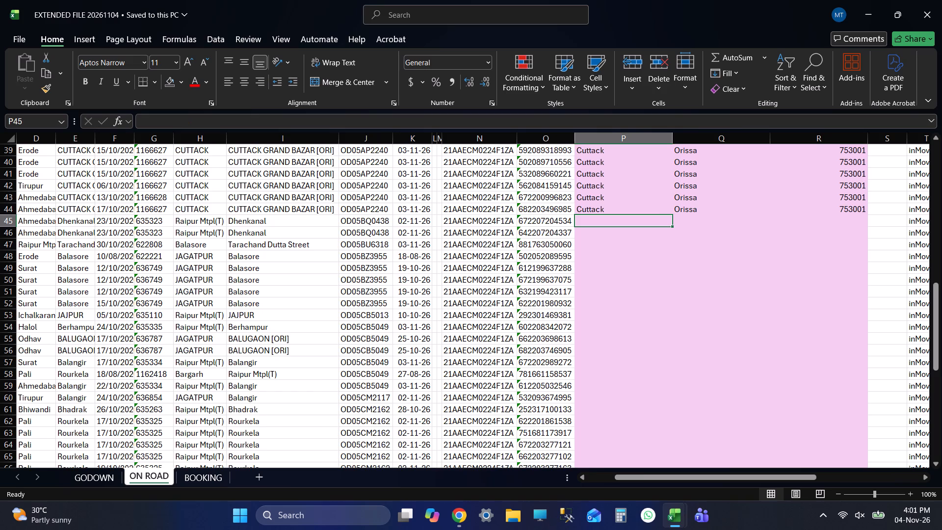
pyautogui.hotkey('alt', 'Tab')
pyautogui.hotkey('alt', 'Tab')
pyautogui.hotkey('shift', 'Tab')
pyautogui.press('Tab')
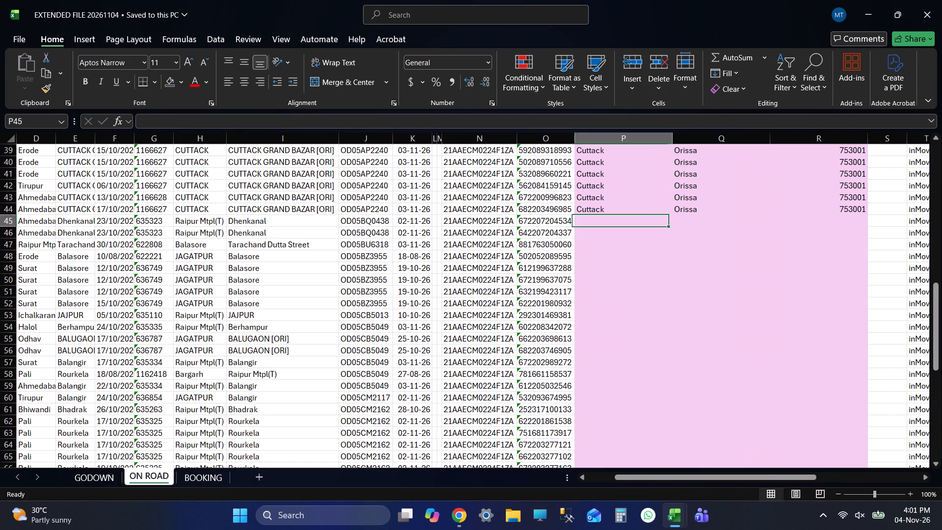
# Copy row 45's truck number, search for it on the Wheelseye dashboard in Chrome and open the vehicle's location details.
pyautogui.click(378, 215)
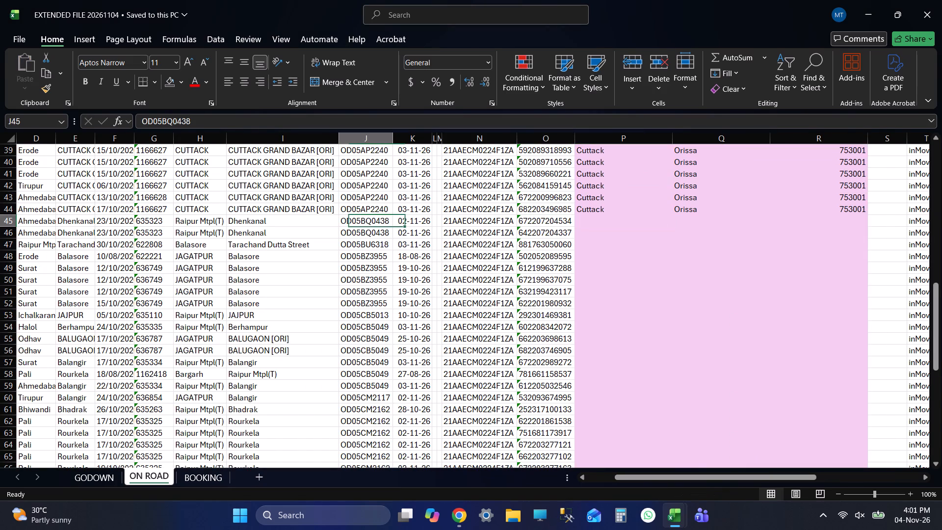
pyautogui.hotkey('ctrl', 'c')
pyautogui.hotkey('alt', 'Tab')
pyautogui.hotkey('alt', 'Tab')
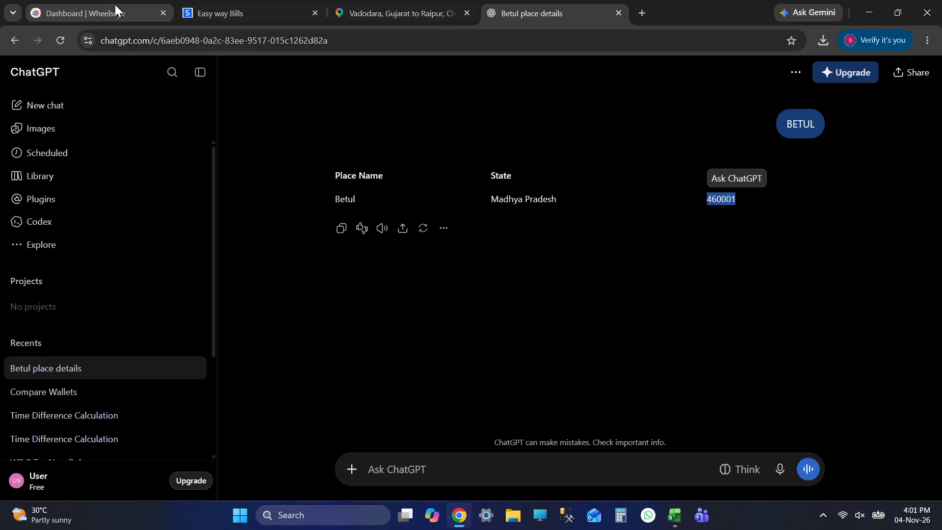
pyautogui.click(115, 4)
pyautogui.click(225, 73)
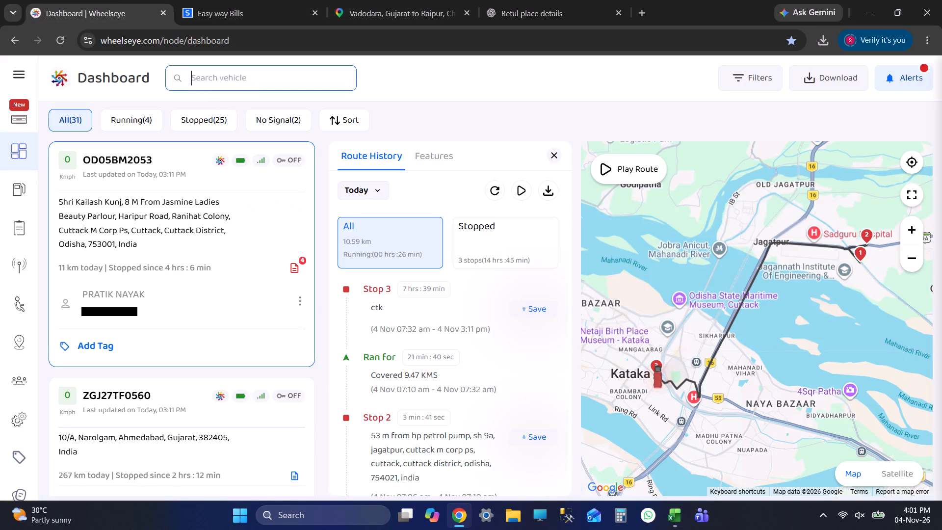
pyautogui.hotkey('ctrl', 'v')
pyautogui.press('Return')
pyautogui.click(128, 213)
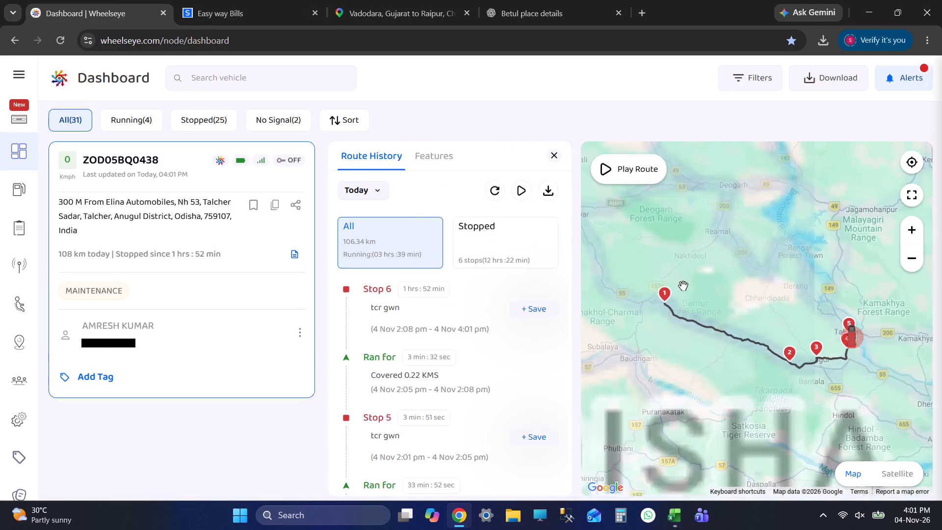
# Select row 45's Current Place cell, search for TAL in EXTENDED FILE 20261103's Current Place column and copy row 15's Talcher, Orissa, 759100.
pyautogui.hotkey('alt', 'Tab')
pyautogui.press('Tab')
pyautogui.press('Tab')
pyautogui.press('Tab')
pyautogui.press('Tab')
pyautogui.press('Tab')
pyautogui.press('Tab')
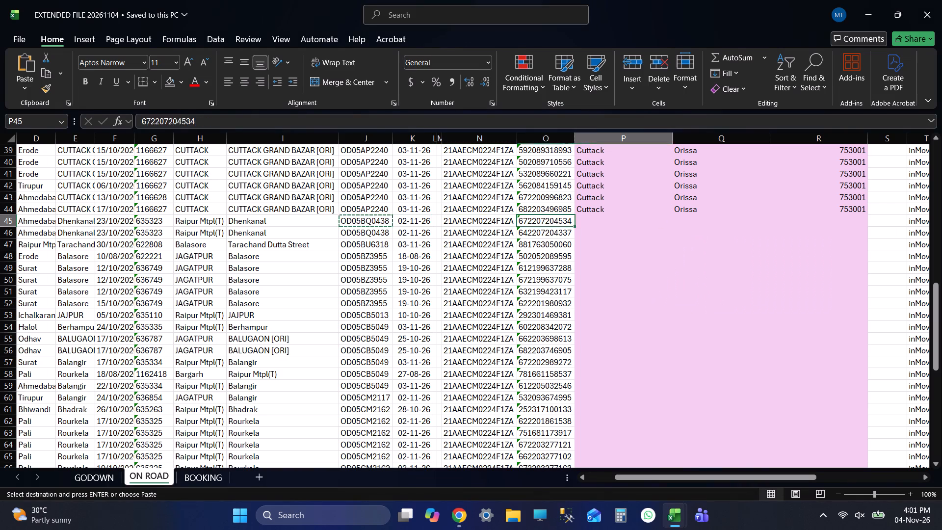
pyautogui.hotkey('alt', 'Tab')
pyautogui.hotkey('alt', 'Tab')
pyautogui.click(519, 134)
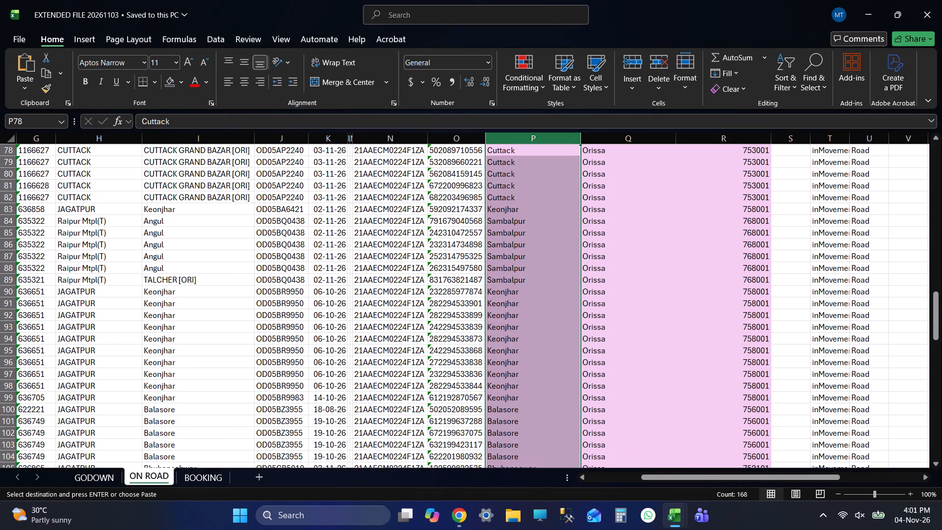
pyautogui.hotkey('ctrl', 'f')
pyautogui.write('TA')
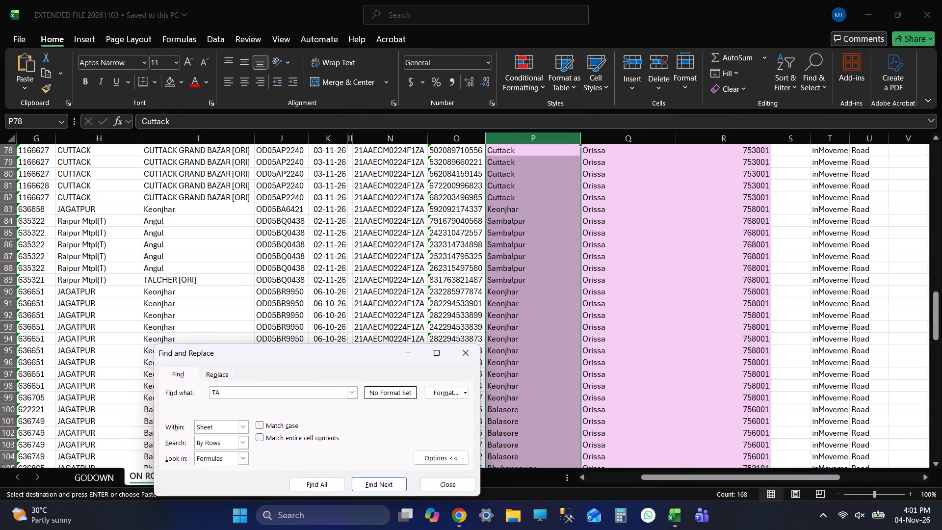
pyautogui.press('l')
pyautogui.press('Return')
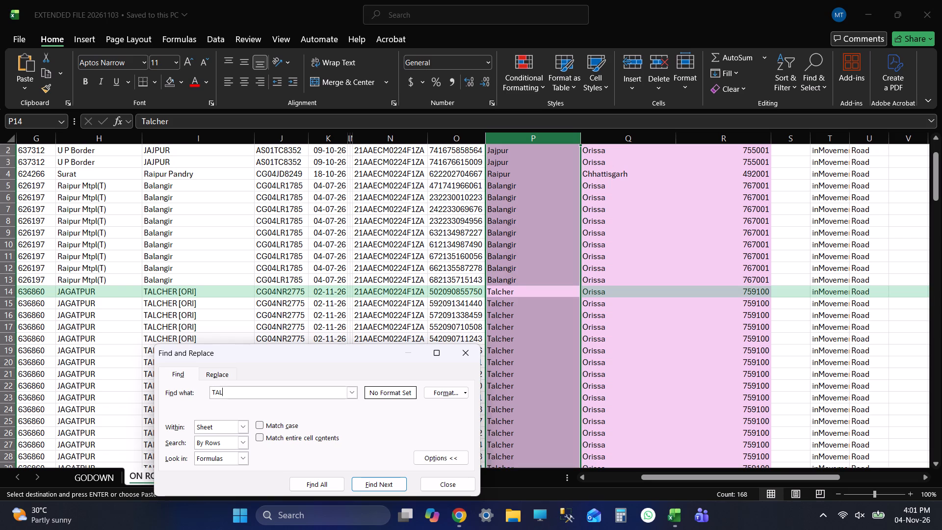
pyautogui.click(501, 301)
pyautogui.hotkey('shift', 'Right')
pyautogui.hotkey('shift', 'Right')
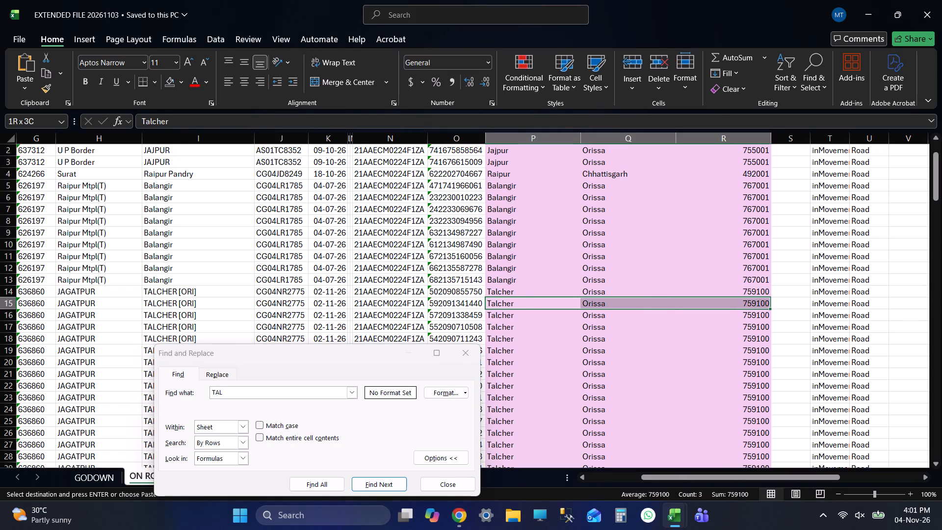
pyautogui.hotkey('ctrl', 'c')
pyautogui.click(442, 476)
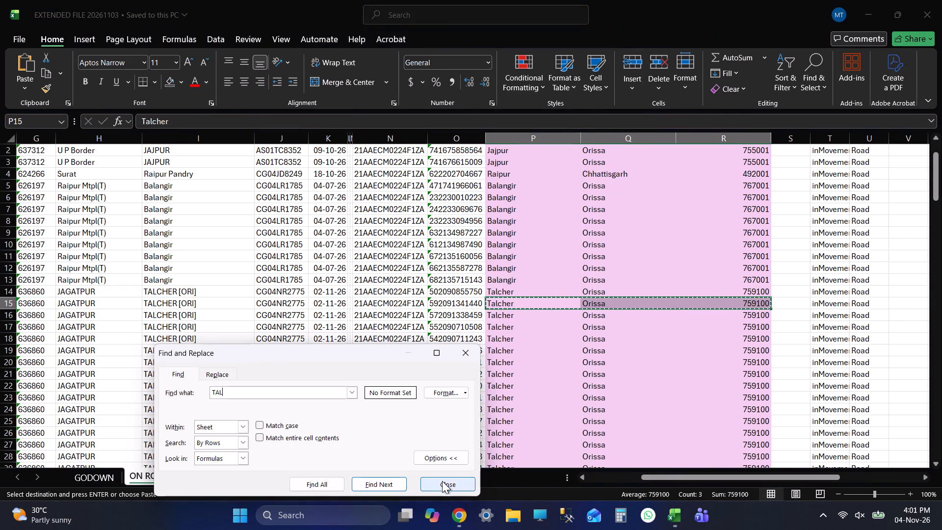
pyautogui.click(442, 482)
# Paste Talcher, Orissa, 759100 into rows 45 and 46 of the ON ROAD sheet in EXTENDED FILE 20261104 and save the file.
pyautogui.hotkey('alt', 'Tab')
pyautogui.hotkey('shift', 'Down')
pyautogui.hotkey('ctrl', 'v')
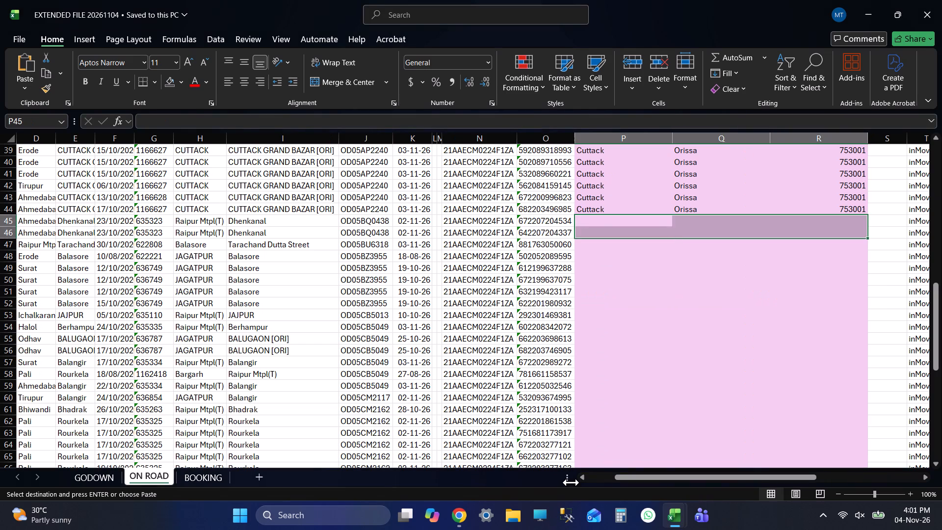
pyautogui.press('Down')
pyautogui.press('Down')
pyautogui.hotkey('ctrl', 's')
# Copy row 47's truck number on the ON ROAD sheet and select that row's Current Place cell.
pyautogui.press('Left')
pyautogui.press('Left')
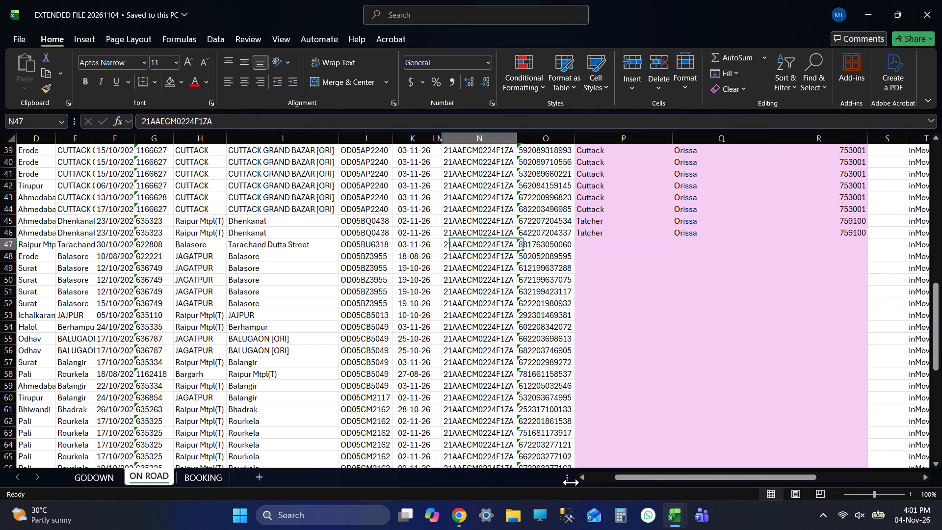
pyautogui.press('Left')
pyautogui.press('Left')
pyautogui.press('Left')
pyautogui.press('Left')
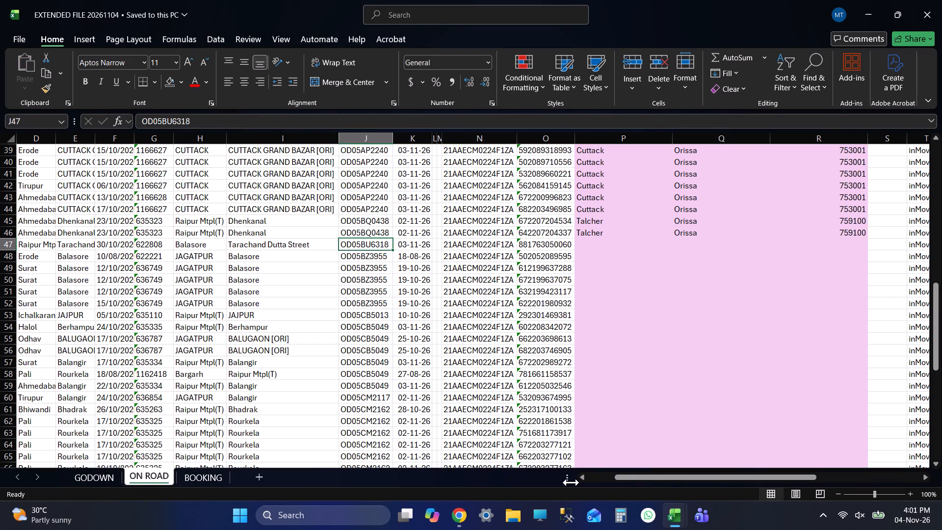
pyautogui.hotkey('ctrl', 'c')
pyautogui.press('Right')
pyautogui.press('Right')
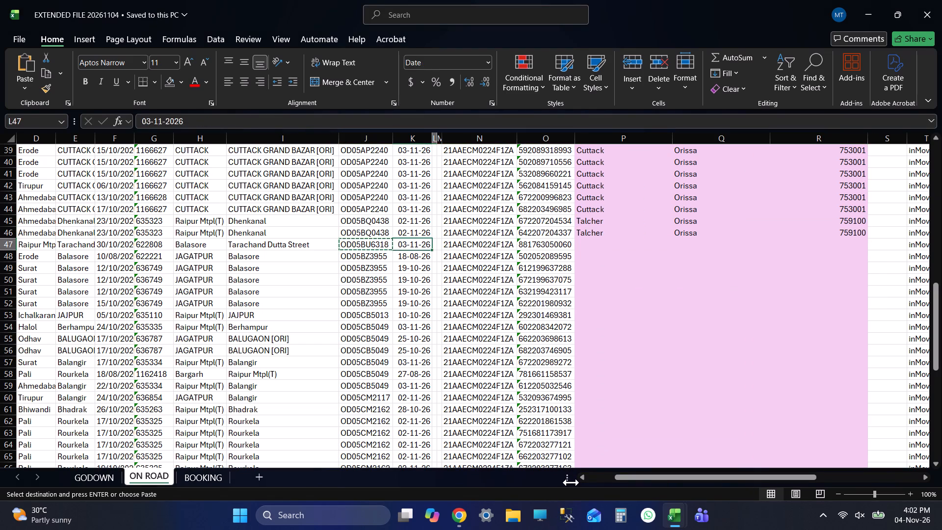
pyautogui.press('Right')
pyautogui.press('Right')
pyautogui.press('Right')
pyautogui.press('Right')
# Search the Wheelseye dashboard in Chrome for the copied truck number and open the vehicle's location details.
pyautogui.hotkey('alt', 'Tab')
pyautogui.hotkey('alt', 'Tab')
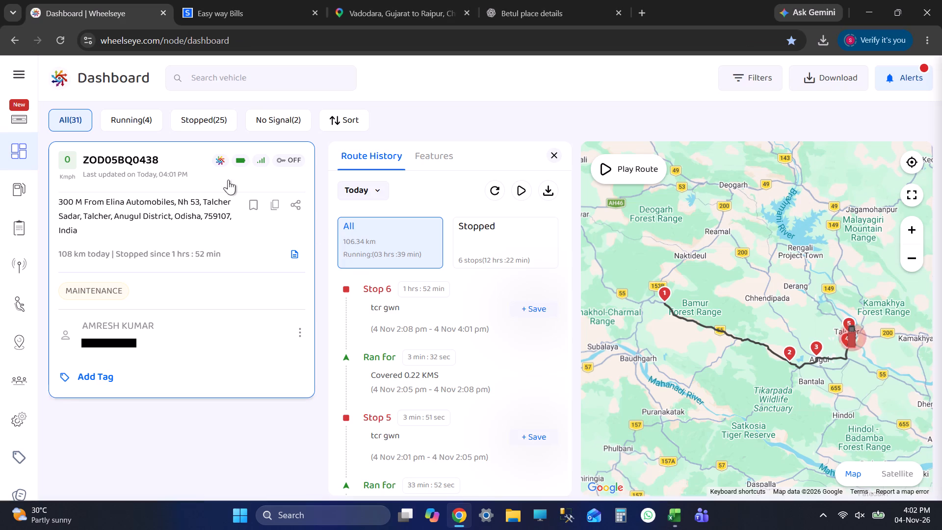
pyautogui.click(225, 87)
pyautogui.hotkey('ctrl', 'v')
pyautogui.press('Return')
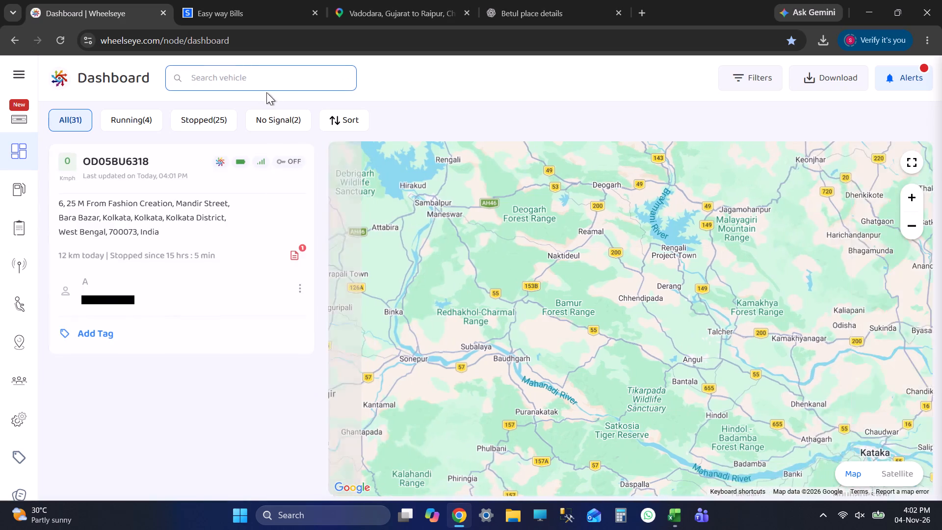
pyautogui.click(203, 223)
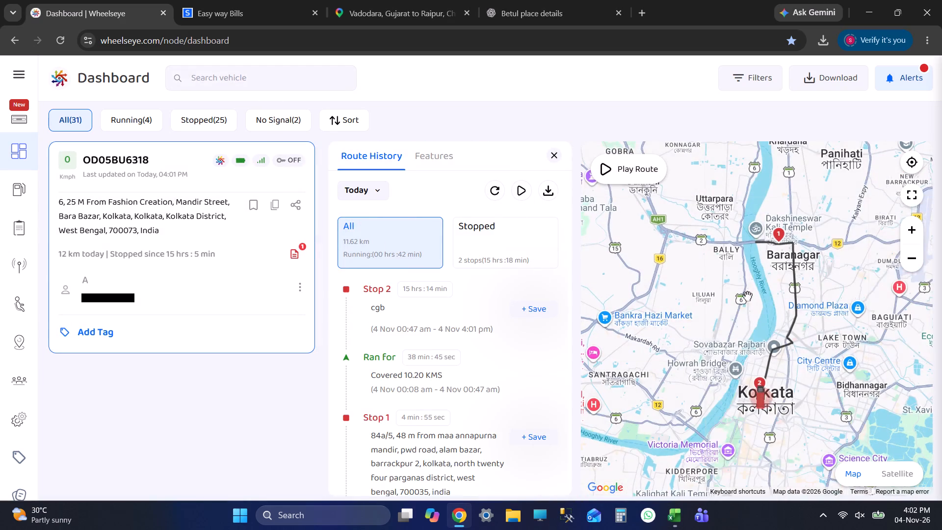
pyautogui.hotkey('alt', 'Tab')
pyautogui.hotkey('alt', 'Tab')
pyautogui.hotkey('alt', 'Tab')
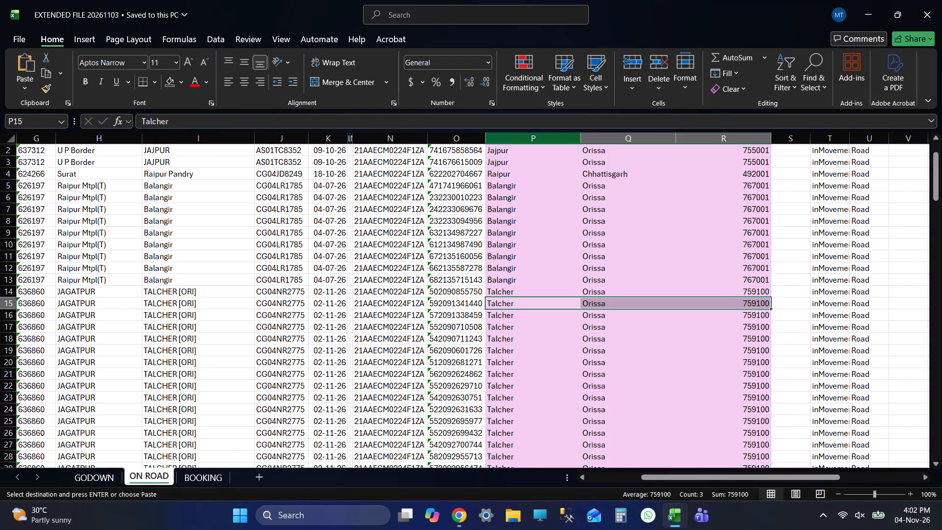
pyautogui.click(535, 133)
pyautogui.hotkey('ctrl', 'f')
pyautogui.write('KOLA')
pyautogui.press('Return')
pyautogui.press('Return')
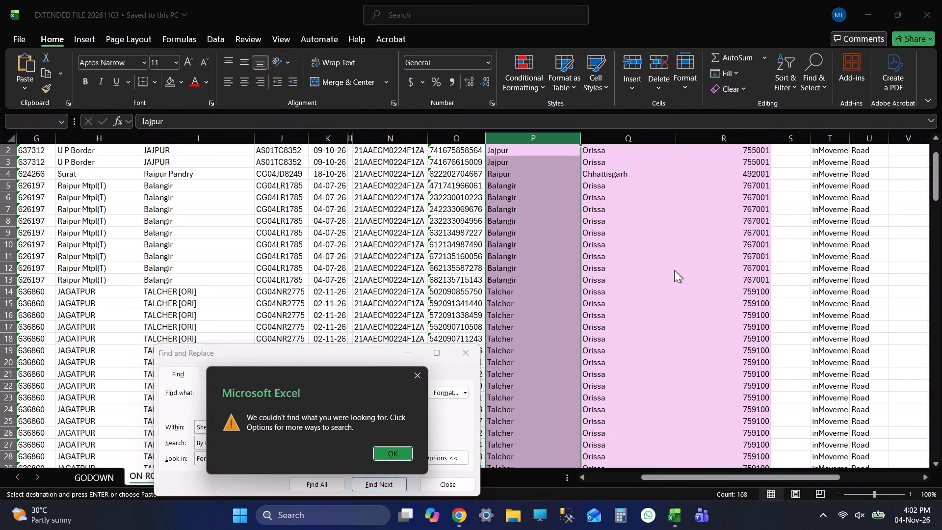
pyautogui.press('BackSpace')
pyautogui.write('KA')
pyautogui.press('Return')
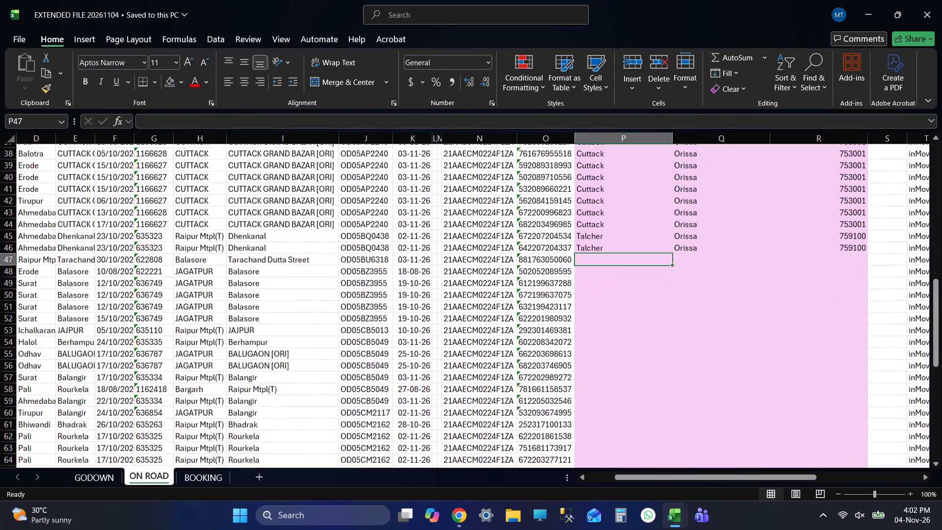
# Copy the place name Kolkata from ChatGPT's answer into row 47's Current Place in EXTENDED FILE 20261104.
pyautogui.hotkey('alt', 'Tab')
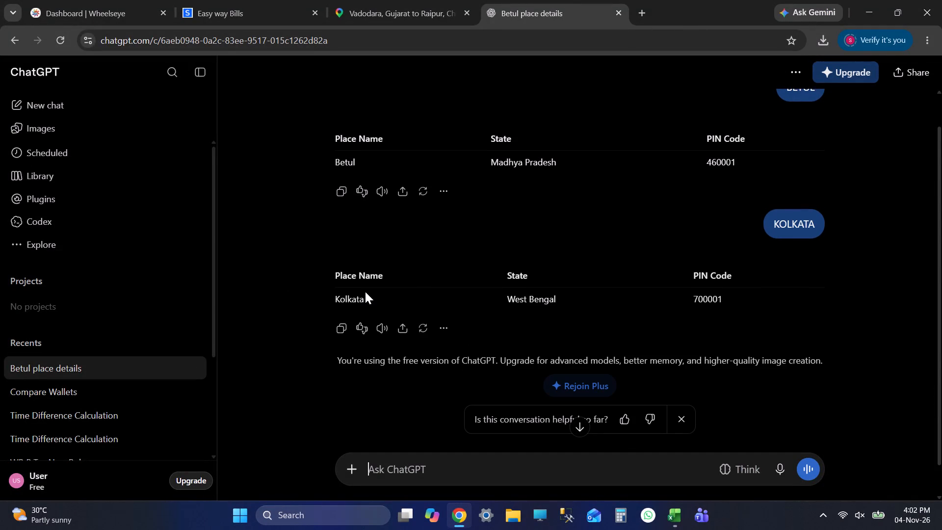
pyautogui.doubleClick(358, 291)
pyautogui.hotkey('ctrl', 'c')
pyautogui.hotkey('alt', 'Tab')
pyautogui.press('F2')
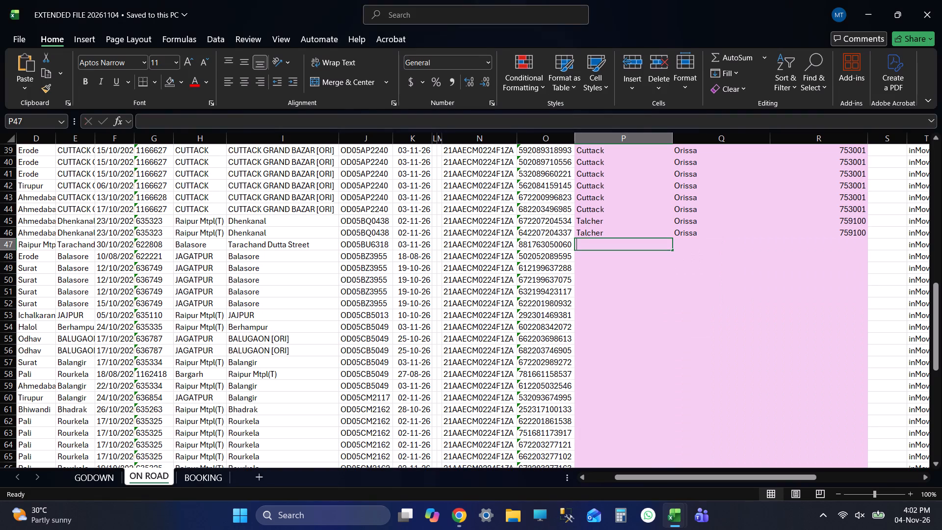
pyautogui.hotkey('ctrl', 'v')
pyautogui.press('Tab')
# Copy the state West Bengal from ChatGPT's answer in Chrome into row 47's state cell in EXTENDED FILE 20261104.
pyautogui.hotkey('alt', 'Tab')
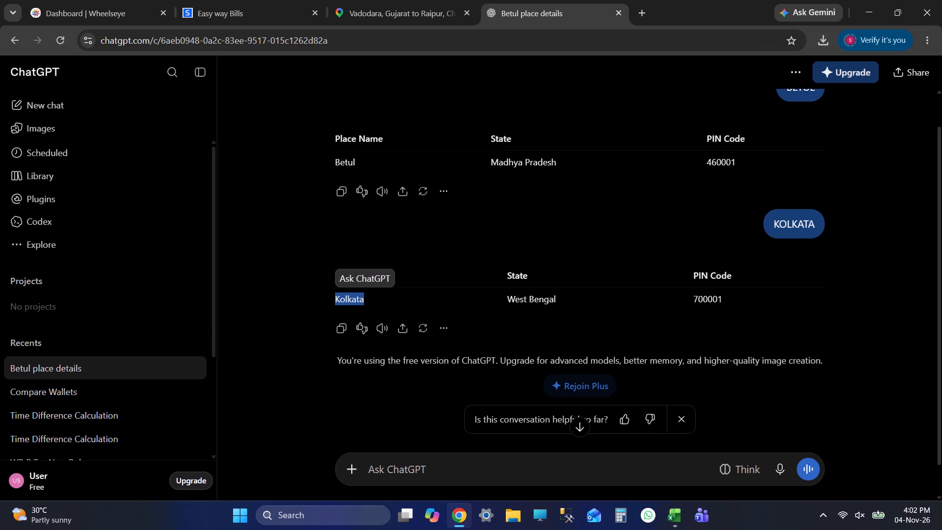
pyautogui.moveTo(510, 296); pyautogui.dragTo(585, 299)
pyautogui.hotkey('ctrl', 'c')
pyautogui.hotkey('alt', 'Tab')
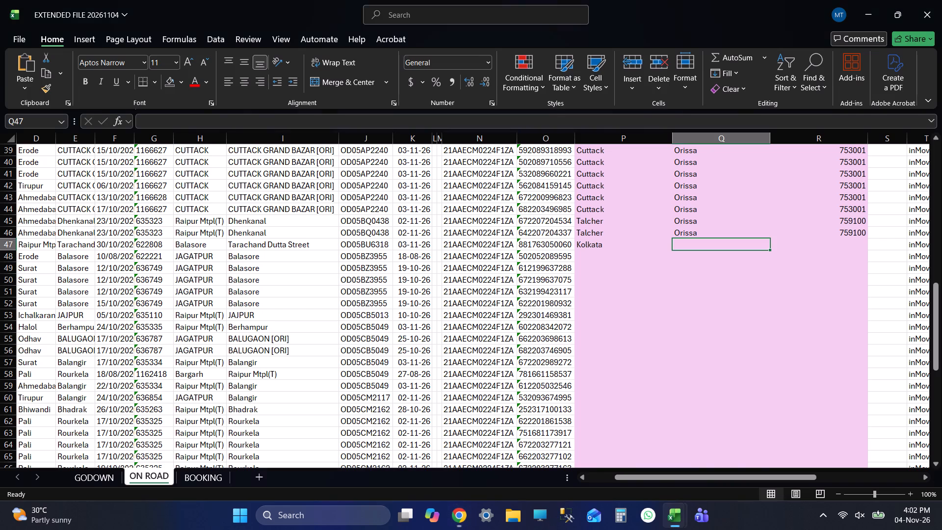
pyautogui.press('F2')
pyautogui.hotkey('ctrl', 'v')
pyautogui.press('Tab')
# Copy the PIN code 700001 from ChatGPT in Chrome into row 47 of EXTENDED FILE 20261104 and save the file.
pyautogui.hotkey('alt', 'Tab')
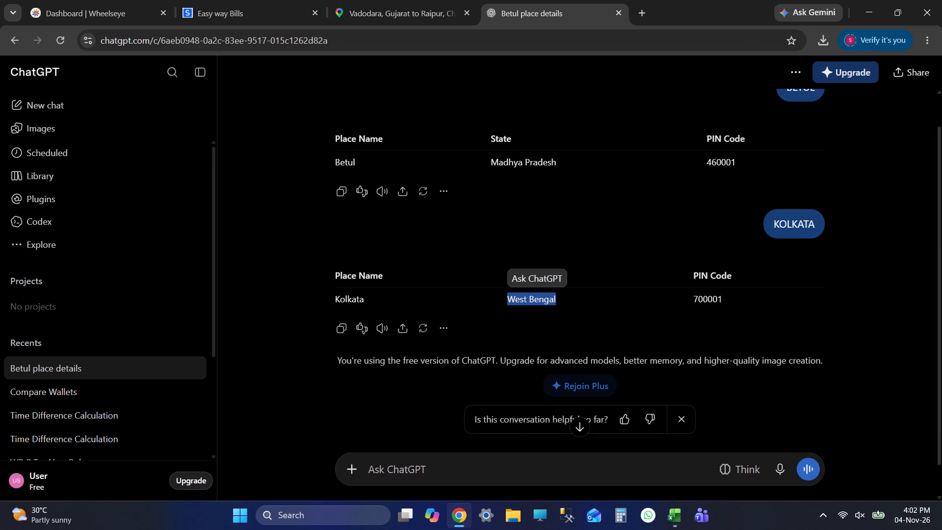
pyautogui.doubleClick(707, 293)
pyautogui.hotkey('ctrl', 'c')
pyautogui.hotkey('alt', 'Tab')
pyautogui.press('F2')
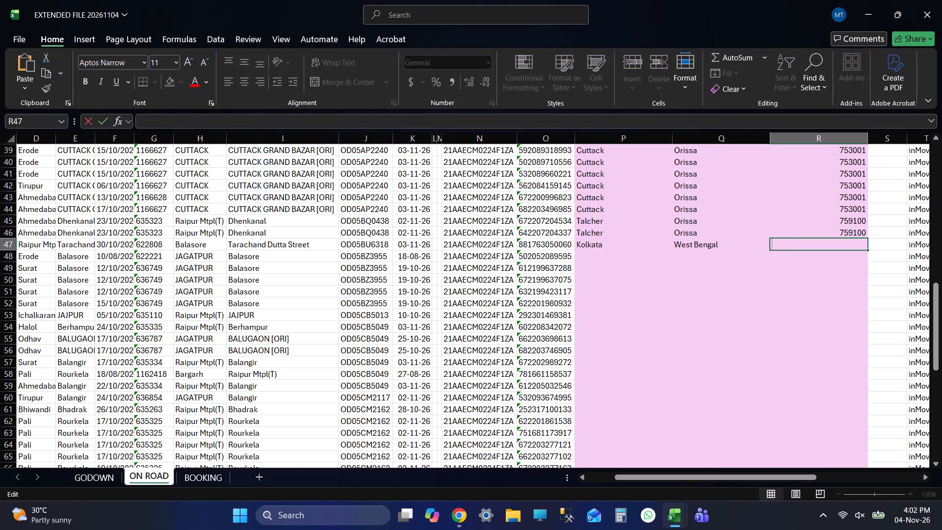
pyautogui.hotkey('ctrl', 'v')
pyautogui.press('Return')
pyautogui.hotkey('ctrl', 's')
# Check row 48's truck number and date on the ON ROAD sheet, ending at its Current Place cell.
pyautogui.press('Left')
pyautogui.press('Left')
pyautogui.press('Left')
pyautogui.press('Left')
pyautogui.press('Left')
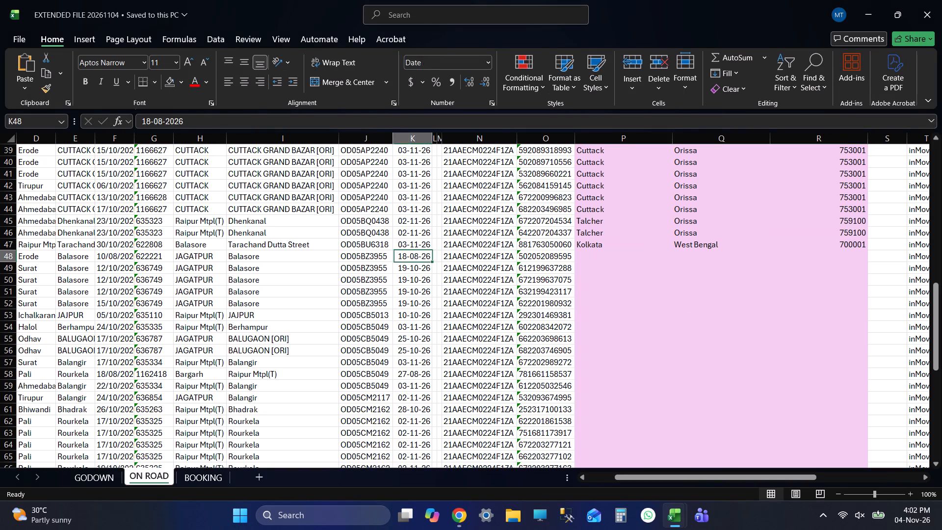
pyautogui.press('Left')
pyautogui.press('Right')
pyautogui.press('Right')
pyautogui.press('Right')
pyautogui.press('Right')
pyautogui.press('Right')
pyautogui.press('Right')
pyautogui.press('Right')
pyautogui.press('Left')
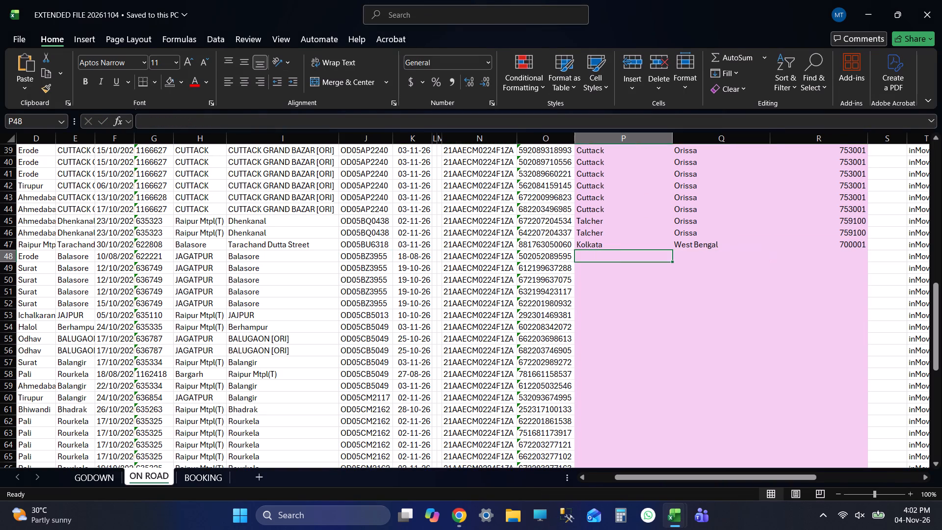
# Search for BALAS in EXTENDED FILE 20261103's Current Place column and copy row 62's Balasore, Orissa, 756001.
pyautogui.hotkey('alt', 'Tab')
pyautogui.hotkey('alt', 'Tab')
pyautogui.hotkey('ctrl', 'f')
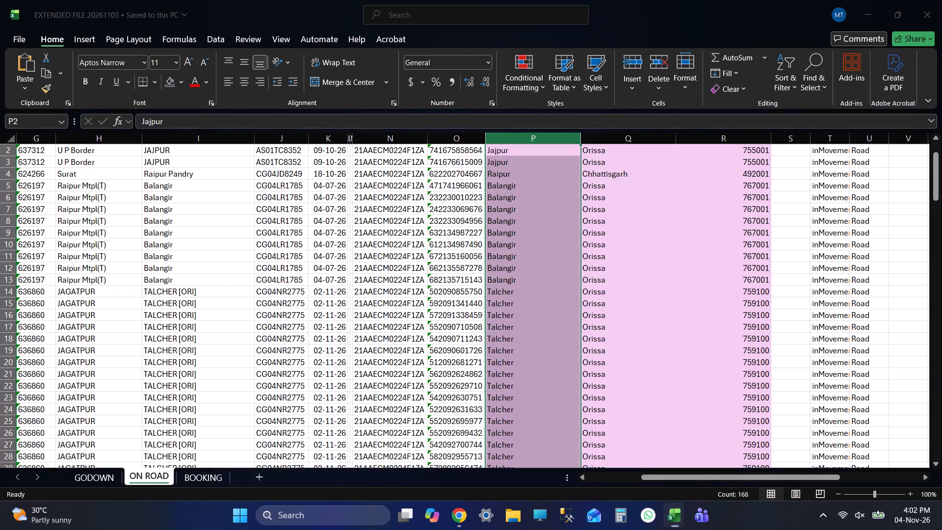
pyautogui.write('BALAS')
pyautogui.press('Return')
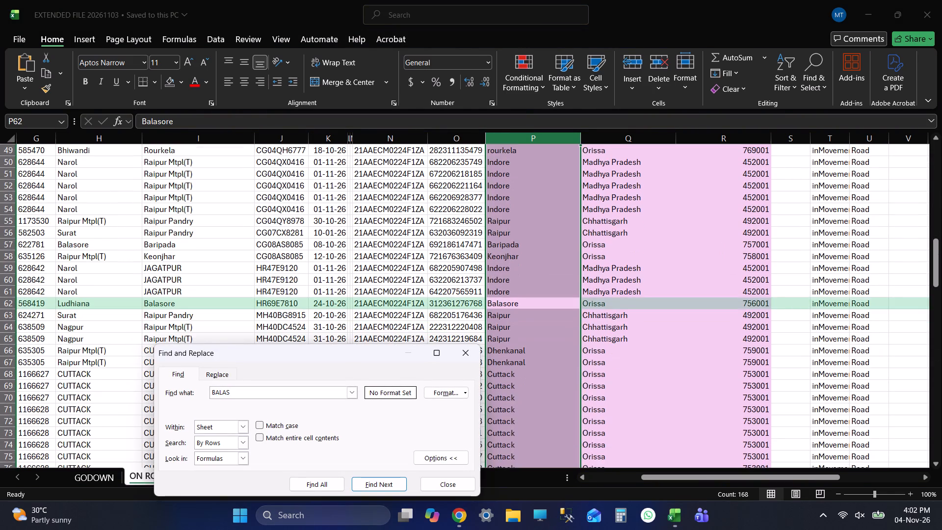
pyautogui.click(534, 304)
pyautogui.hotkey('shift', 'Right')
pyautogui.hotkey('shift', 'Right')
pyautogui.hotkey('ctrl', 'c')
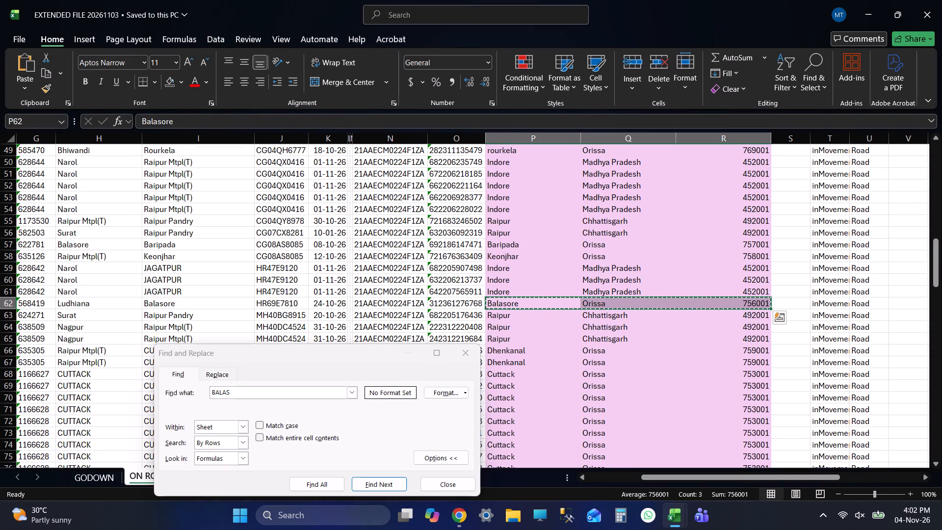
pyautogui.click(436, 476)
pyautogui.hotkey('alt', 'Tab')
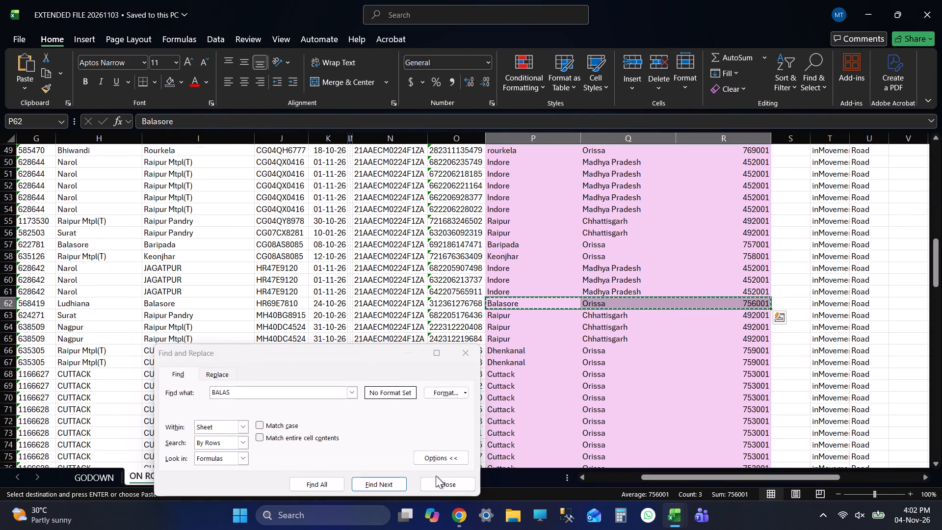
pyautogui.click(436, 481)
# Paste Balasore, Orissa, 756001 into row 48 of the ON ROAD sheet in EXTENDED FILE 20261104 and save the file.
pyautogui.hotkey('alt', 'Tab')
pyautogui.hotkey('ctrl', 'v')
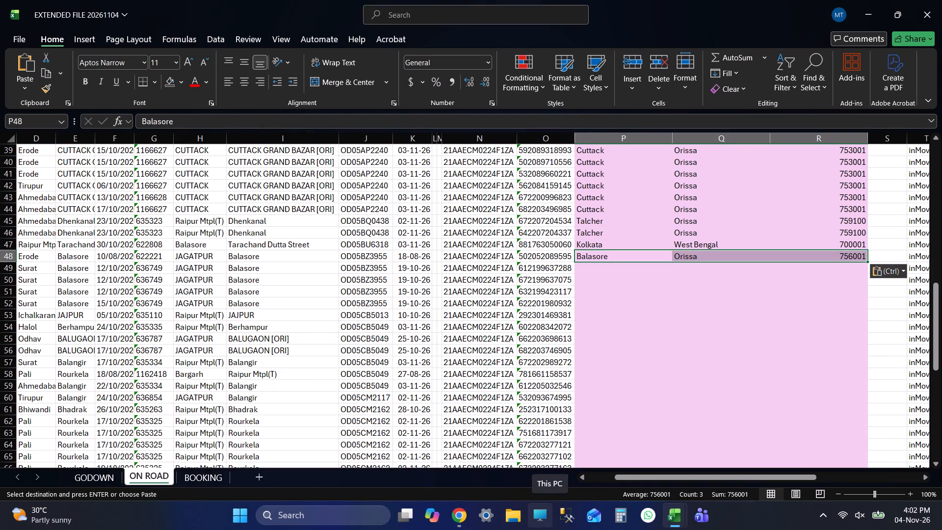
pyautogui.press('Down')
pyautogui.hotkey('ctrl', 's')
# Check row 49's truck number against row 48's on the ON ROAD sheet.
pyautogui.press('Left')
pyautogui.press('Left')
pyautogui.press('Left')
pyautogui.press('Left')
pyautogui.press('Left')
pyautogui.press('Left')
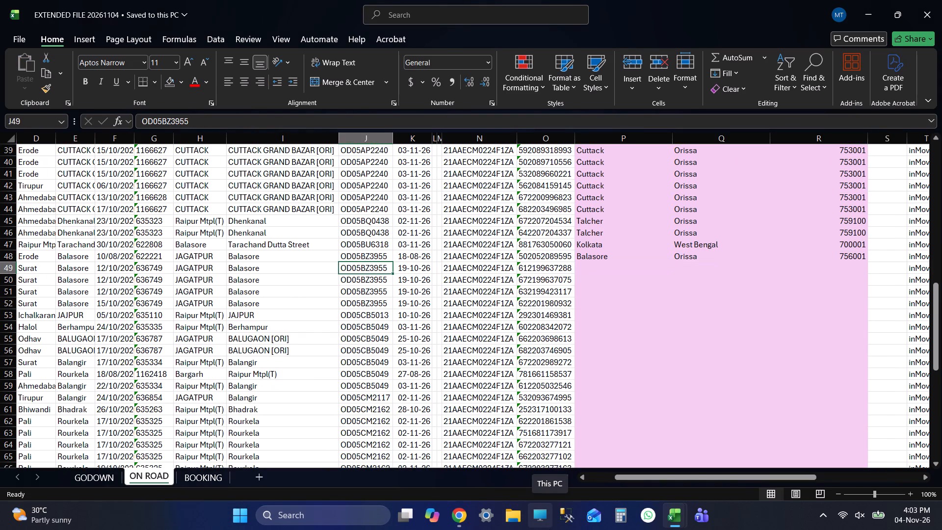
pyautogui.press('Right')
pyautogui.press('Right')
pyautogui.press('Right')
pyautogui.press('Right')
pyautogui.press('Right')
pyautogui.press('Right')
pyautogui.press('Right')
# Copy row 48's Balasore, Orissa, 756001 into rows 49 to 52 and save the file.
pyautogui.press('Up')
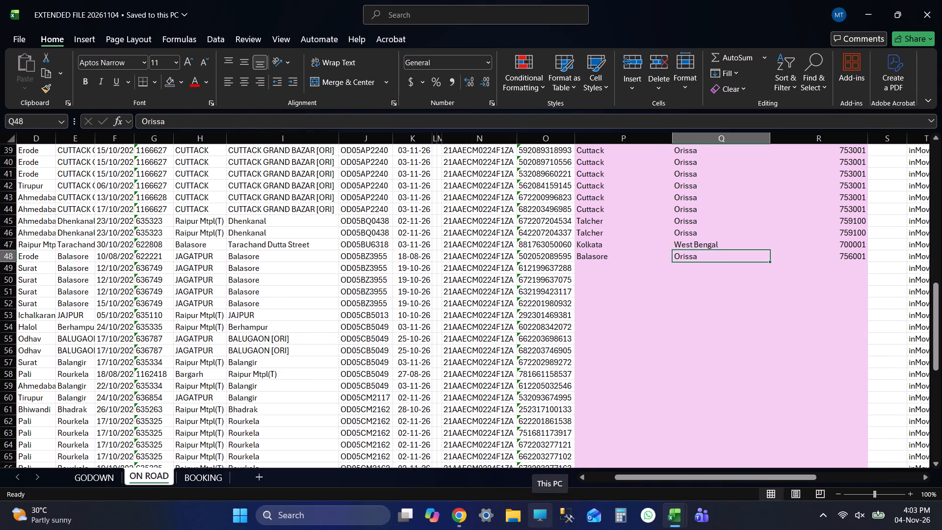
pyautogui.press('Left')
pyautogui.hotkey('shift', 'Right')
pyautogui.hotkey('shift', 'Right')
pyautogui.hotkey('ctrl', 'c')
pyautogui.press('Down')
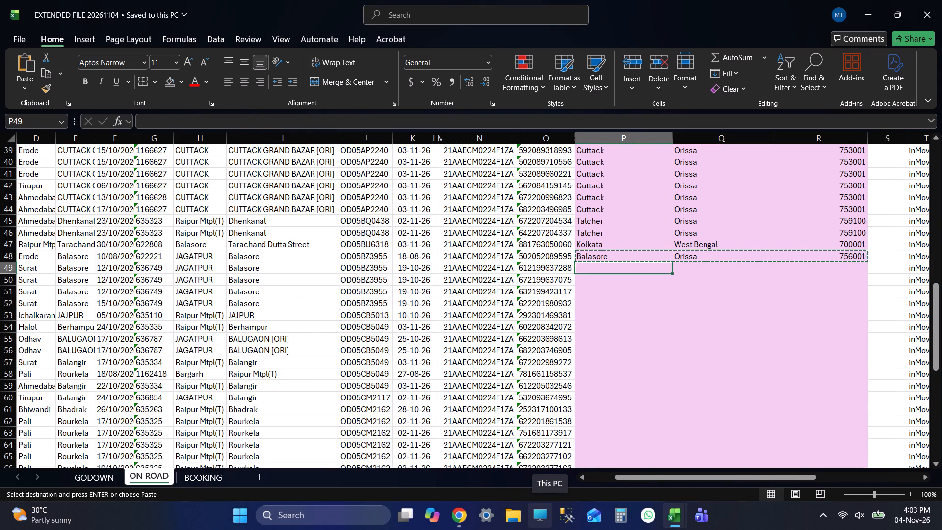
pyautogui.hotkey('shift', 'Down')
pyautogui.hotkey('shift', 'Down')
pyautogui.hotkey('shift', 'Down')
pyautogui.hotkey('ctrl', 'v')
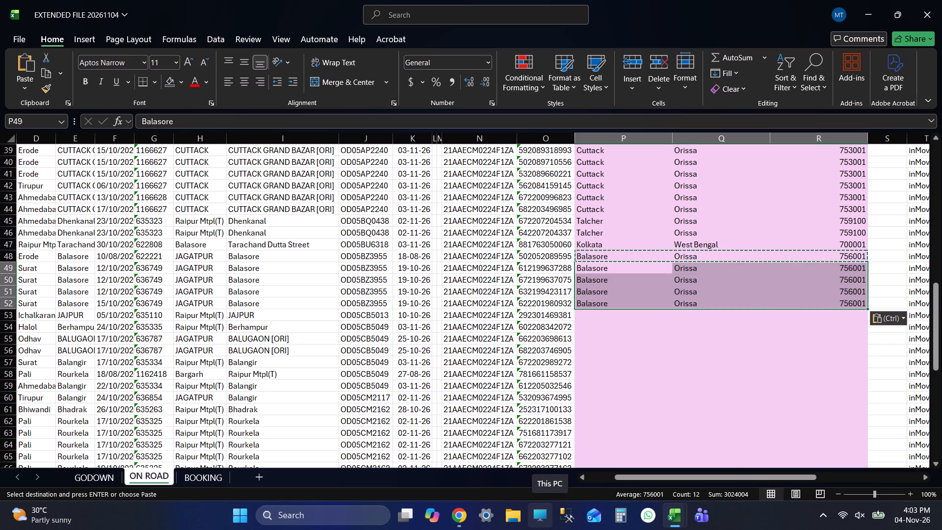
pyautogui.hotkey('ctrl', 'Down')
pyautogui.press('Down')
pyautogui.hotkey('ctrl', 's')
# Check row 53's truck number on the ON ROAD sheet, ending at its Current Place cell.
pyautogui.press('Left')
pyautogui.press('Left')
pyautogui.press('Left')
pyautogui.press('Left')
pyautogui.press('Left')
pyautogui.press('Left')
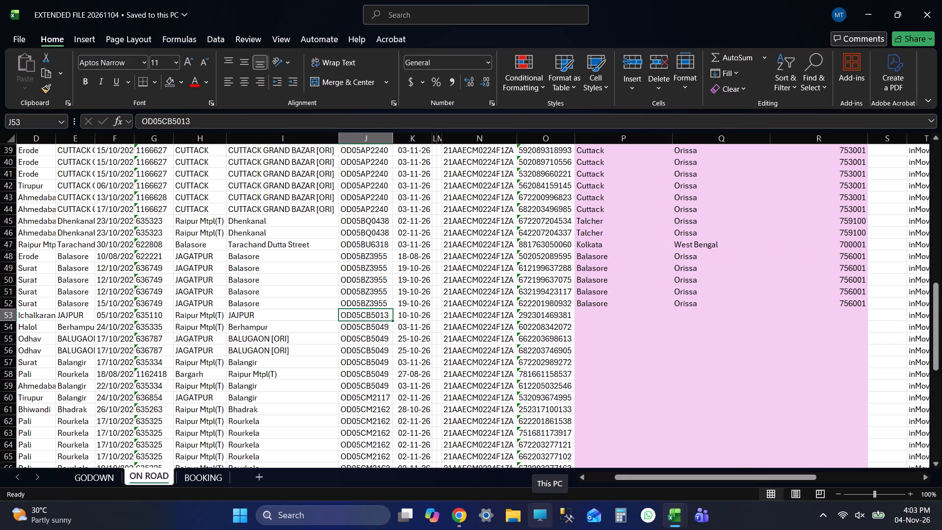
pyautogui.press('Right')
pyautogui.press('Right')
pyautogui.press('Right')
pyautogui.press('Right')
pyautogui.press('Right')
pyautogui.press('Right')
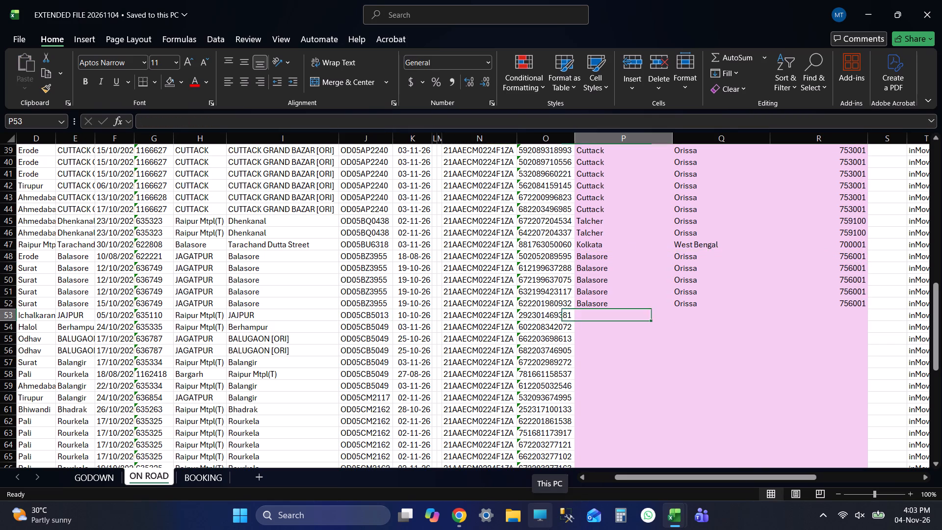
# Copy Jajpur, Orissa, 755001 from row 2 of EXTENDED FILE 20261103 into row 53 of EXTENDED FILE 20261104 and save the file.
pyautogui.hotkey('alt', 'Tab')
pyautogui.hotkey('ctrl', 'Up')
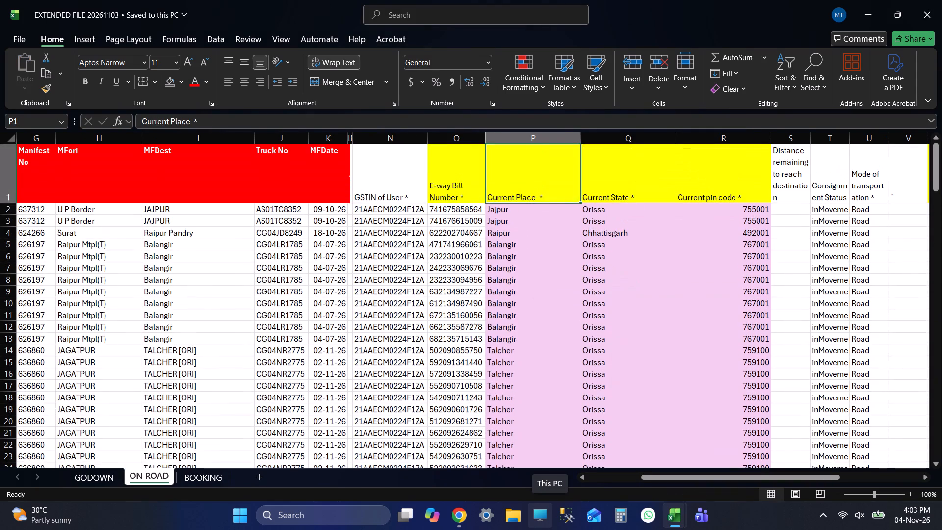
pyautogui.press('Down')
pyautogui.hotkey('shift', 'Right')
pyautogui.hotkey('shift', 'Right')
pyautogui.hotkey('ctrl', 'c')
pyautogui.hotkey('alt', 'Tab')
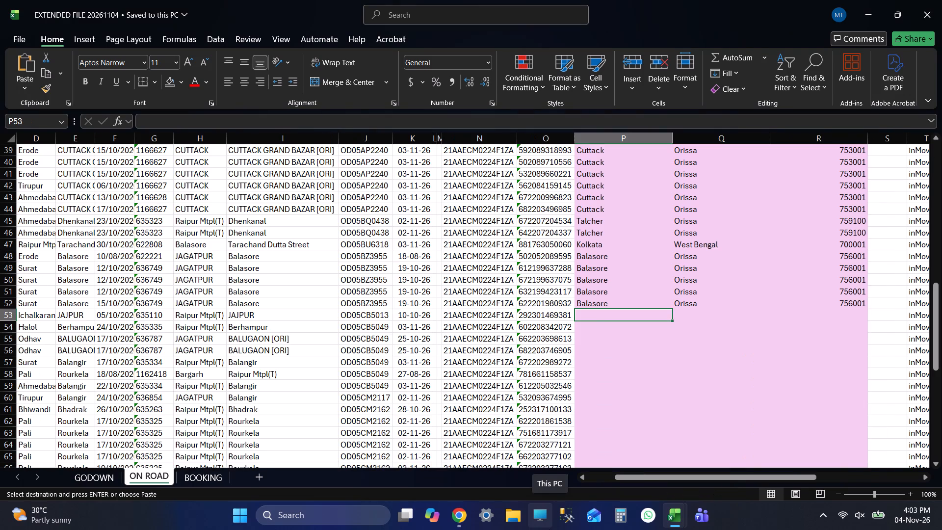
pyautogui.hotkey('ctrl', 'v')
pyautogui.press('Down')
pyautogui.hotkey('ctrl', 's')
# Check row 54's truck number and manifest date on the ON ROAD sheet.
pyautogui.press('Left')
pyautogui.press('Left')
pyautogui.press('Left')
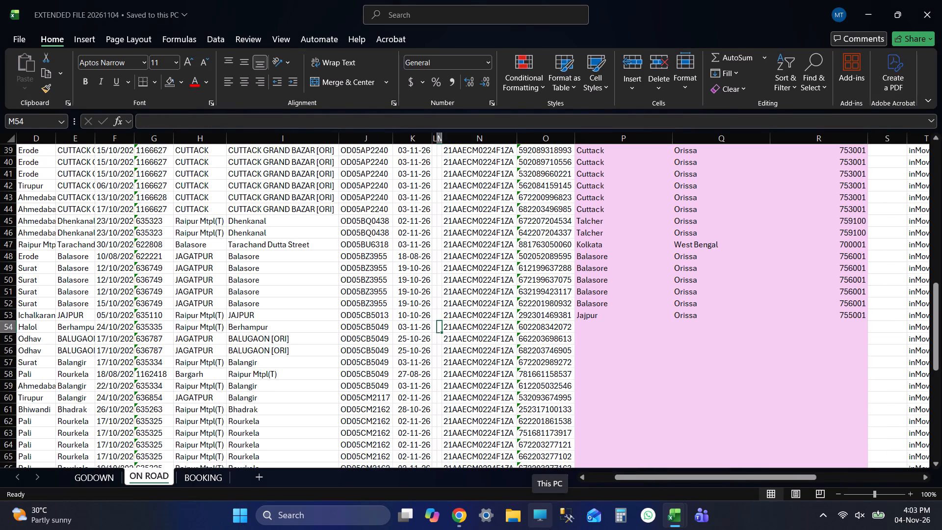
pyautogui.press('Left')
pyautogui.press('Left')
pyautogui.press('Left')
pyautogui.press('Right')
pyautogui.press('Right')
pyautogui.press('Right')
pyautogui.press('Right')
pyautogui.press('Right')
pyautogui.press('Left')
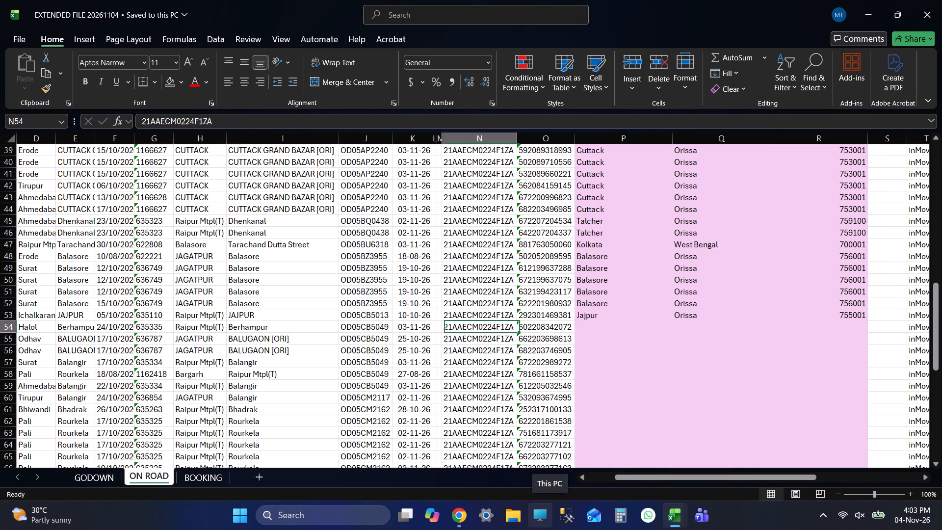
pyautogui.press('Left')
pyautogui.press('Left')
pyautogui.press('Left')
pyautogui.press('Left')
pyautogui.hotkey('ctrl', 'c')
pyautogui.hotkey('ctrl', 'Right')
pyautogui.press('Right')
pyautogui.press('Right')
pyautogui.press('Right')
pyautogui.press('Right')
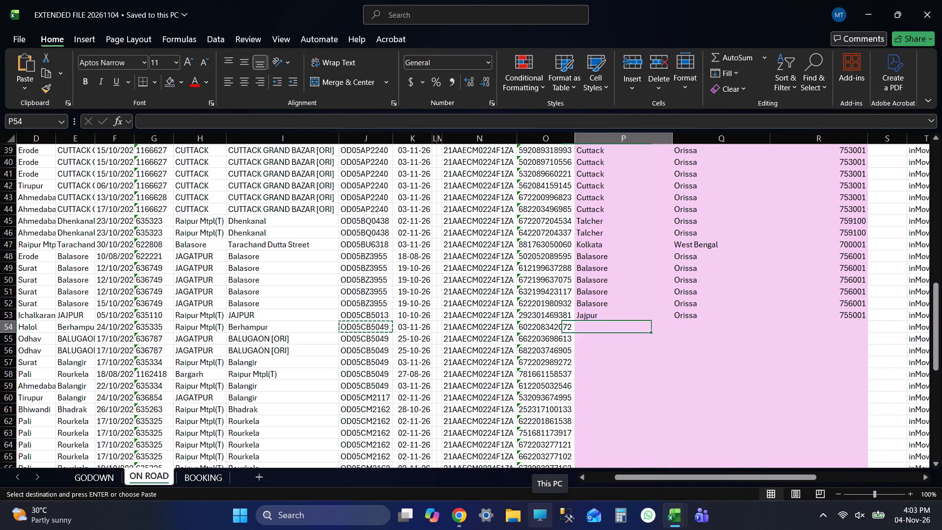
pyautogui.hotkey('alt', 'Tab')
pyautogui.hotkey('alt', 'Tab')
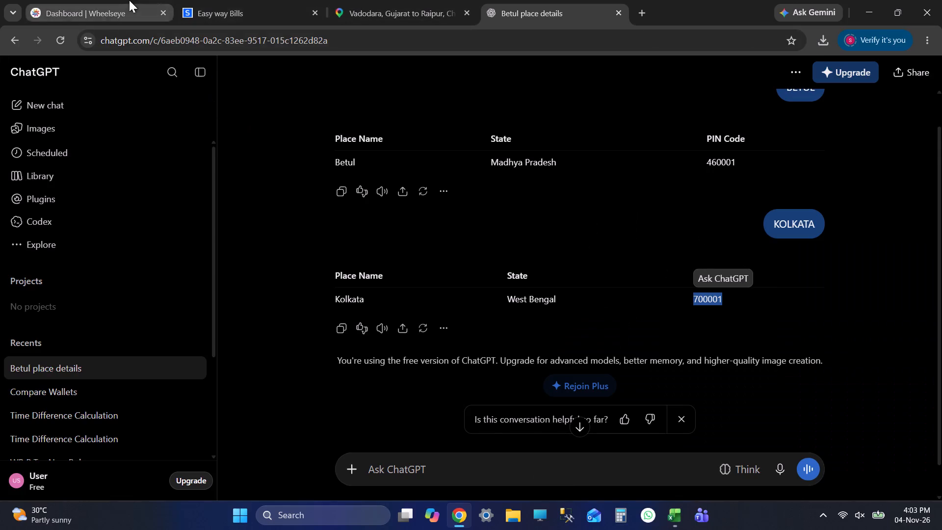
pyautogui.click(129, 0)
pyautogui.click(209, 69)
pyautogui.hotkey('ctrl', 'v')
pyautogui.press('Return')
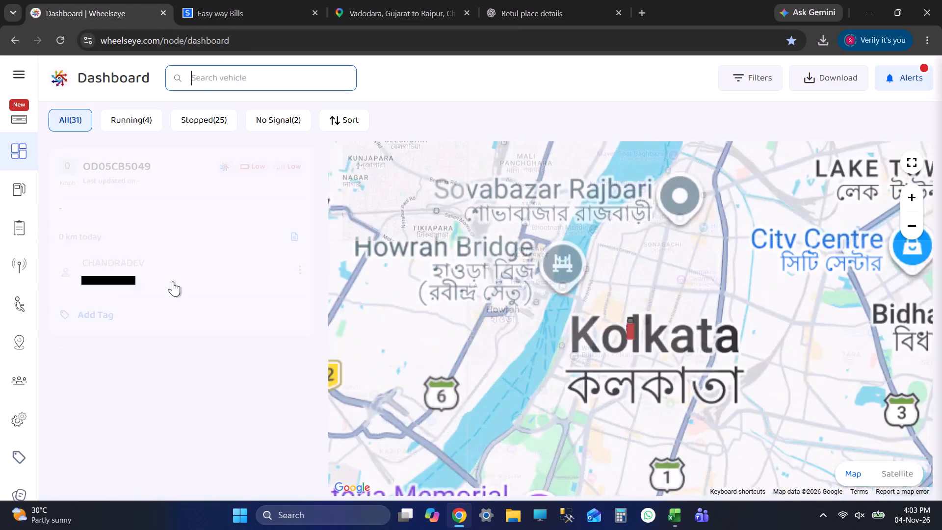
pyautogui.click(177, 261)
# Copy Balangir, Orissa, 767001 from row 5 of EXTENDED FILE 20261103 into row 54 of EXTENDED FILE 20261104 and save the file.
pyautogui.hotkey('alt', 'Tab')
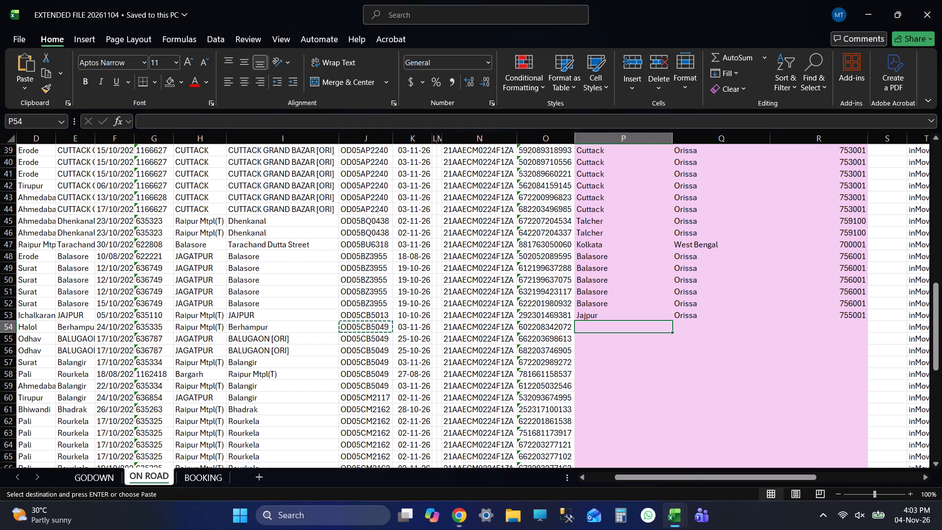
pyautogui.hotkey('alt', 'Tab')
pyautogui.hotkey('alt', 'Tab')
pyautogui.press('Down')
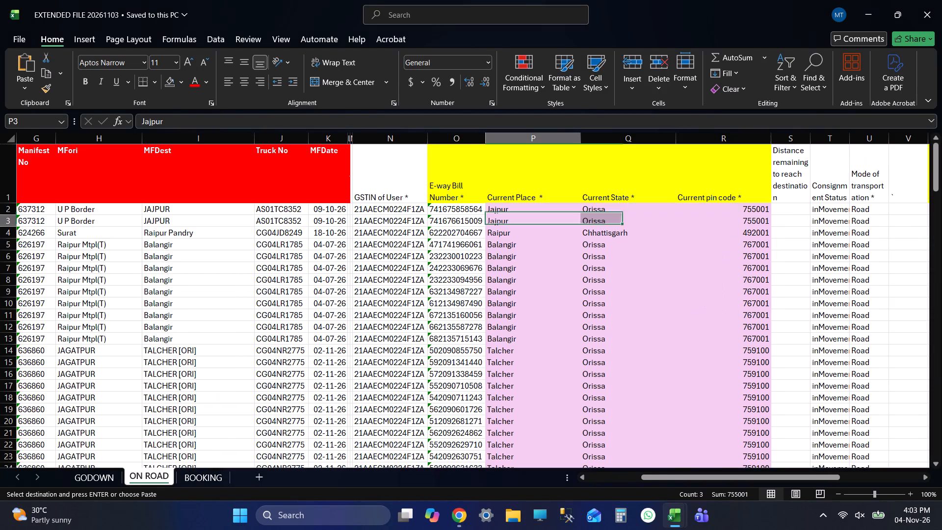
pyautogui.press('Down')
pyautogui.press('Down')
pyautogui.hotkey('shift', 'Right')
pyautogui.hotkey('shift', 'Right')
pyautogui.hotkey('ctrl', 'c')
pyautogui.hotkey('alt', 'Tab')
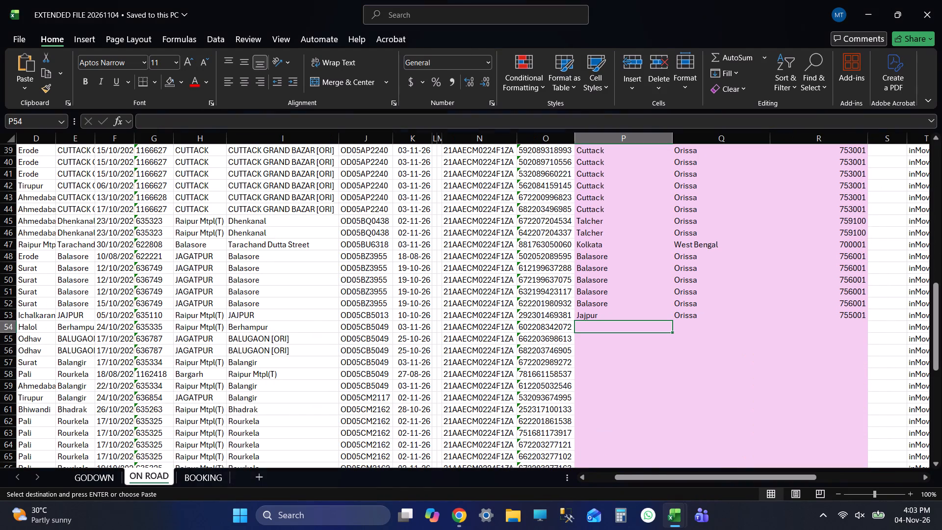
pyautogui.hotkey('ctrl', 'v')
pyautogui.press('Down')
pyautogui.hotkey('ctrl', 's')
# Check row 55's truck number on the ON ROAD sheet, ending at its Current Place cell.
pyautogui.press('Left')
pyautogui.press('Left')
pyautogui.press('Left')
pyautogui.press('Left')
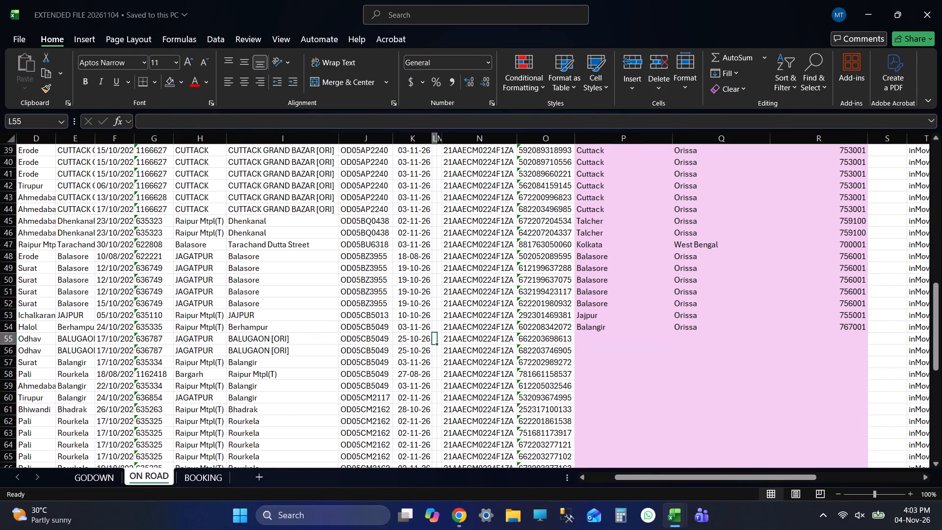
pyautogui.press('Left')
pyautogui.press('Left')
pyautogui.press('Right')
pyautogui.press('Right')
pyautogui.press('Right')
pyautogui.press('Right')
pyautogui.press('Right')
pyautogui.press('Right')
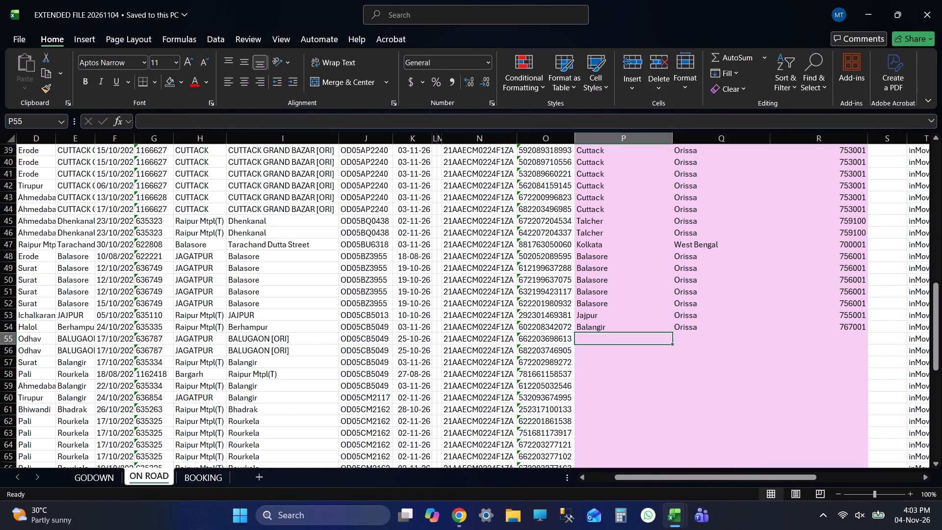
# Search the Current Place column of EXTENDED FILE 20261103's ON ROAD sheet for BALU.
pyautogui.hotkey('alt', 'Tab')
pyautogui.click(546, 130)
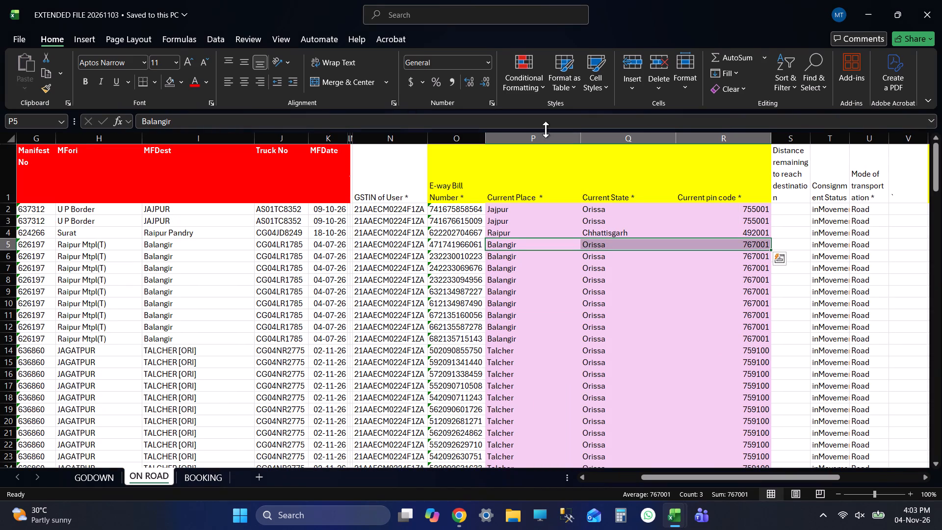
pyautogui.click(540, 142)
pyautogui.hotkey('ctrl', 'f')
pyautogui.write('BALU')
pyautogui.press('Return')
pyautogui.press('Return')
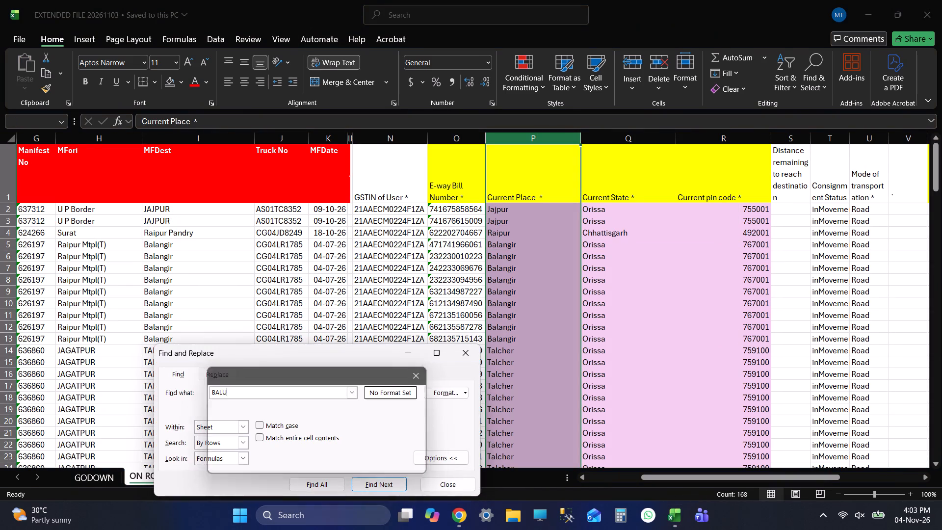
pyautogui.click(433, 485)
pyautogui.hotkey('alt', 'Tab')
pyautogui.scroll(-5, 646, 366)
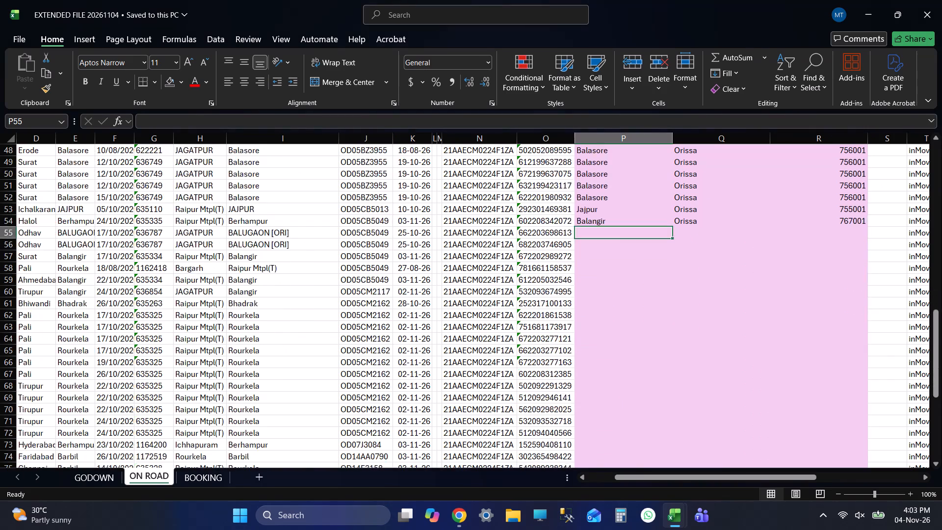
pyautogui.scroll(-2, 646, 370)
pyautogui.scroll(2, 646, 370)
pyautogui.hotkey('alt', 'Tab')
pyautogui.hotkey('alt', 'Tab')
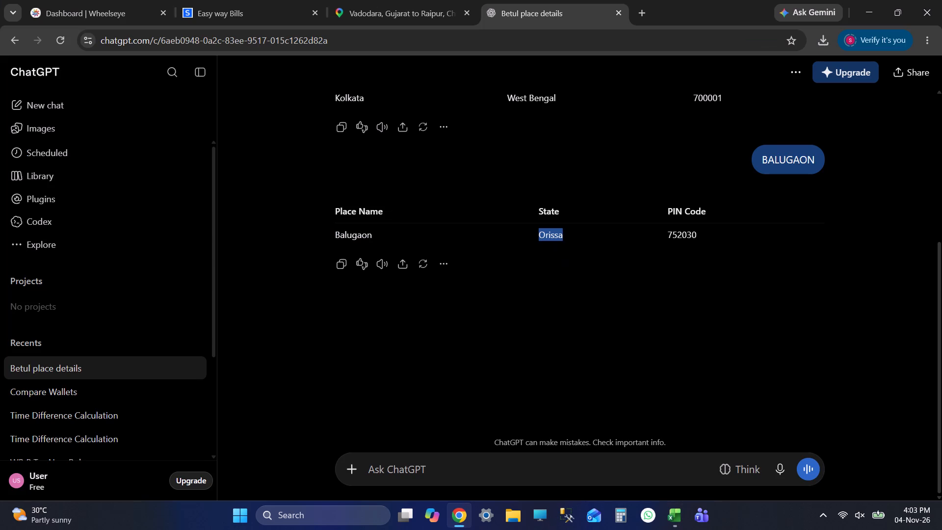
pyautogui.hotkey('ctrl', 'c')
pyautogui.hotkey('alt', 'Tab')
pyautogui.press('F2')
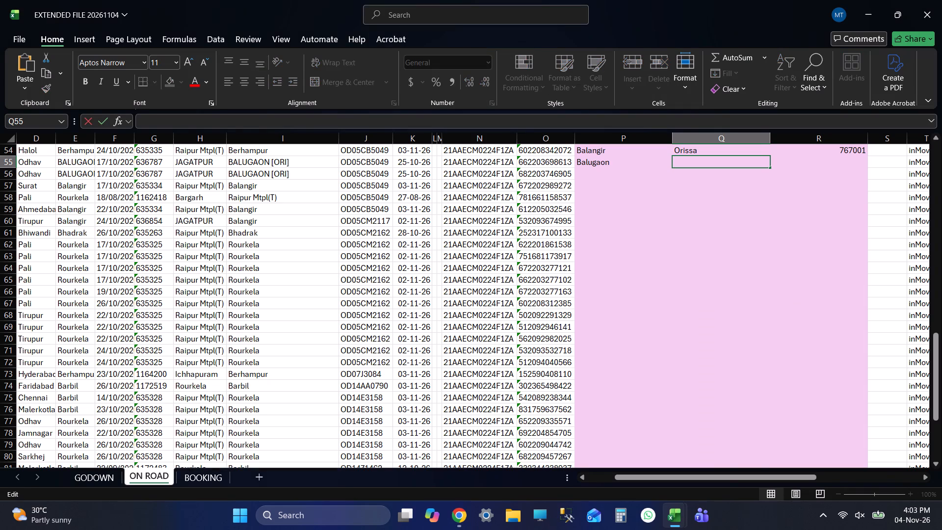
pyautogui.hotkey('ctrl', 'v')
pyautogui.press('Tab')
pyautogui.hotkey('alt', 'Tab')
pyautogui.doubleClick(684, 241)
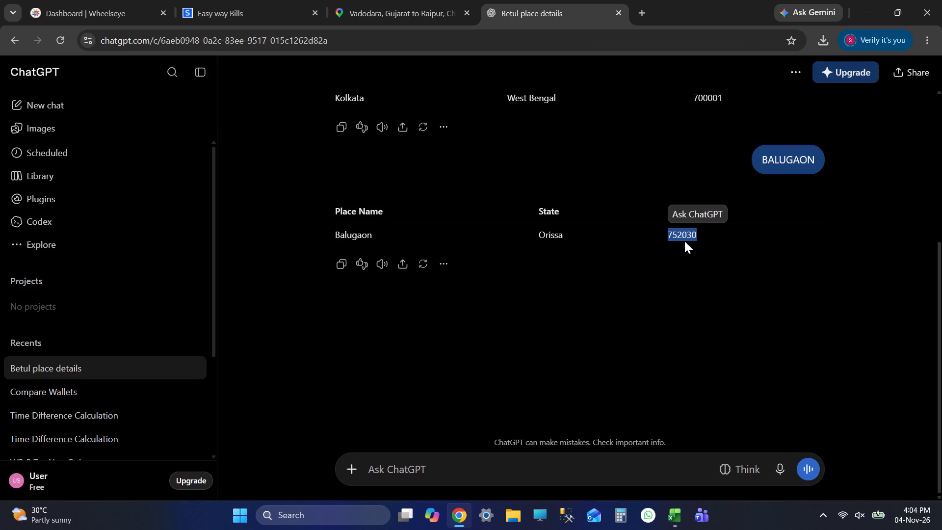
pyautogui.hotkey('ctrl', 'c')
pyautogui.hotkey('alt', 'Tab')
pyautogui.press('F2')
pyautogui.hotkey('ctrl', 'v')
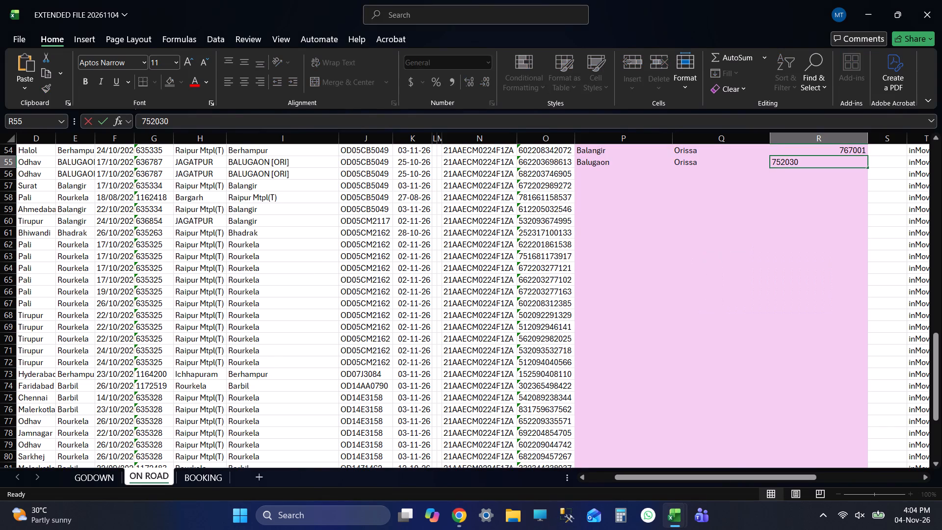
pyautogui.press('Return')
# Copy row 55's Balugaon, Orissa, 752030 into row 56 and save the file.
pyautogui.press('Up')
pyautogui.hotkey('shift', 'Right')
pyautogui.hotkey('shift', 'Right')
pyautogui.hotkey('ctrl', 'c')
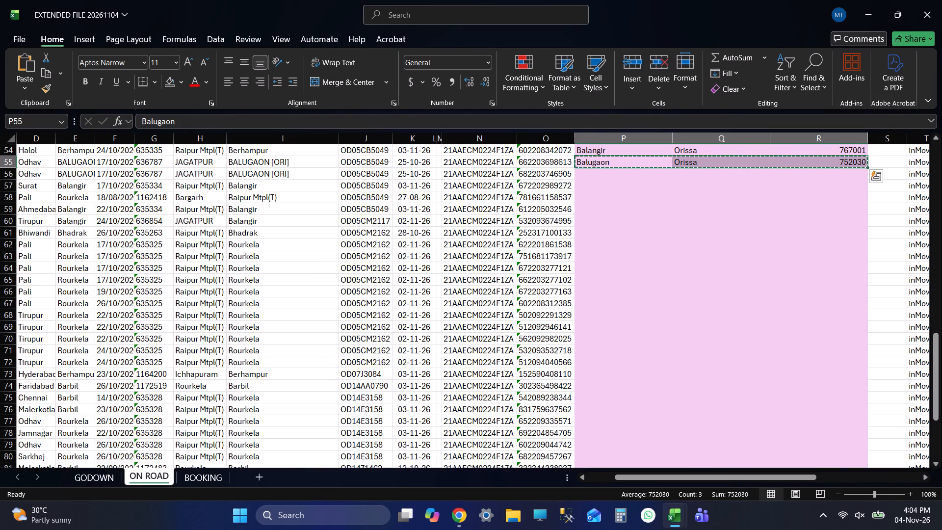
pyautogui.press('Down')
pyautogui.hotkey('ctrl', 'v')
pyautogui.press('Down')
pyautogui.hotkey('ctrl', 's')
# Check row 57's truck number on the ON ROAD sheet, ending at its Current Place cell.
pyautogui.press('Left')
pyautogui.press('Left')
pyautogui.press('Left')
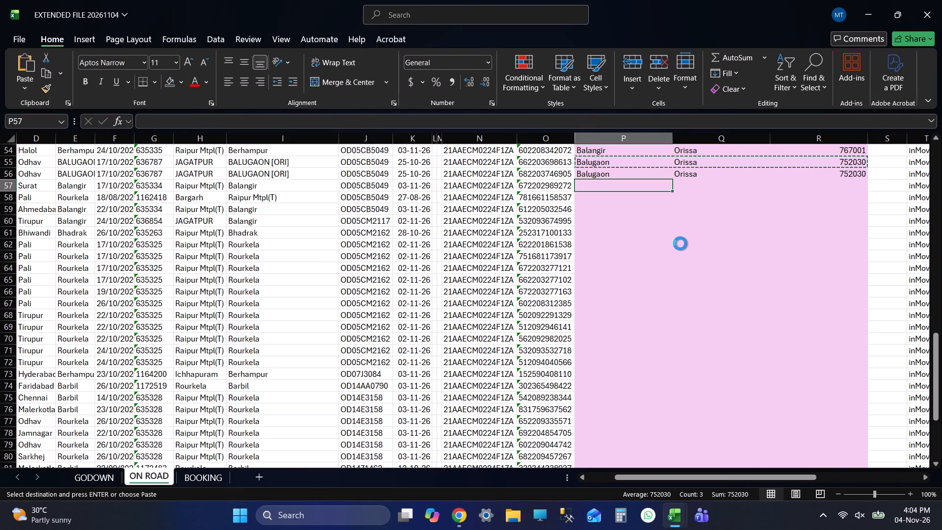
pyautogui.press('Left')
pyautogui.press('Left')
pyautogui.press('Left')
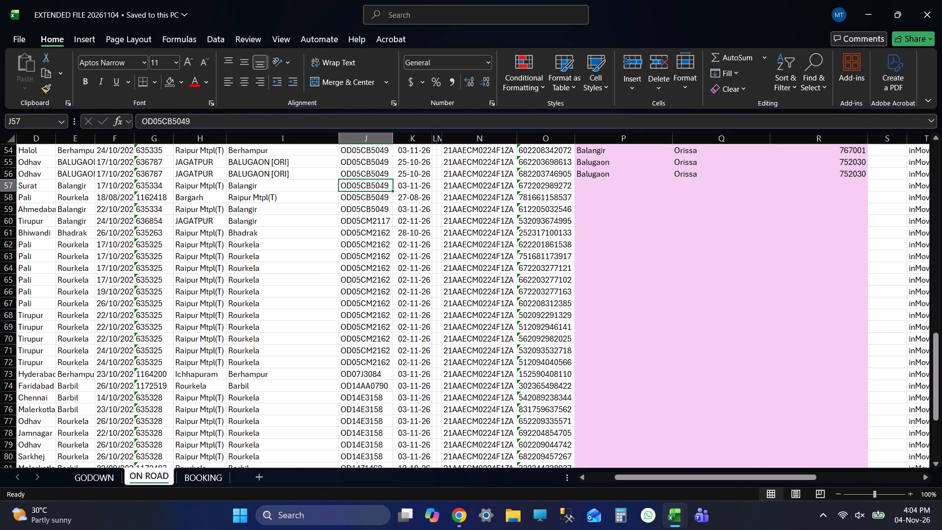
pyautogui.press('Right')
pyautogui.press('Right')
pyautogui.press('Right')
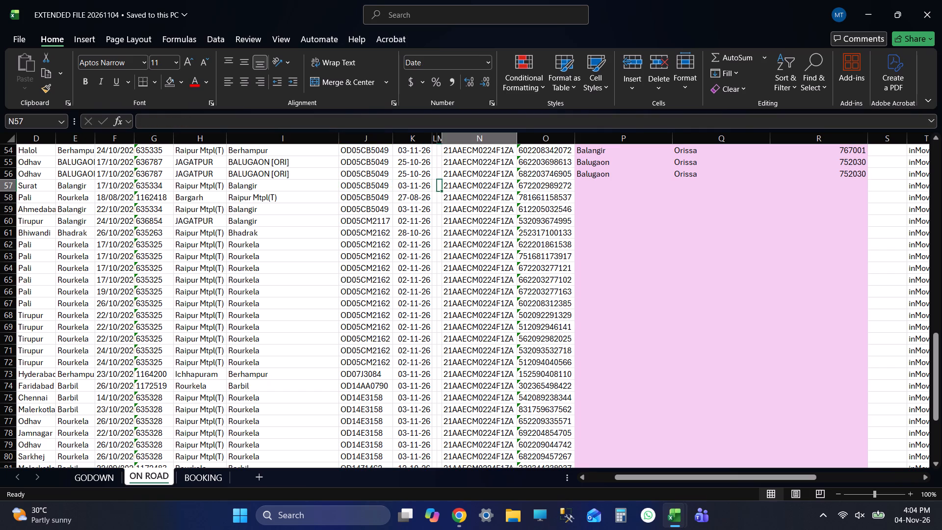
pyautogui.press('Right')
pyautogui.press('Right')
pyautogui.press('Right')
# Copy row 54's Balangir, Orissa, 767001 into row 57 and save the file.
pyautogui.press('Up')
pyautogui.press('Up')
pyautogui.press('Up')
pyautogui.hotkey('shift', 'Right')
pyautogui.hotkey('shift', 'Right')
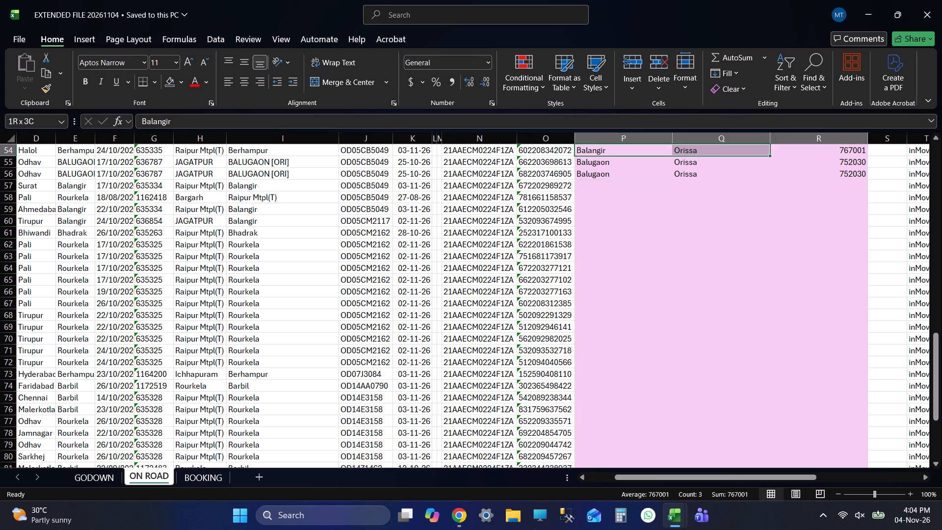
pyautogui.hotkey('ctrl', 'c')
pyautogui.hotkey('ctrl', 'Down')
pyautogui.press('Down')
pyautogui.hotkey('ctrl', 'v')
pyautogui.press('Down')
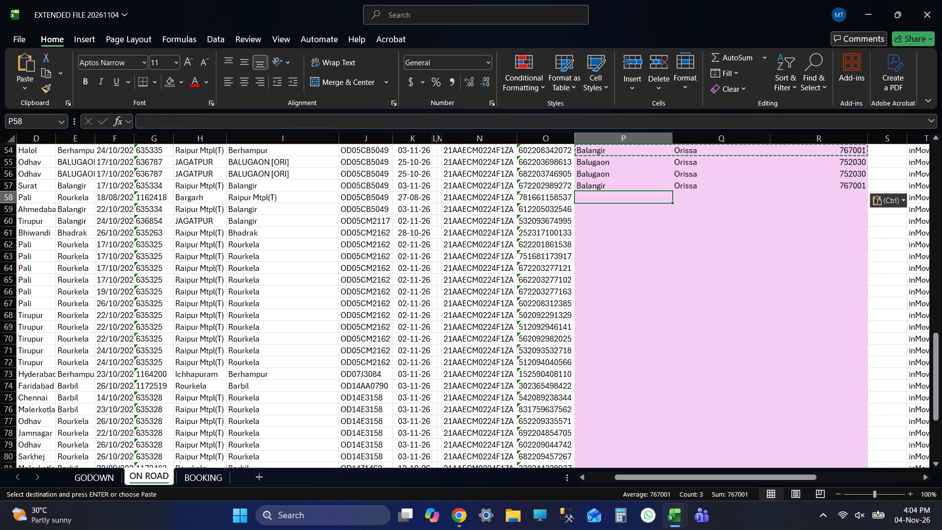
pyautogui.hotkey('ctrl', 's')
# Check row 58's truck number and manifest date on the ON ROAD sheet, ending at its Current Place cell.
pyautogui.press('Left')
pyautogui.press('Left')
pyautogui.press('Left')
pyautogui.press('Left')
pyautogui.press('Left')
pyautogui.press('Left')
pyautogui.press('Right')
pyautogui.press('Right')
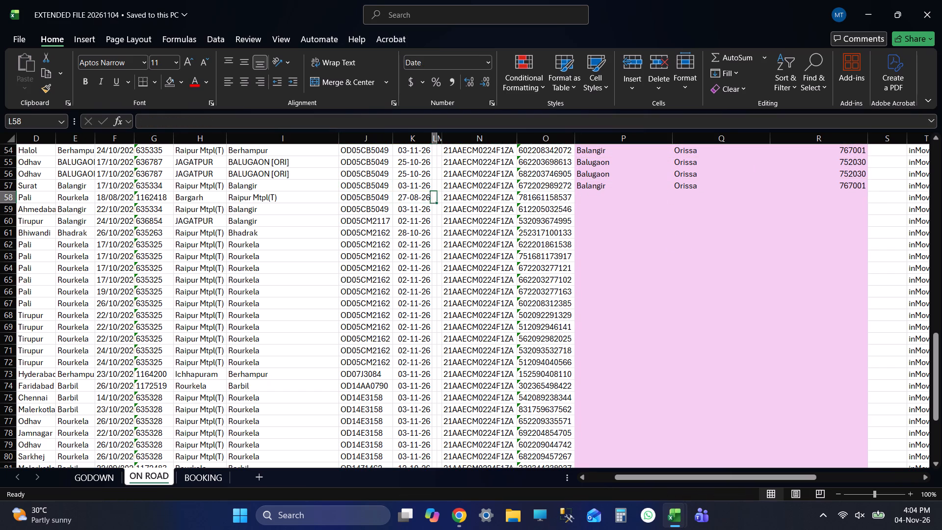
pyautogui.press('Right')
pyautogui.press('Left')
pyautogui.press('Left')
pyautogui.press('Left')
pyautogui.press('Right')
pyautogui.press('Right')
pyautogui.press('Right')
pyautogui.press('Right')
pyautogui.press('Right')
pyautogui.press('Right')
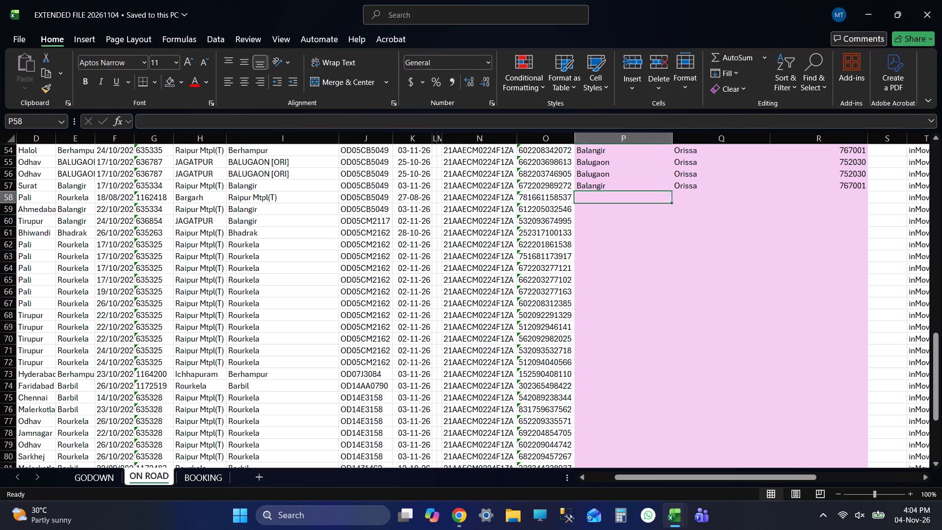
# Copy Raipur, Chhattisgarh, 492001 from row 4 of EXTENDED FILE 20261103 into row 58 of EXTENDED FILE 20261104 and save.
pyautogui.hotkey('alt', 'Tab')
pyautogui.hotkey('alt', 'Tab')
pyautogui.hotkey('alt', 'Tab')
pyautogui.hotkey('alt', 'Tab')
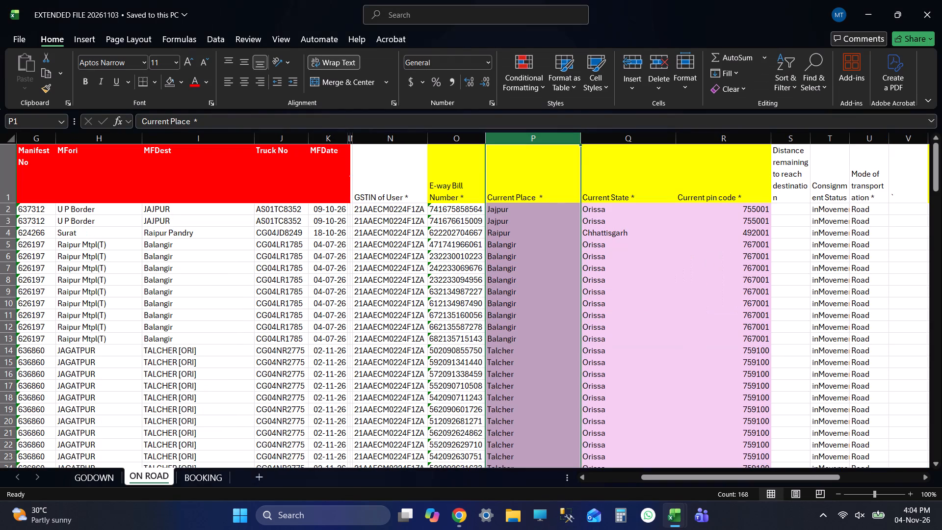
pyautogui.press('Down')
pyautogui.press('Down')
pyautogui.press('Down')
pyautogui.press('Down')
pyautogui.press('Down')
pyautogui.press('Down')
pyautogui.press('Down')
pyautogui.press('Down')
pyautogui.press('Down')
pyautogui.press('Down')
pyautogui.press('Down')
pyautogui.press('Down')
pyautogui.press('Down')
pyautogui.press('Down')
pyautogui.press('Down')
pyautogui.press('Down')
pyautogui.press('Down')
pyautogui.press('Down')
pyautogui.press('Down')
pyautogui.press('Down')
pyautogui.press('Up')
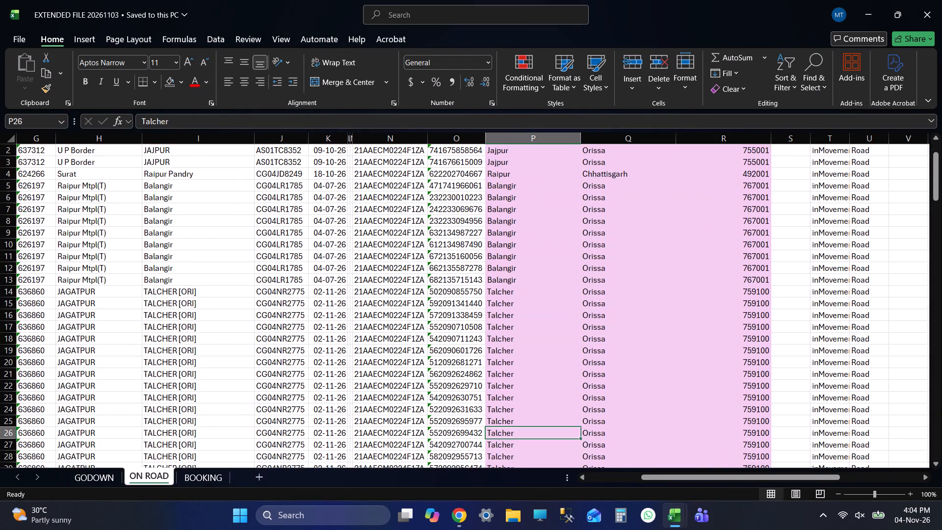
pyautogui.hotkey('ctrl', 'Up')
pyautogui.press('Down')
pyautogui.press('Down')
pyautogui.press('Down')
pyautogui.hotkey('shift', 'Right')
pyautogui.hotkey('shift', 'Right')
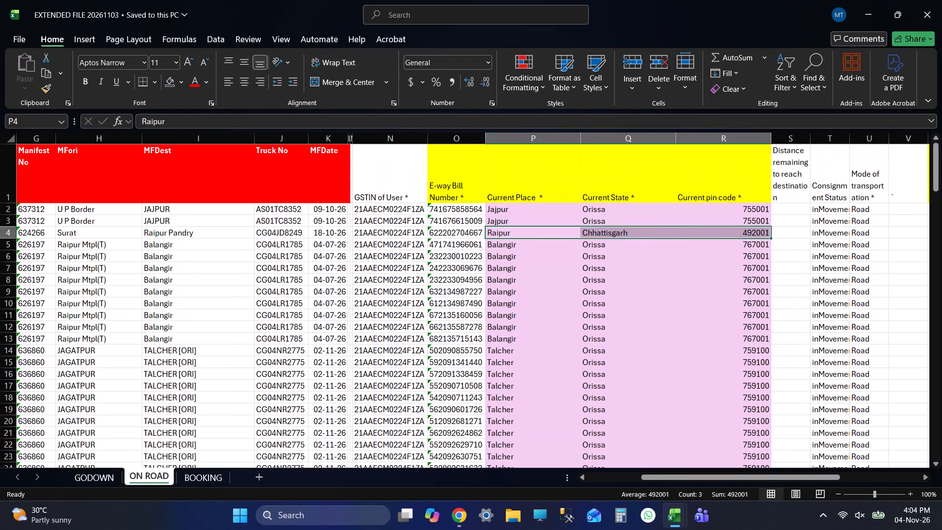
pyautogui.hotkey('ctrl', 'c')
pyautogui.hotkey('alt', 'Tab')
pyautogui.hotkey('ctrl', 'v')
pyautogui.press('Down')
pyautogui.hotkey('ctrl', 's')
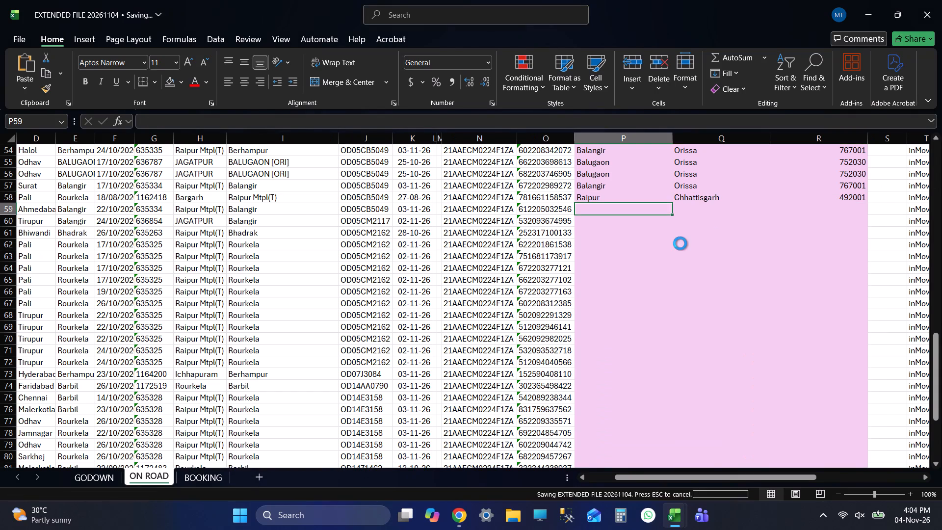
# Check row 59's truck number on the ON ROAD sheet, ending at its Current Place cell.
pyautogui.press('Left')
pyautogui.press('Left')
pyautogui.press('Left')
pyautogui.press('Left')
pyautogui.press('Left')
pyautogui.press('Left')
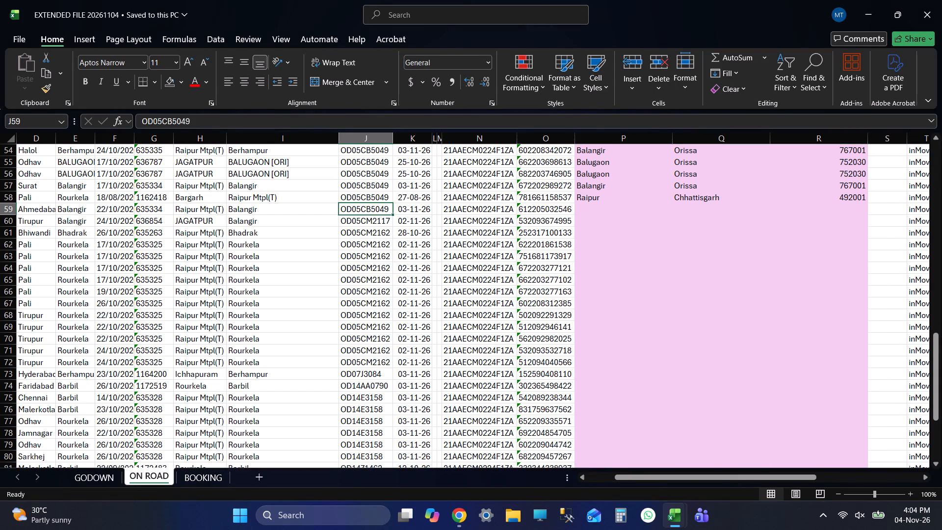
pyautogui.press('Right')
pyautogui.press('Right')
pyautogui.press('Right')
pyautogui.press('Right')
pyautogui.press('Right')
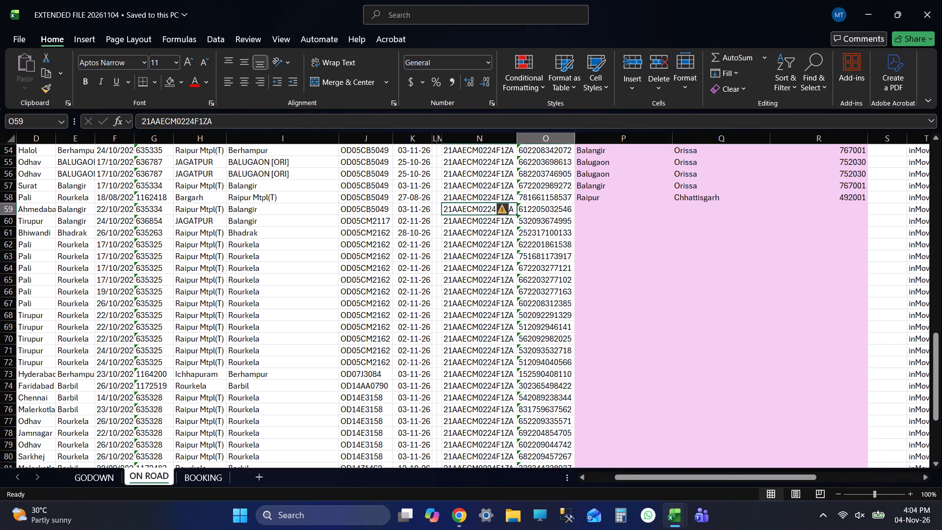
pyautogui.press('Right')
# Copy row 57's Balangir, Orissa, 767001 into row 59 and save the file.
pyautogui.press('Up')
pyautogui.press('Up')
pyautogui.hotkey('shift', 'Right')
pyautogui.hotkey('shift', 'Right')
pyautogui.hotkey('ctrl', 'c')
pyautogui.press('Down')
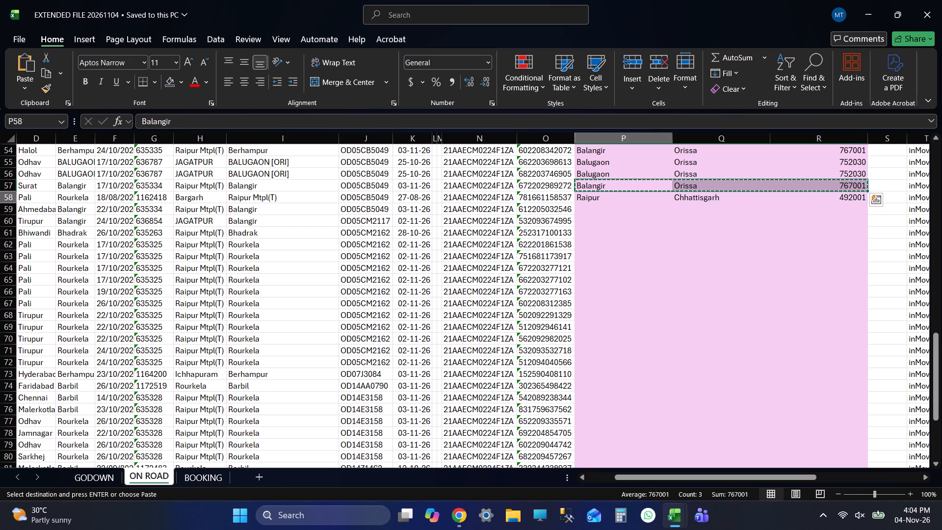
pyautogui.press('Down')
pyautogui.press('Down')
pyautogui.press('Up')
pyautogui.hotkey('ctrl', 'v')
pyautogui.press('Down')
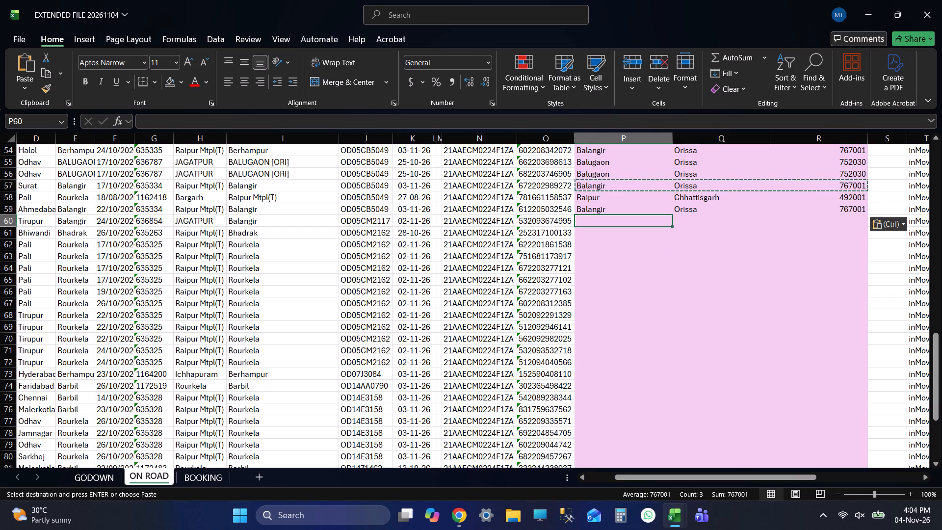
pyautogui.hotkey('ctrl', 's')
# Check row 60's truck number, manifest date and e-way bill number on the ON ROAD sheet.
pyautogui.press('Left')
pyautogui.press('Left')
pyautogui.press('Left')
pyautogui.press('Left')
pyautogui.press('Left')
pyautogui.press('Left')
pyautogui.press('Right')
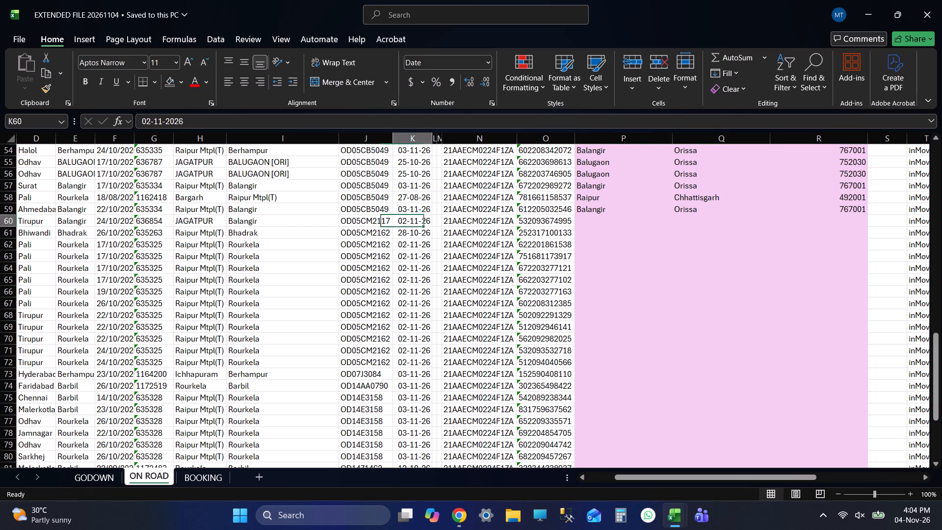
pyautogui.press('Right')
pyautogui.press('Right')
pyautogui.press('Right')
pyautogui.press('Right')
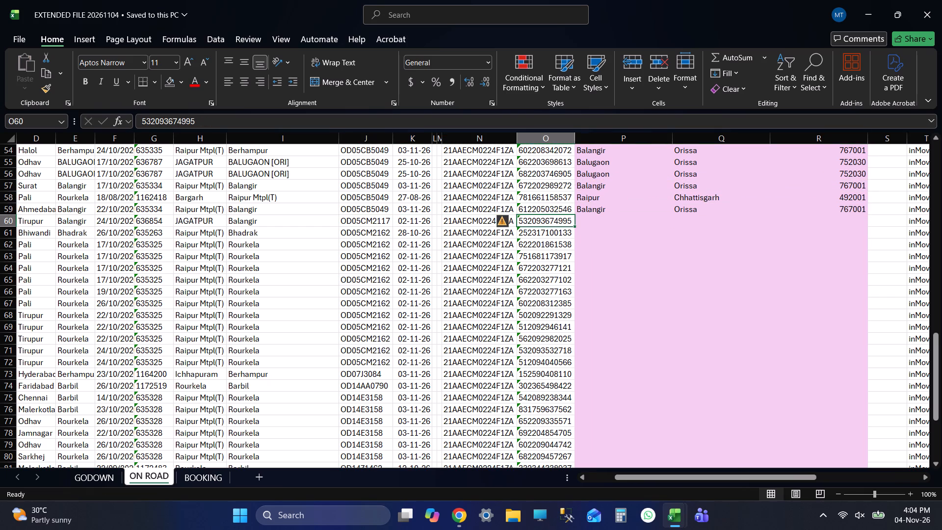
pyautogui.press('Left')
pyautogui.press('Left')
pyautogui.press('Left')
pyautogui.press('Left')
pyautogui.press('Left')
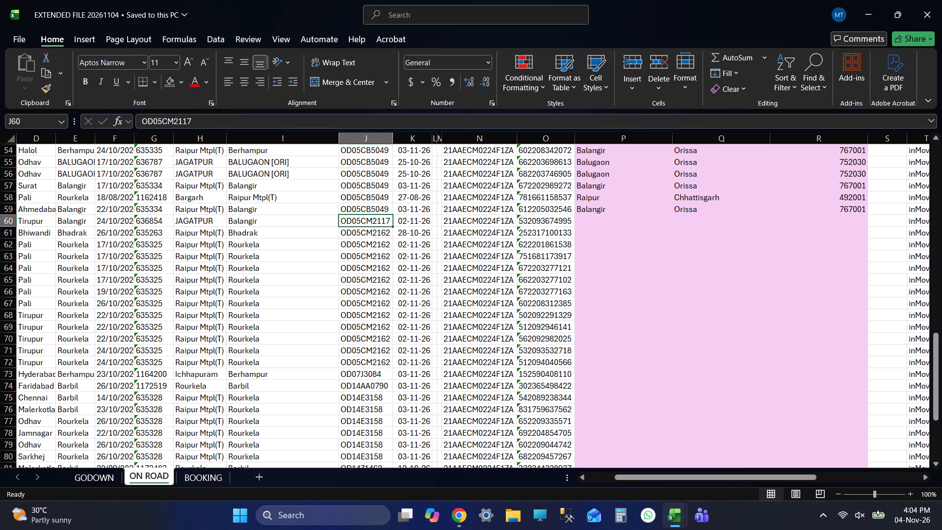
pyautogui.hotkey('ctrl', 'c')
pyautogui.press('Right')
pyautogui.press('Right')
pyautogui.press('Right')
pyautogui.press('Right')
pyautogui.press('Right')
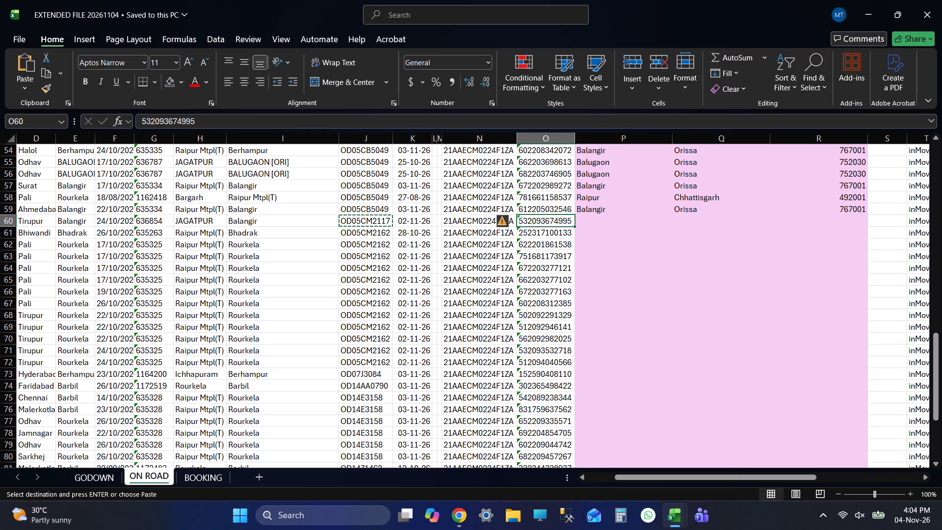
pyautogui.press('Right')
pyautogui.hotkey('alt', 'Tab')
pyautogui.hotkey('alt', 'Tab')
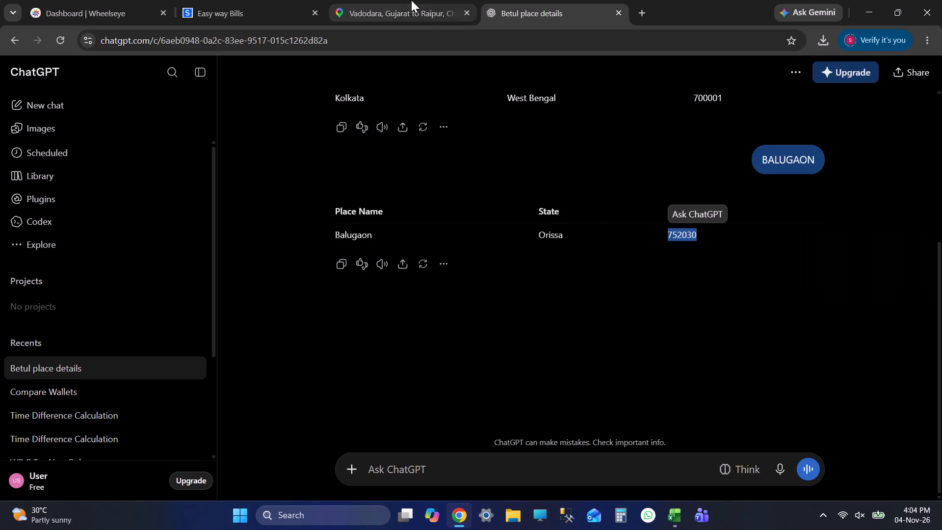
pyautogui.click(104, 0)
pyautogui.click(206, 76)
pyautogui.hotkey('ctrl', 'v')
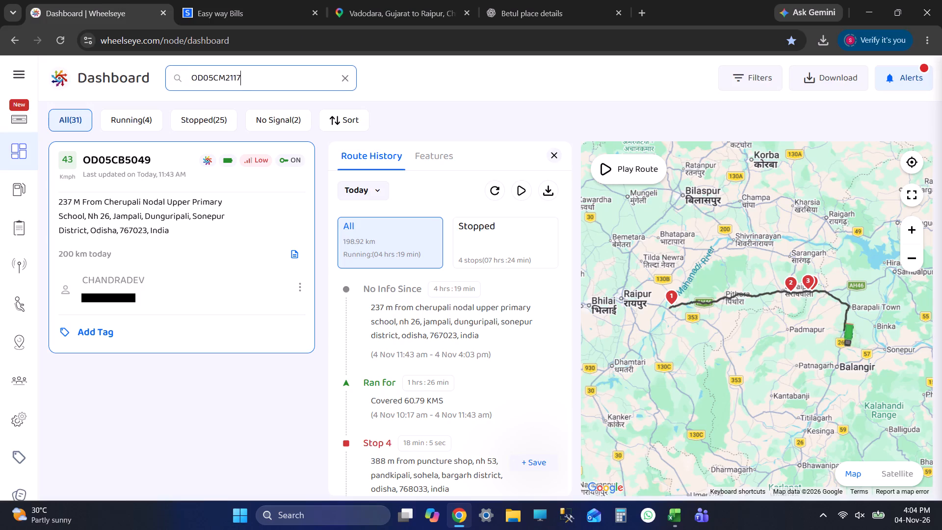
pyautogui.press('Return')
pyautogui.click(178, 210)
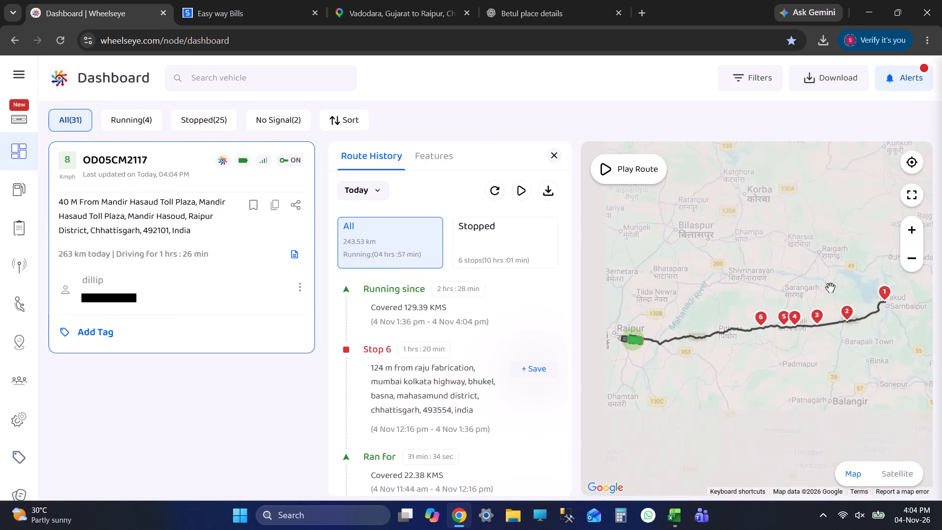
pyautogui.moveTo(689, 316); pyautogui.dragTo(777, 299)
pyautogui.scroll(-2, 777, 299)
pyautogui.moveTo(777, 299); pyautogui.dragTo(654, 304)
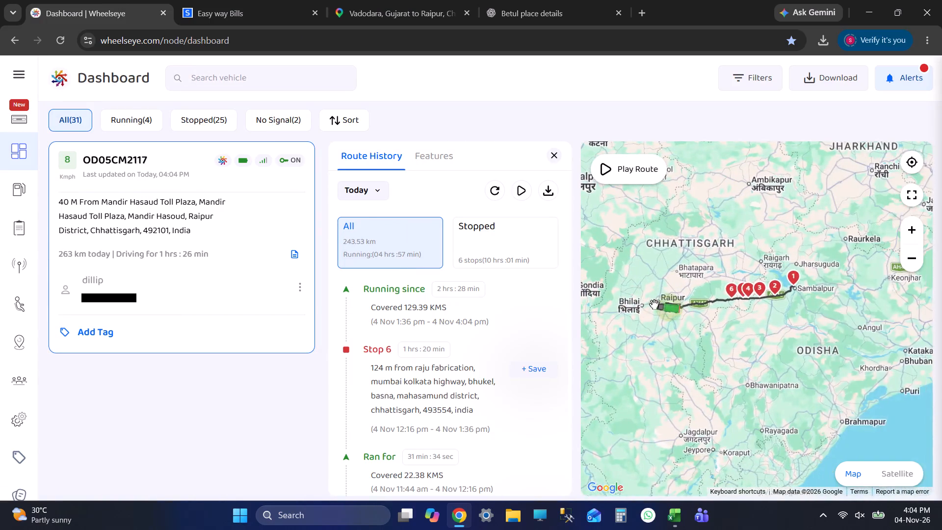
pyautogui.hotkey('alt', 'Tab')
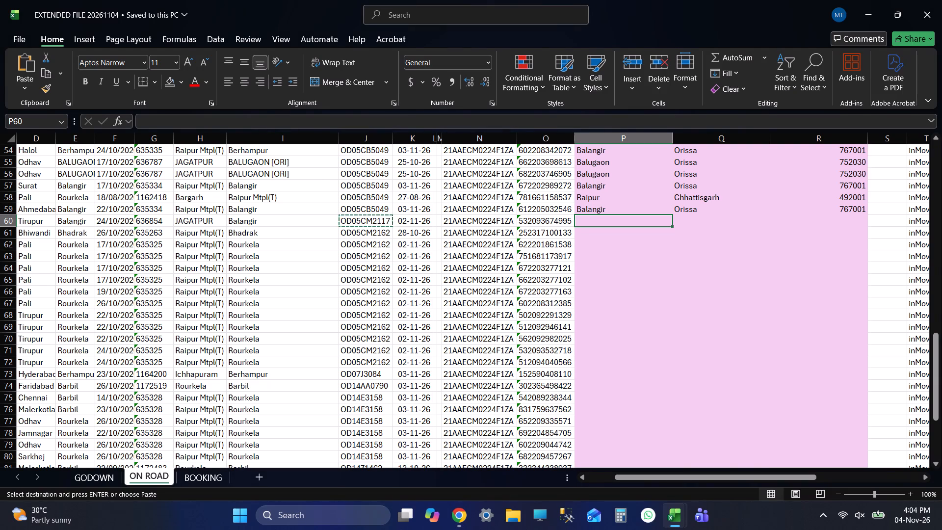
pyautogui.hotkey('alt', 'Tab')
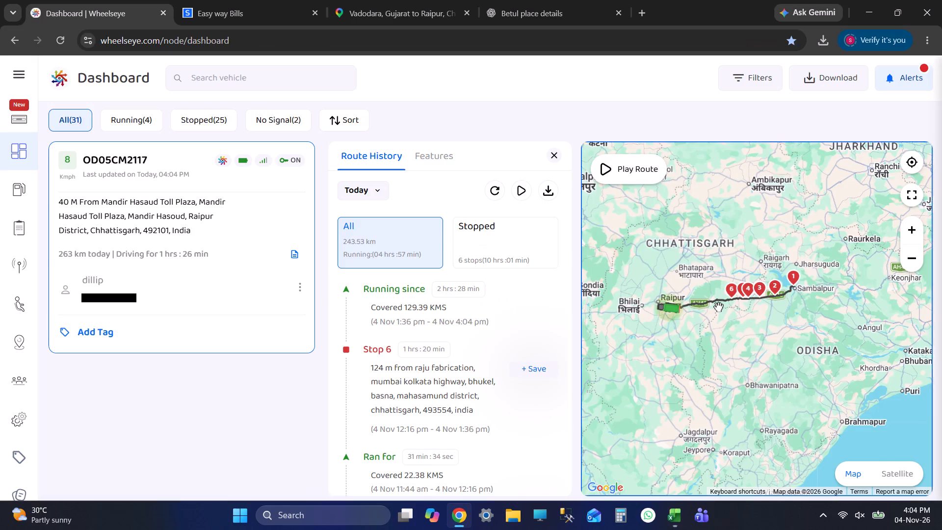
pyautogui.hotkey('alt', 'Tab')
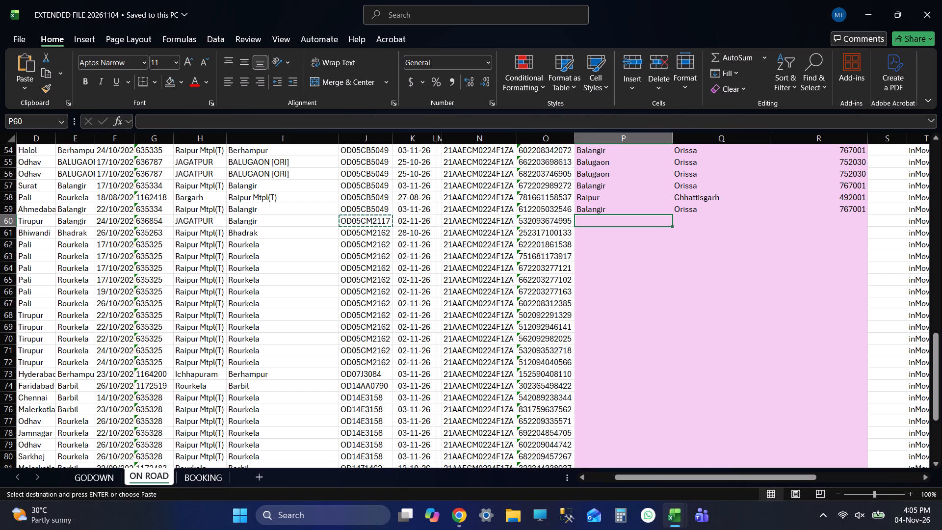
# Glance at the ON ROAD sheet in EXTENDED FILE 20261103, return to EXTENDED FILE 20261104 and save it.
pyautogui.hotkey('alt', 'Tab')
pyautogui.hotkey('alt', 'Tab')
pyautogui.hotkey('alt', 'Tab')
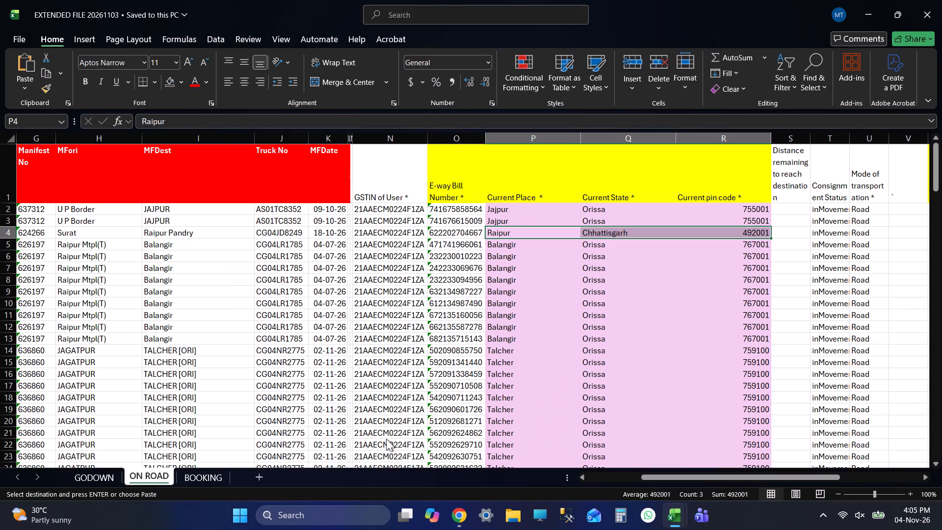
pyautogui.hotkey('alt', 'Tab')
pyautogui.hotkey('alt', 'Tab')
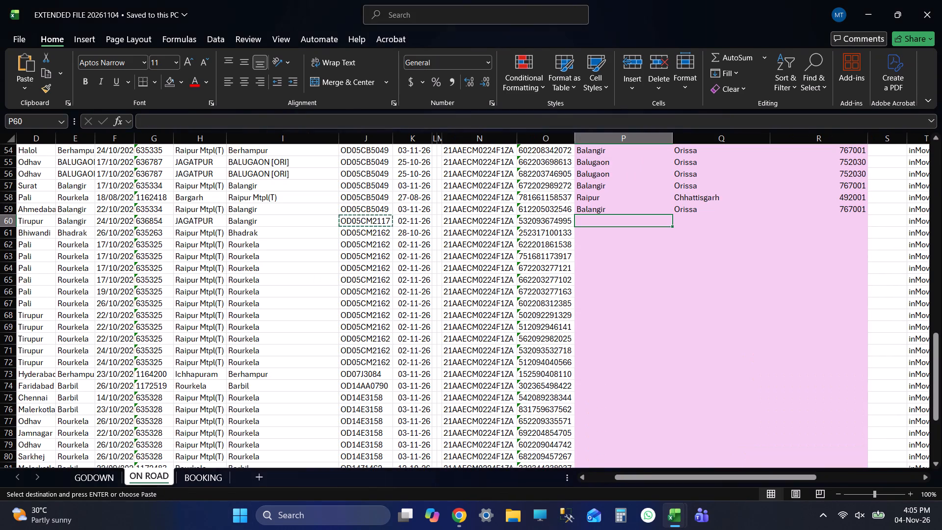
pyautogui.hotkey('ctrl', 's')
pyautogui.hotkey('alt', 'Tab')
pyautogui.hotkey('alt', 'Tab')
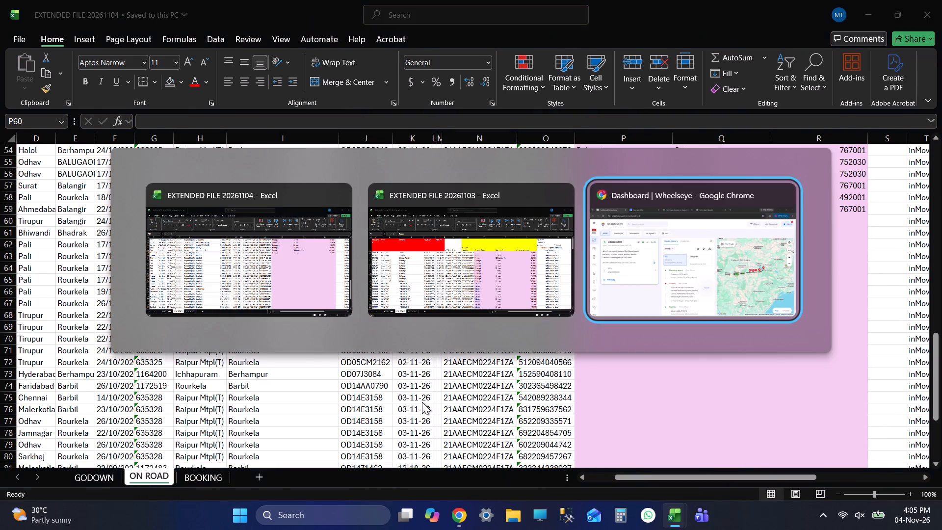
pyautogui.scroll(6, 674, 293)
pyautogui.moveTo(651, 319); pyautogui.dragTo(654, 320)
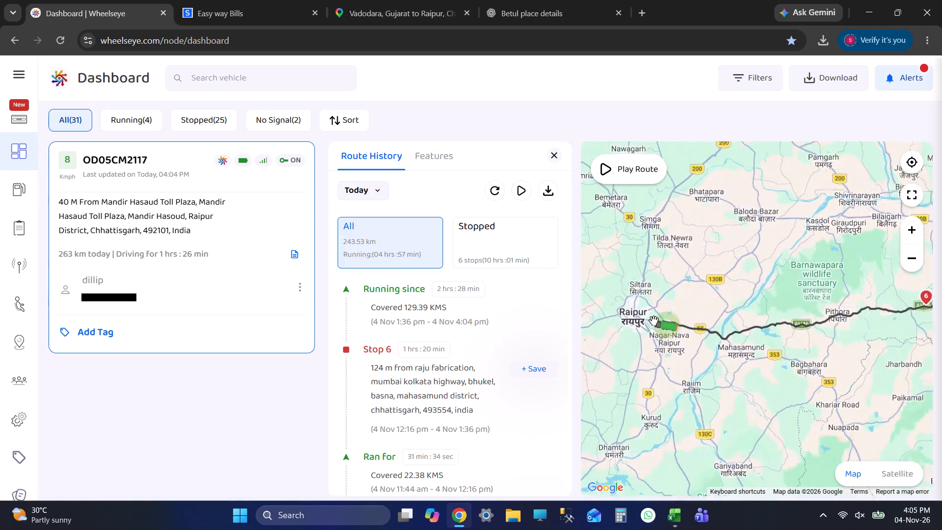
pyautogui.moveTo(654, 320); pyautogui.dragTo(692, 320)
pyautogui.scroll(6, 692, 320)
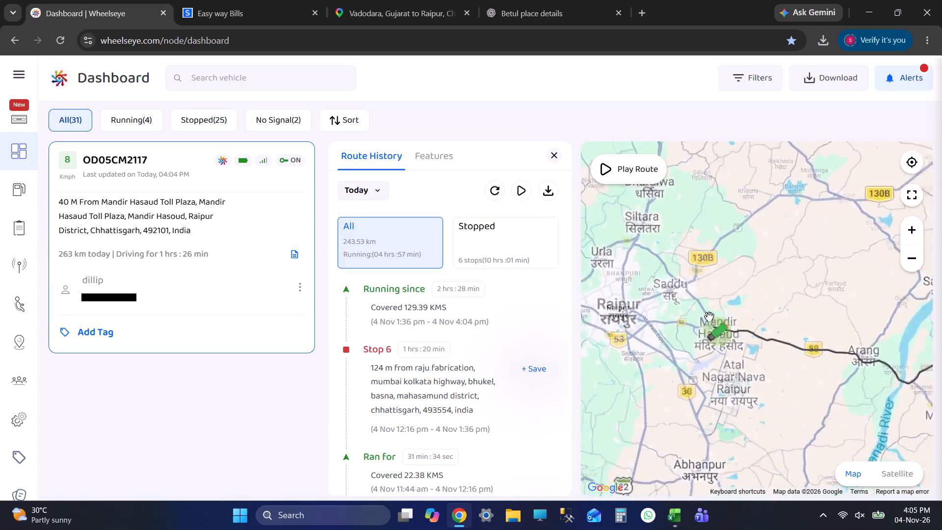
pyautogui.scroll(-3, 709, 317)
pyautogui.hotkey('alt', 'Tab')
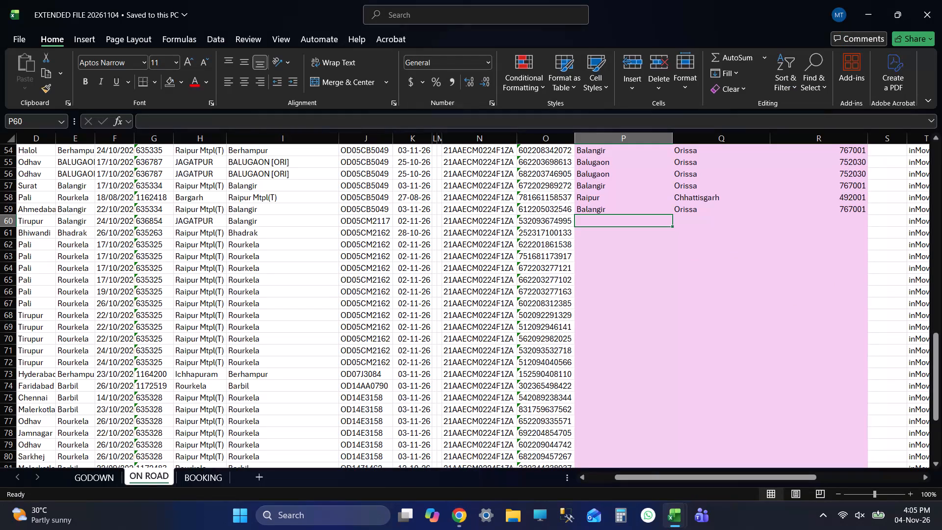
# Recheck row 60's truck number and manifest date on the ON ROAD sheet, ending at its Current Place cell.
pyautogui.hotkey('shift', 'Tab')
pyautogui.hotkey('shift', 'Tab')
pyautogui.hotkey('shift', 'Tab')
pyautogui.hotkey('shift', 'Tab')
pyautogui.hotkey('shift', 'Tab')
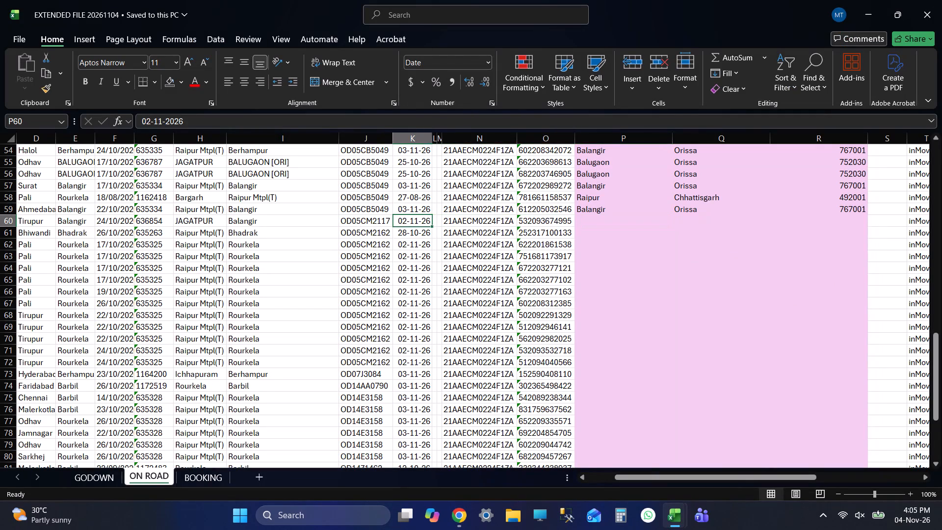
pyautogui.hotkey('shift', 'Tab')
pyautogui.press('Tab')
pyautogui.press('Tab')
pyautogui.press('Tab')
pyautogui.press('Tab')
pyautogui.press('Tab')
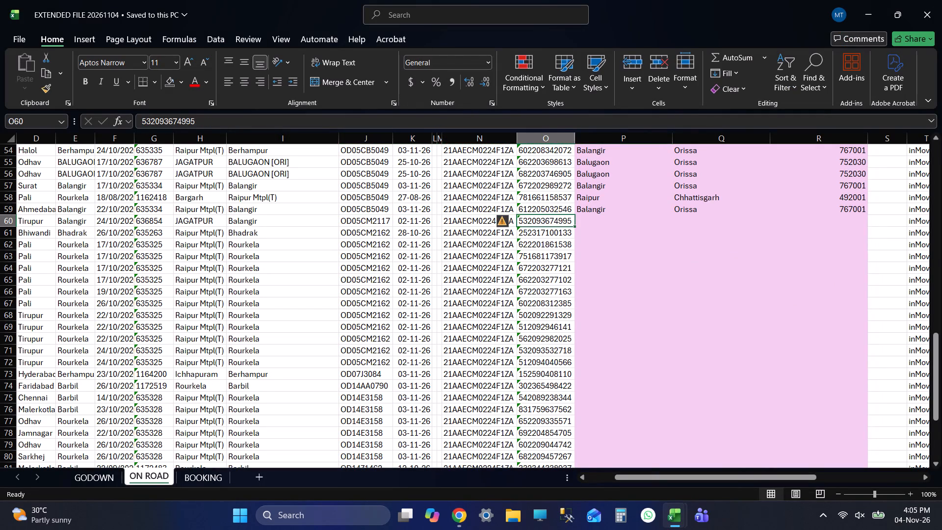
pyautogui.press('Tab')
# Copy row 59's Balangir, Orissa, 767001 into row 60 and save the file.
pyautogui.press('Up')
pyautogui.hotkey('shift', 'Right')
pyautogui.hotkey('shift', 'Right')
pyautogui.hotkey('ctrl', 'c')
pyautogui.press('Down')
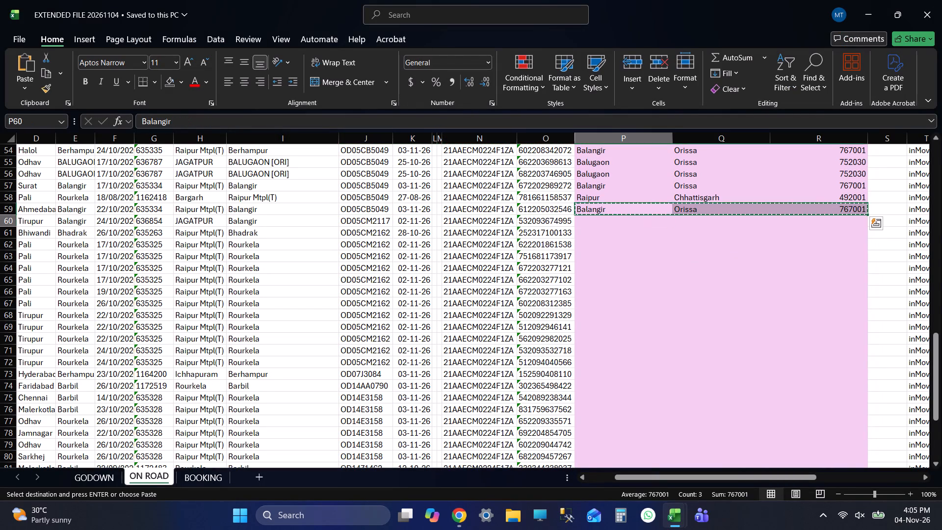
pyautogui.hotkey('ctrl', 'v')
pyautogui.press('Down')
pyautogui.hotkey('ctrl', 's')
# Check row 61's truck number and manifest date on the ON ROAD sheet, ending at its truck number cell.
pyautogui.press('Left')
pyautogui.press('Left')
pyautogui.press('Left')
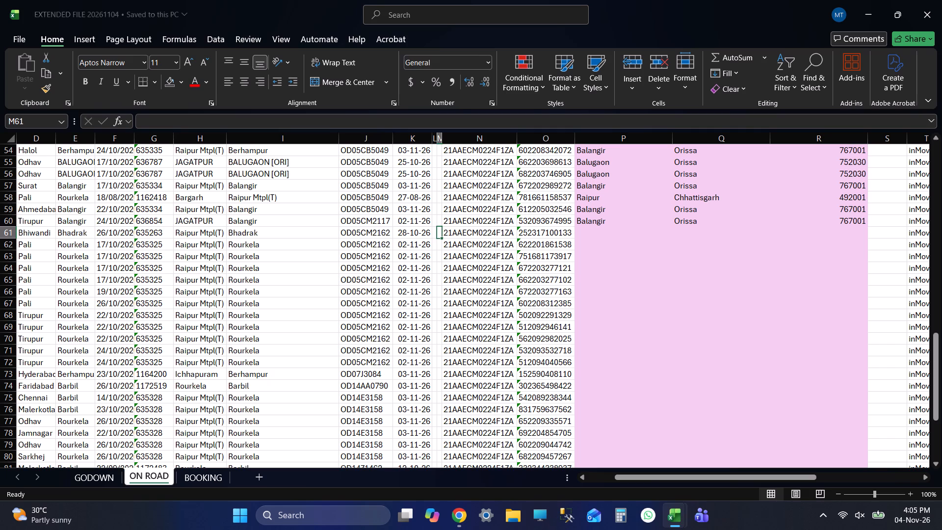
pyautogui.press('Left')
pyautogui.press('Left')
pyautogui.press('Left')
pyautogui.press('Left')
pyautogui.press('Right')
pyautogui.press('Right')
pyautogui.press('Left')
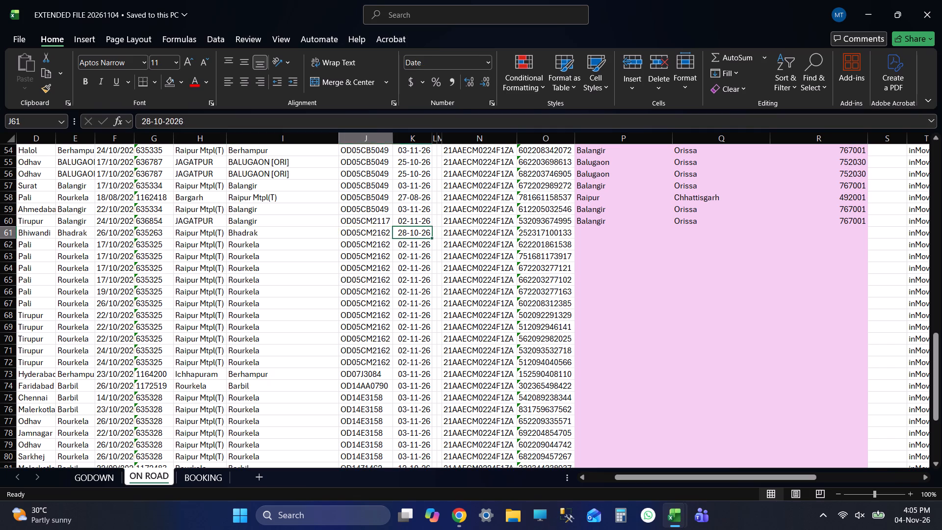
pyautogui.hotkey('ctrl', 'c')
pyautogui.hotkey('ctrl', 'Right')
pyautogui.press('Right')
pyautogui.press('Right')
pyautogui.press('Right')
pyautogui.press('Right')
pyautogui.press('Right')
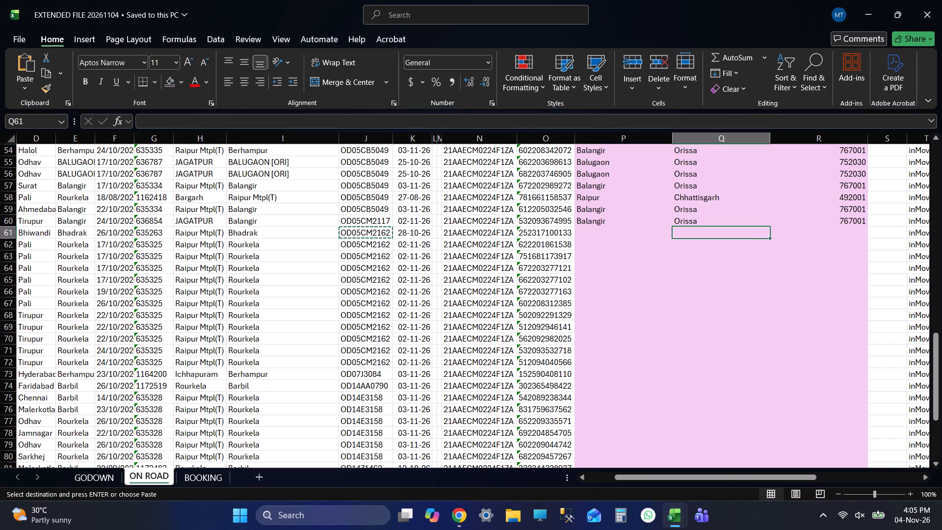
pyautogui.press('Left')
pyautogui.hotkey('alt', 'Tab')
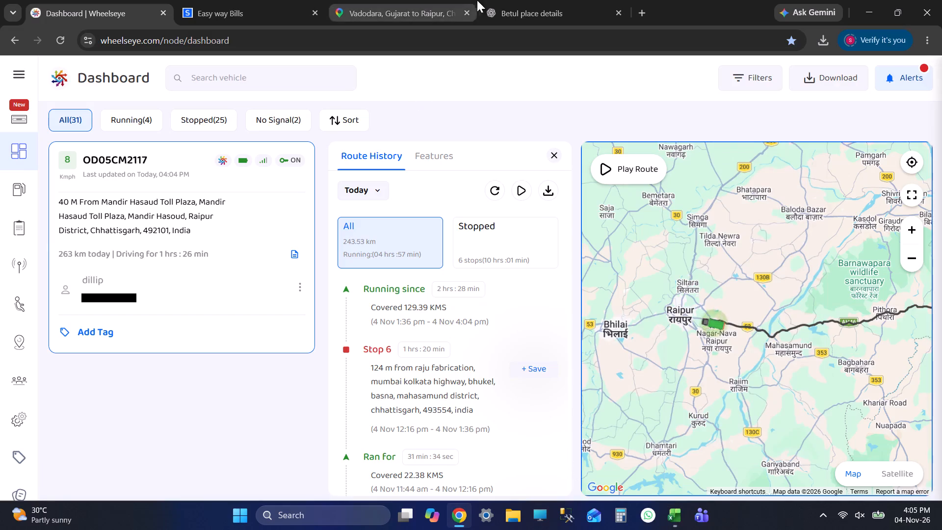
pyautogui.hotkey('alt', 'Tab')
pyautogui.hotkey('alt', 'Tab')
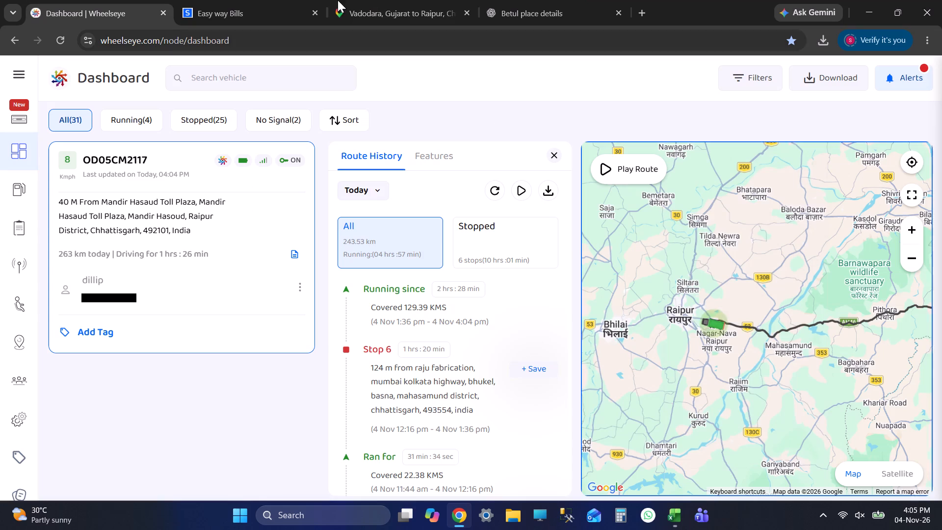
pyautogui.click(264, 8)
pyautogui.doubleClick(446, 155)
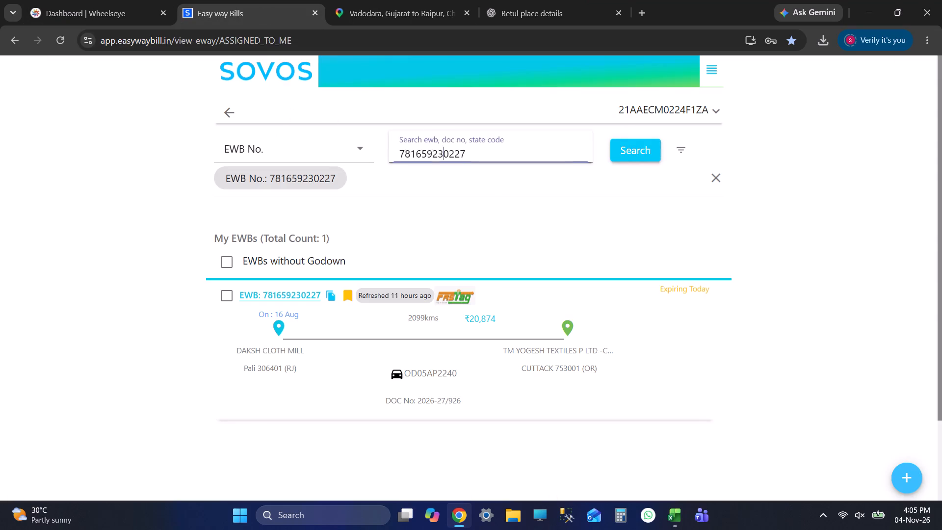
pyautogui.hotkey('ctrl', 'v')
pyautogui.click(649, 146)
pyautogui.hotkey('alt', 'Tab')
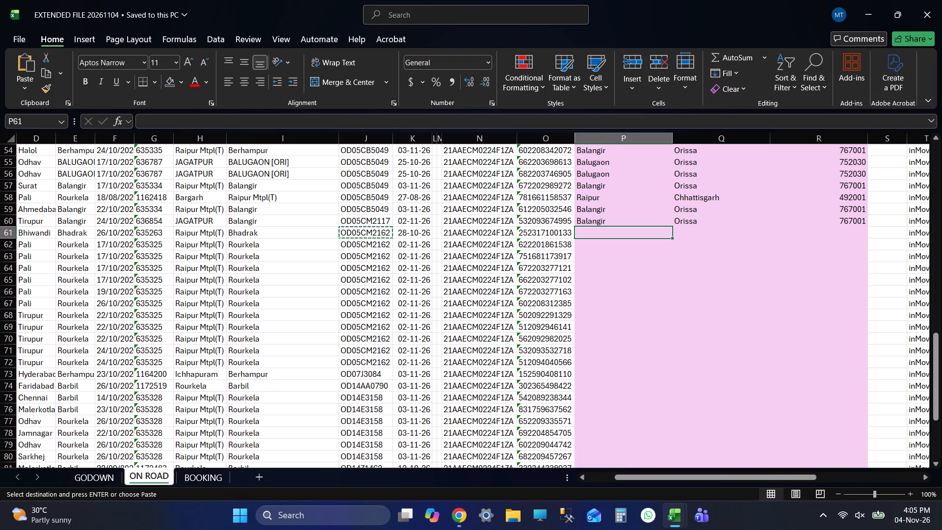
# Recheck row 61's e-way bill number and neighbouring cells on the ON ROAD sheet, ending at its Current Place cell.
pyautogui.hotkey('shift', 'Tab')
pyautogui.hotkey('shift', 'Tab')
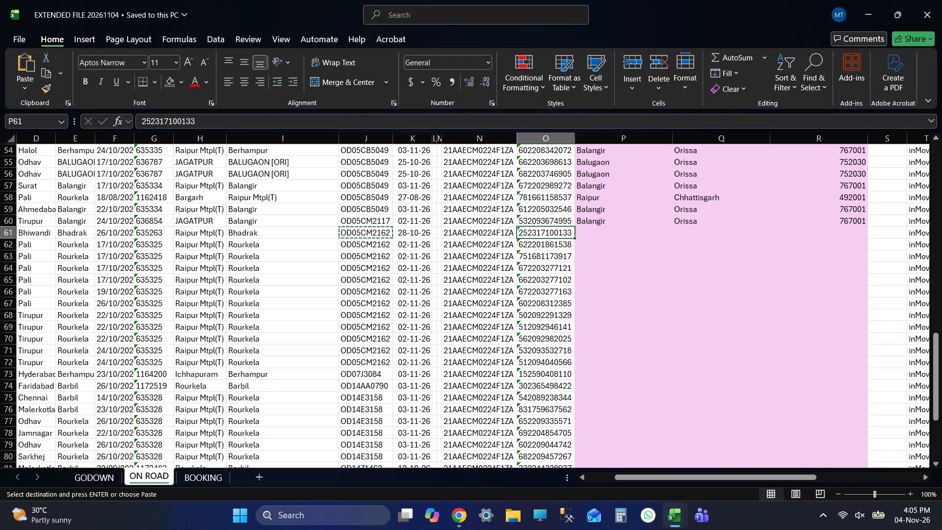
pyautogui.hotkey('shift', 'Tab')
pyautogui.hotkey('shift', 'Tab')
pyautogui.press('Tab')
pyautogui.press('Tab')
pyautogui.press('Tab')
pyautogui.press('Tab')
# Search the Current Place column in EXTENDED FILE 20261103 for BHAd and BHA, then return to EXTENDED FILE 20261104 and save it.
pyautogui.hotkey('alt', 'Tab')
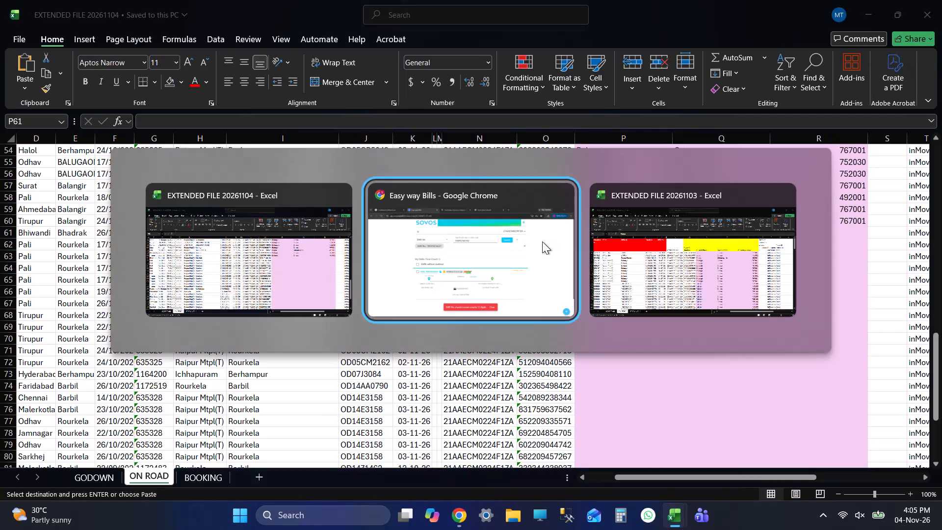
pyautogui.hotkey('alt', 'Tab')
pyautogui.click(520, 130)
pyautogui.click(532, 131)
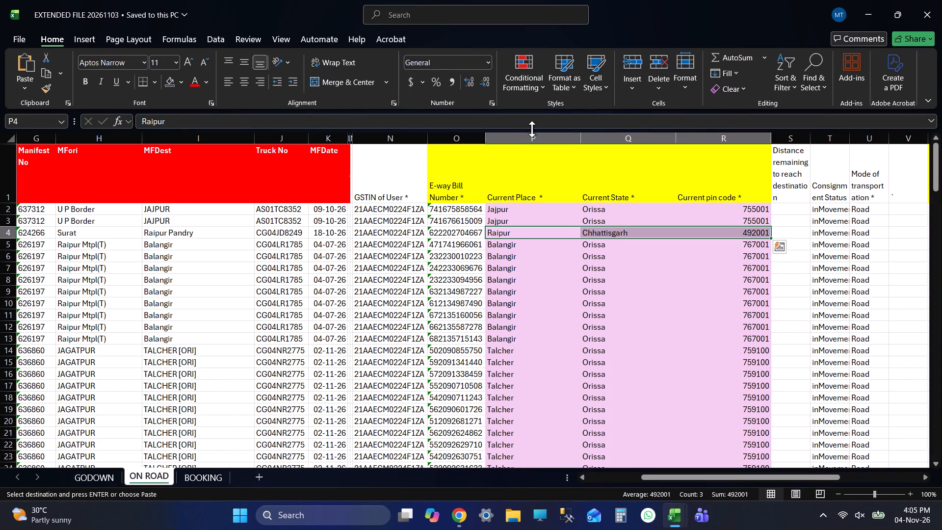
pyautogui.click(539, 133)
pyautogui.hotkey('ctrl', 'f')
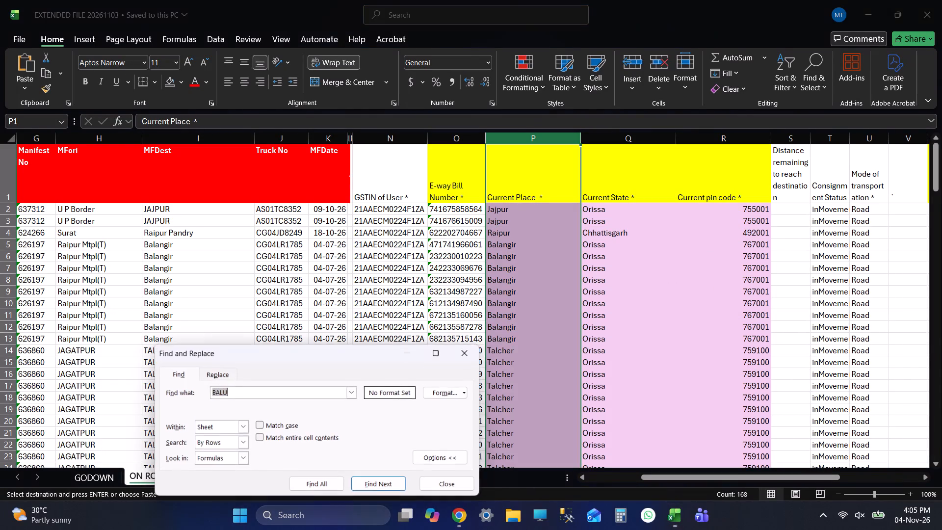
pyautogui.write('BHA')
pyautogui.press('d')
pyautogui.press('Return')
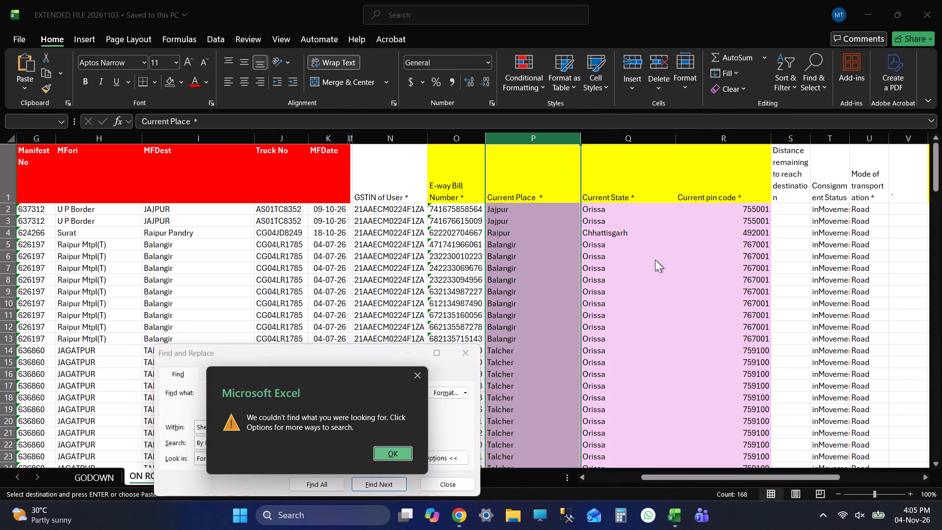
pyautogui.click(404, 452)
pyautogui.press('BackSpace')
pyautogui.press('Return')
pyautogui.press('Return')
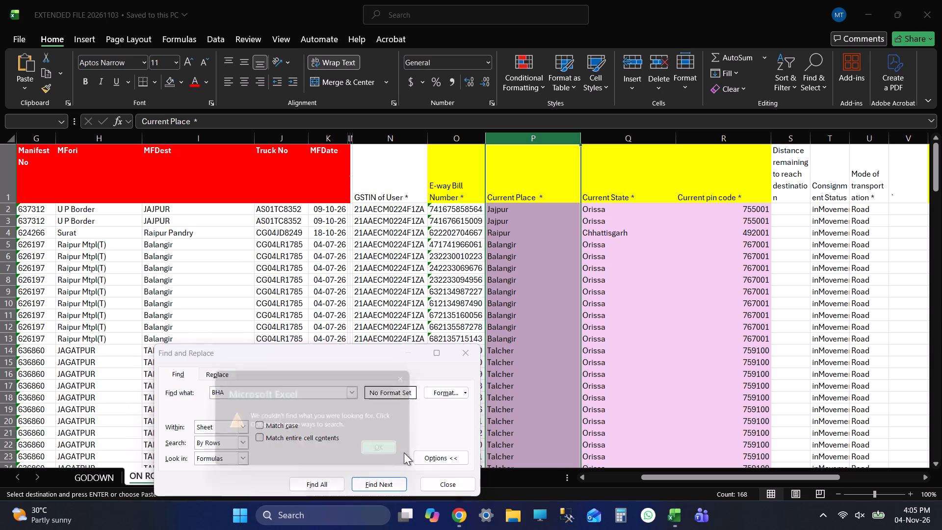
pyautogui.click(434, 493)
pyautogui.click(435, 489)
pyautogui.hotkey('alt', 'Tab')
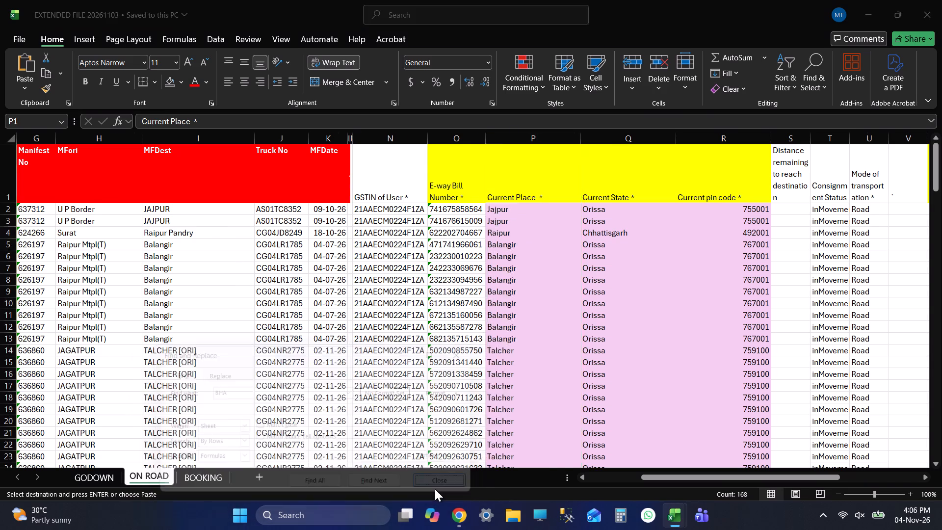
pyautogui.hotkey('ctrl', 's')
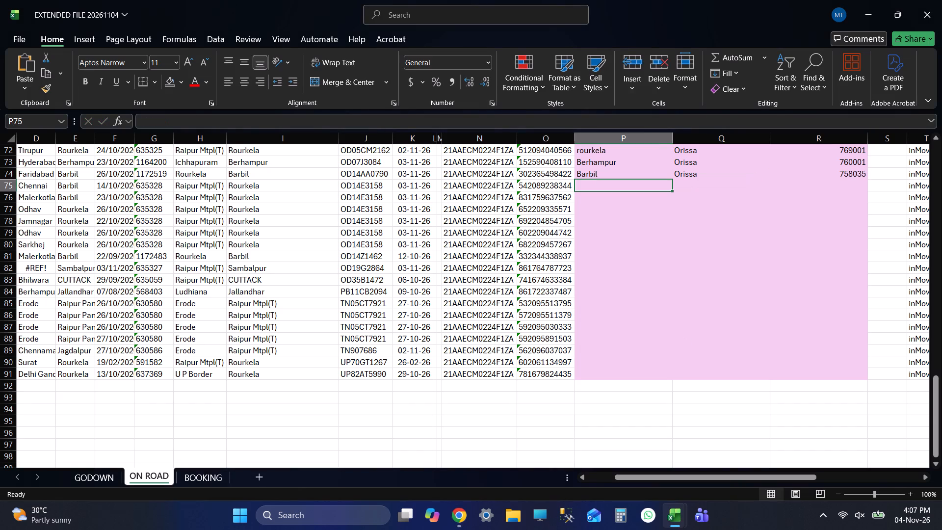
pyautogui.hotkey('ctrl', 's')
# Find ROUR in EXTENDED FILE 20261103's Current Place column and copy row 134's rourkela, Orissa, 769001.
pyautogui.hotkey('alt', 'Tab')
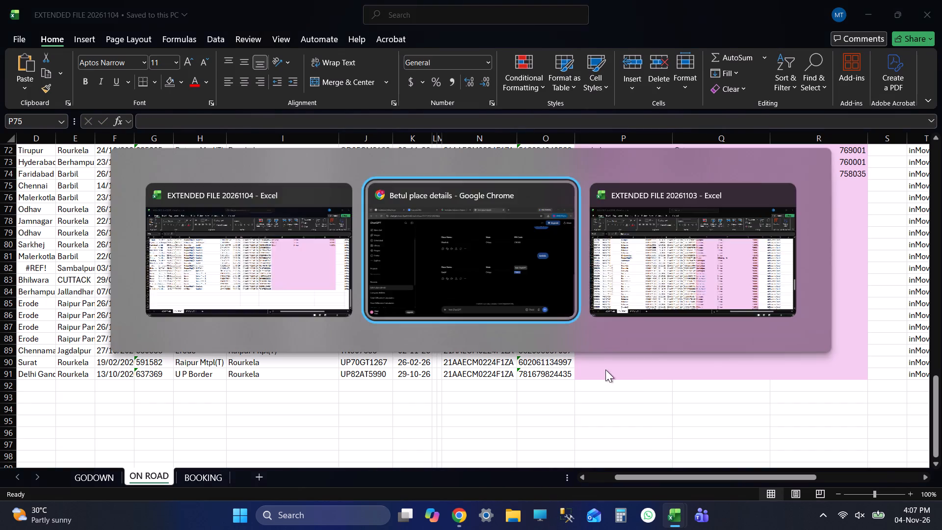
pyautogui.hotkey('alt', 'Tab')
pyautogui.hotkey('alt', 'Tab')
pyautogui.hotkey('alt', 'Tab')
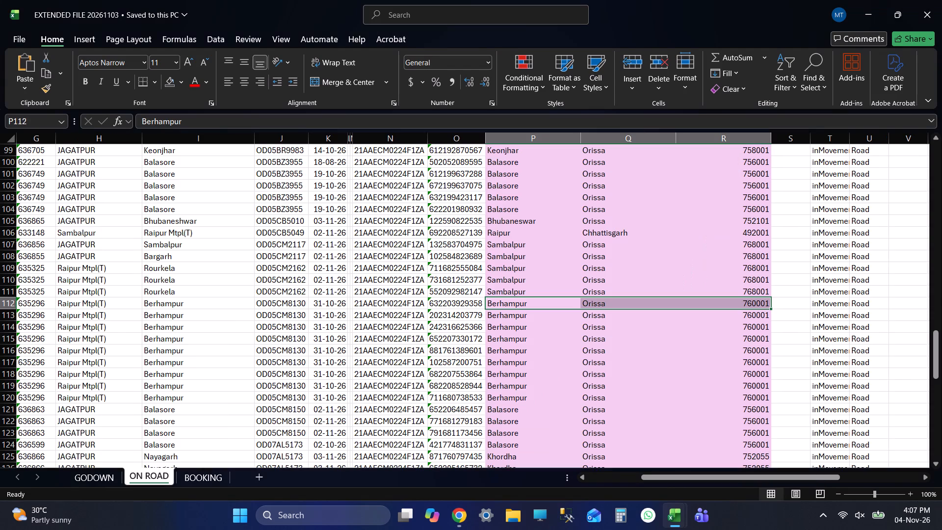
pyautogui.click(528, 138)
pyautogui.hotkey('ctrl', 'f')
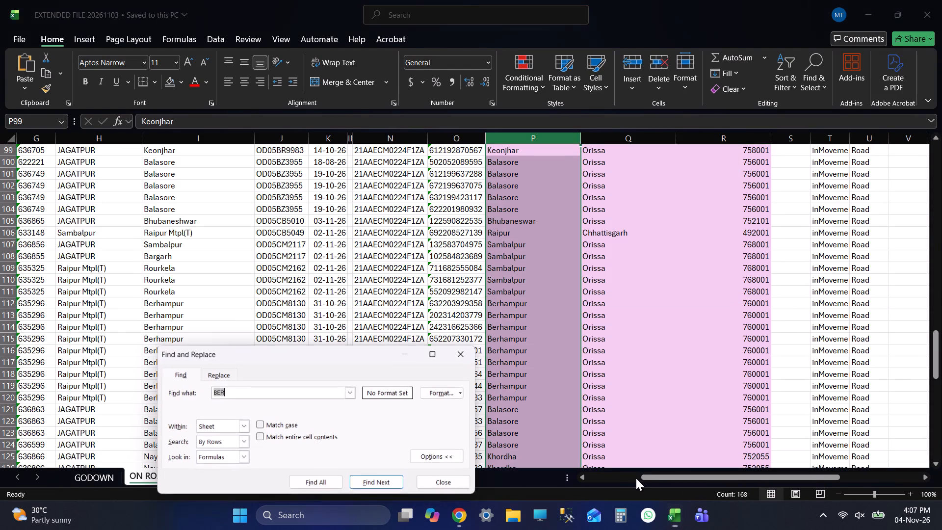
pyautogui.write('ROUR')
pyautogui.press('Return')
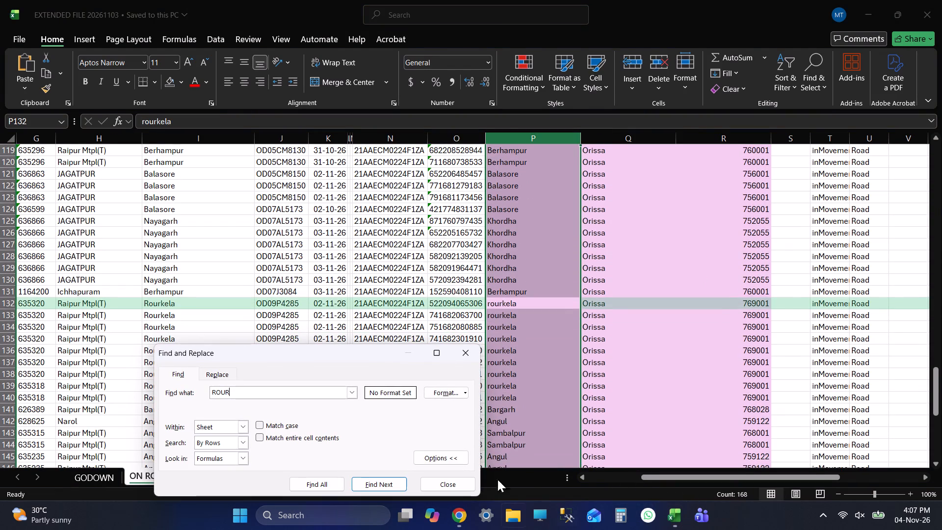
pyautogui.click(524, 321)
pyautogui.hotkey('shift', 'Right')
pyautogui.hotkey('shift', 'Right')
pyautogui.hotkey('ctrl', 'c')
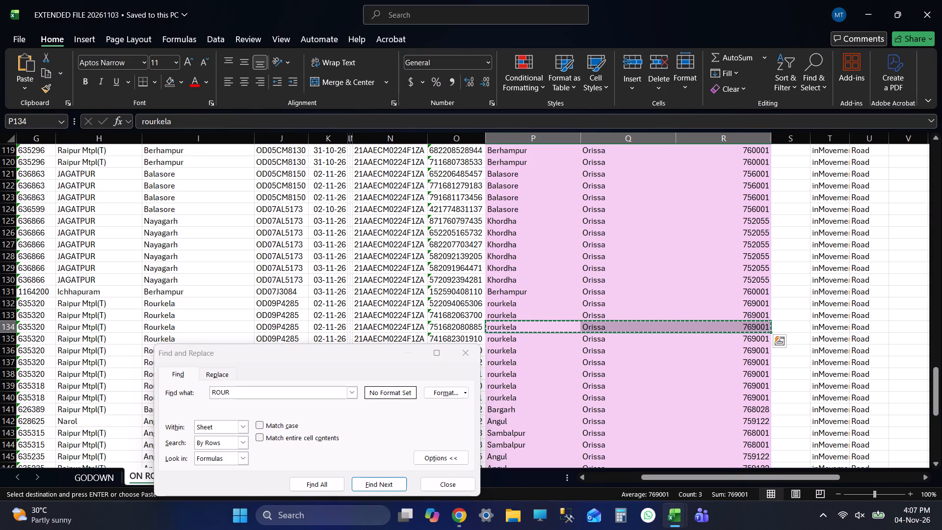
pyautogui.click(453, 482)
# Paste rourkela, Orissa, 769001 into rows 75 to 80 of the ON ROAD sheet in EXTENDED FILE 20261104 and save the file.
pyautogui.hotkey('alt', 'Tab')
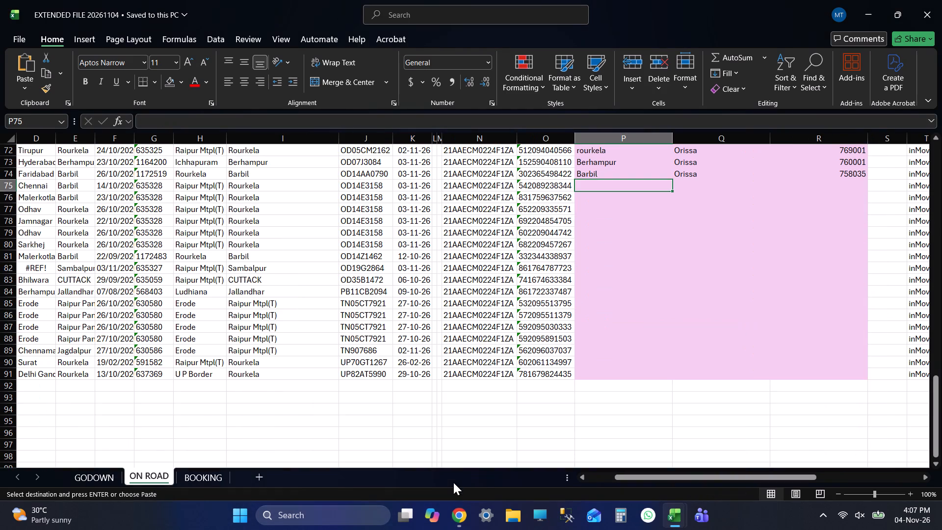
pyautogui.hotkey('shift', 'Down')
pyautogui.hotkey('shift', 'Down')
pyautogui.hotkey('shift', 'Down')
pyautogui.hotkey('shift', 'Down')
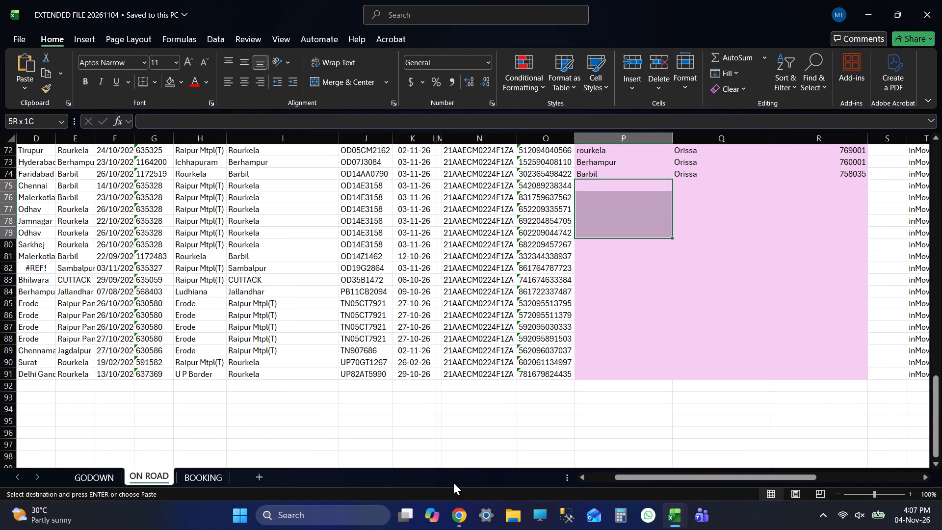
pyautogui.hotkey('shift', 'Down')
pyautogui.hotkey('ctrl', 'v')
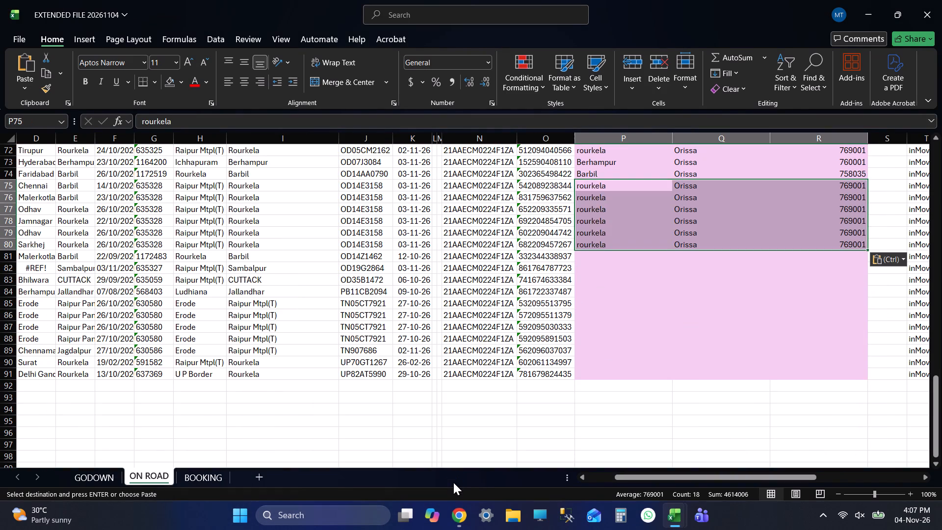
pyautogui.hotkey('ctrl', 'Down')
pyautogui.press('Down')
pyautogui.hotkey('ctrl', 's')
# Check row 81's truck number on the ON ROAD sheet and return to its Current Place cell.
pyautogui.press('Left')
pyautogui.press('Left')
pyautogui.press('Left')
pyautogui.press('Left')
pyautogui.press('Left')
pyautogui.press('Left')
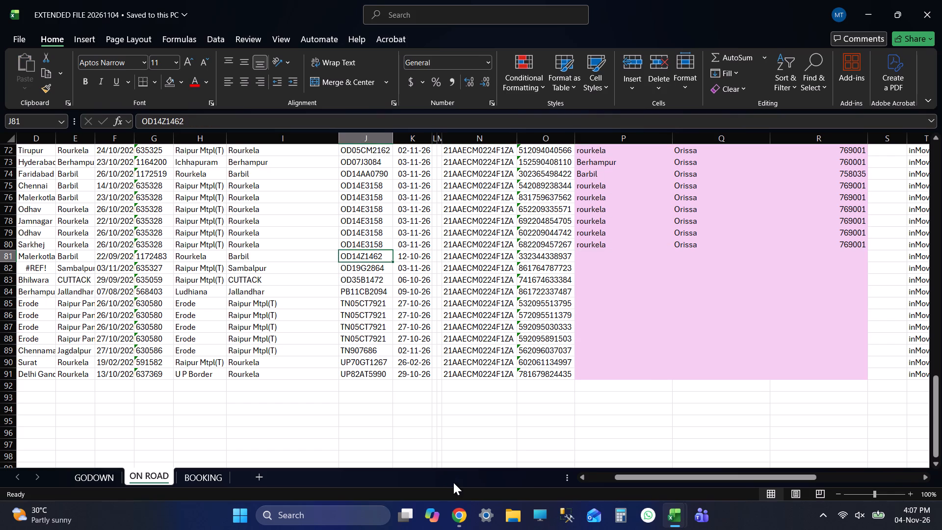
pyautogui.press('Right')
pyautogui.press('Left')
pyautogui.press('Right')
pyautogui.press('Right')
pyautogui.press('Right')
pyautogui.press('Right')
pyautogui.press('Right')
pyautogui.press('Right')
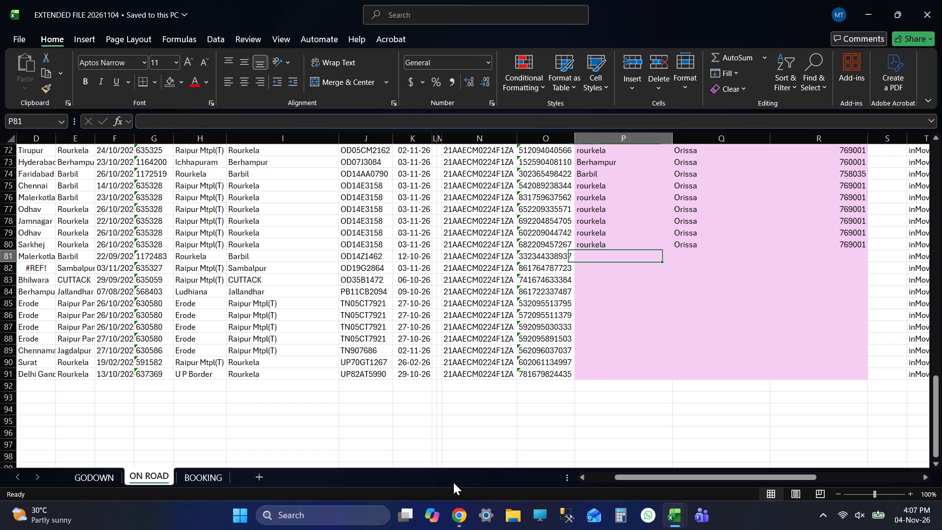
pyautogui.press('Right')
pyautogui.press('Left')
# Copy row 74's Barbil, Orissa, 758035 into row 81 of the ON ROAD sheet and save the file.
pyautogui.press('Up')
pyautogui.press('Up')
pyautogui.press('Up')
pyautogui.press('Up')
pyautogui.press('Up')
pyautogui.press('Up')
pyautogui.press('Up')
pyautogui.hotkey('shift', 'Right')
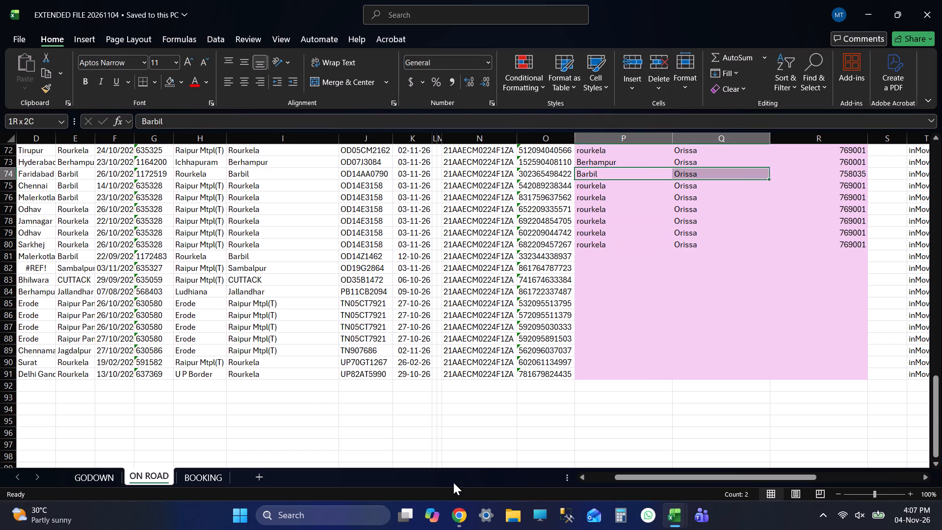
pyautogui.hotkey('shift', 'Right')
pyautogui.hotkey('ctrl', 'c')
pyautogui.hotkey('ctrl', 'Down')
pyautogui.press('Down')
pyautogui.hotkey('ctrl', 'v')
pyautogui.press('Down')
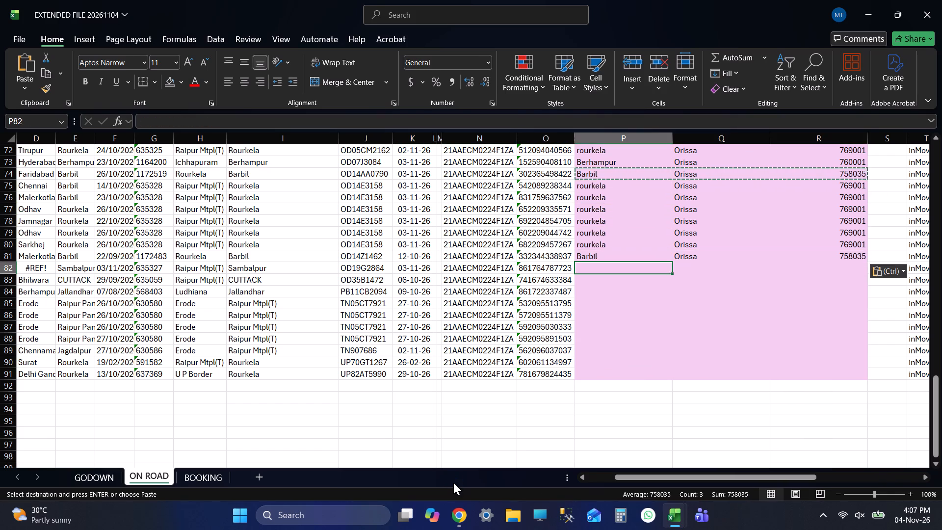
pyautogui.hotkey('ctrl', 's')
# Check row 82's truck number on the ON ROAD sheet and return to its Current Place cell.
pyautogui.press('Left')
pyautogui.press('Left')
pyautogui.press('Left')
pyautogui.press('Left')
pyautogui.press('Left')
pyautogui.press('Left')
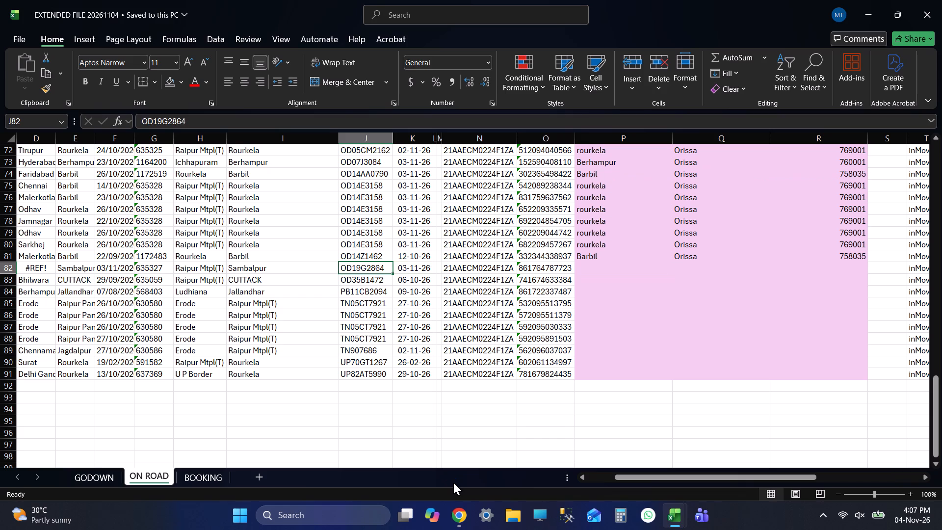
pyautogui.press('Right')
pyautogui.press('Right')
pyautogui.press('Right')
pyautogui.press('Right')
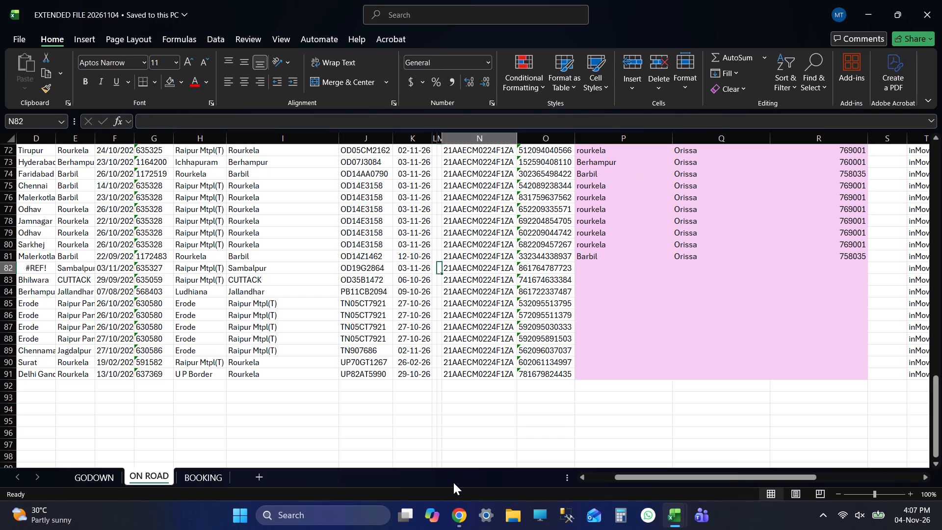
pyautogui.press('Right')
pyautogui.press('Right')
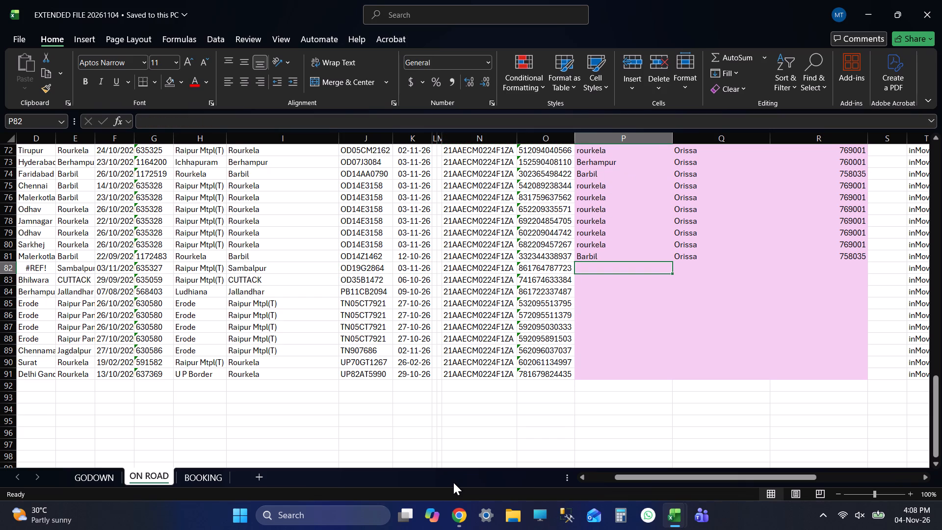
# Copy Sambalpur, Orissa, 768001 from row 143 of EXTENDED FILE 20261103 into row 82 of EXTENDED FILE 20261104's ON ROAD sheet and save.
pyautogui.hotkey('alt', 'Tab')
pyautogui.hotkey('alt', 'Tab')
pyautogui.hotkey('alt', 'Tab')
pyautogui.hotkey('alt', 'Tab')
pyautogui.hotkey('alt', 'Tab')
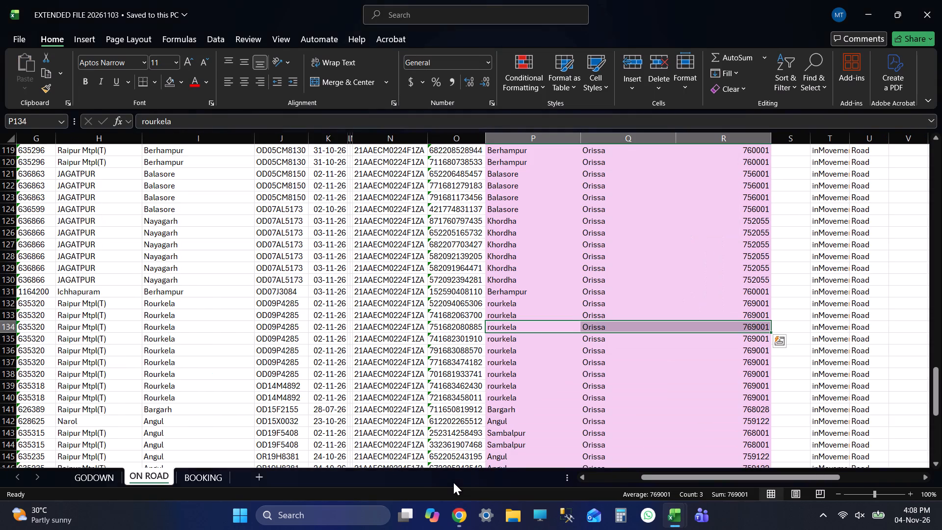
pyautogui.click(528, 434)
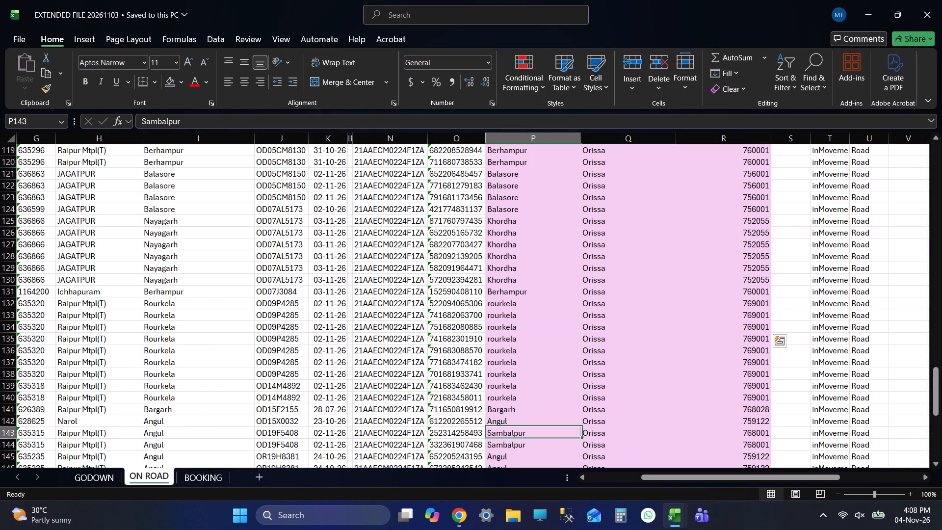
pyautogui.hotkey('shift', 'Right')
pyautogui.hotkey('shift', 'Right')
pyautogui.hotkey('ctrl', 'c')
pyautogui.hotkey('alt', 'Tab')
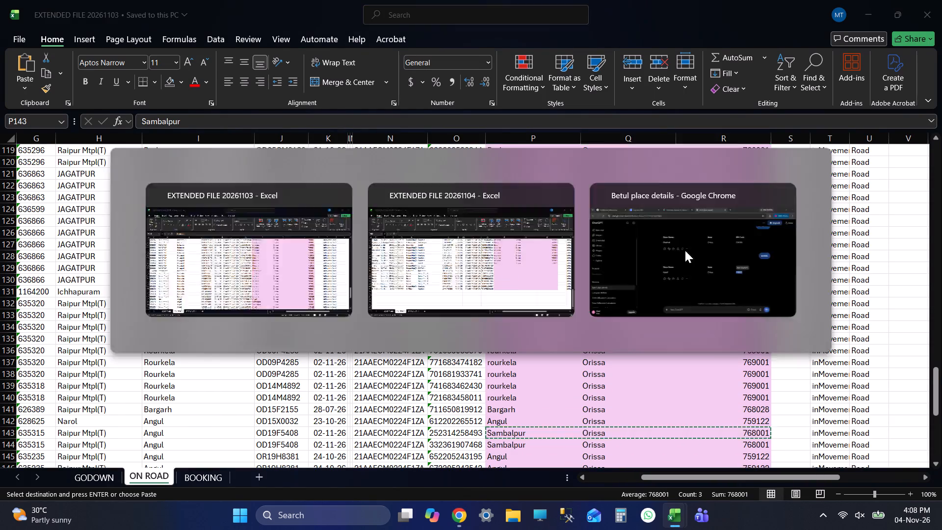
pyautogui.hotkey('ctrl', 'v')
pyautogui.press('Down')
pyautogui.hotkey('ctrl', 's')
# Check row 83's truck number on the ON ROAD sheet and return to its Current Place cell.
pyautogui.press('Left')
pyautogui.press('Left')
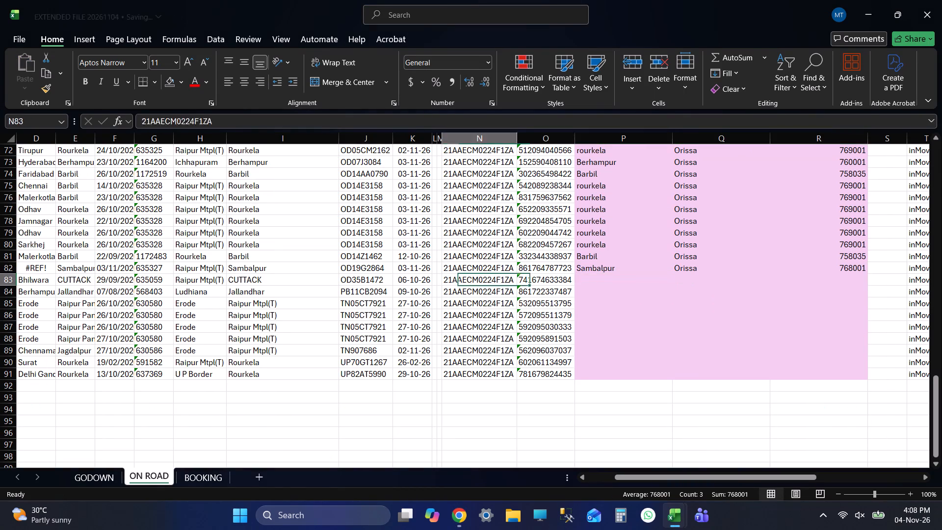
pyautogui.press('Left')
pyautogui.press('Left')
pyautogui.press('Left')
pyautogui.press('Left')
pyautogui.press('Right')
pyautogui.press('Right')
pyautogui.press('Right')
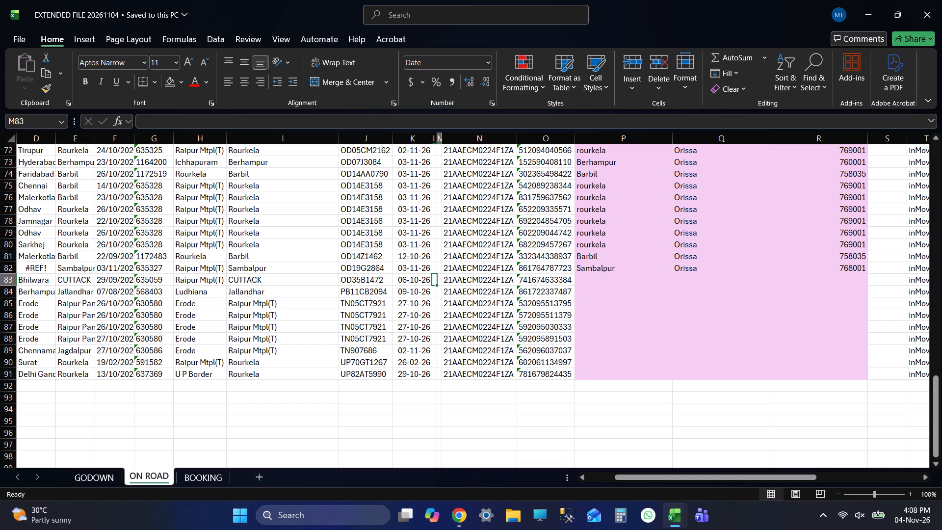
pyautogui.press('Right')
pyautogui.press('Right')
pyautogui.press('Right')
pyautogui.press('Right')
pyautogui.press('Left')
# Copy Cuttack, Orissa, 753001 from row 69 of EXTENDED FILE 20261103 into row 83 of EXTENDED FILE 20261104's ON ROAD sheet and save.
pyautogui.hotkey('alt', 'Tab')
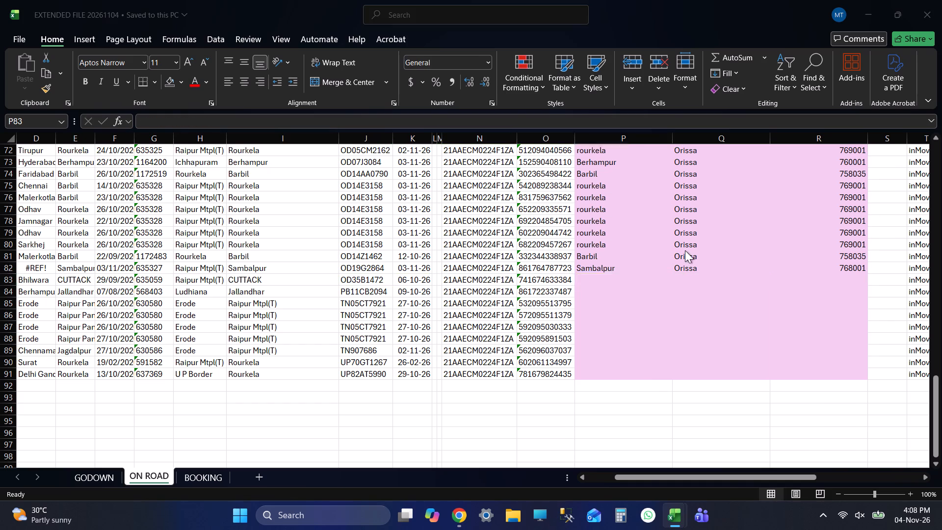
pyautogui.hotkey('ctrl', 'Up')
pyautogui.press('Down')
pyautogui.press('Down')
pyautogui.press('Down')
pyautogui.press('Down')
pyautogui.press('Down')
pyautogui.press('Down')
pyautogui.press('Down')
pyautogui.press('Down')
pyautogui.press('Down')
pyautogui.press('Down')
pyautogui.press('Down')
pyautogui.press('Down')
pyautogui.press('Down')
pyautogui.press('Down')
pyautogui.press('Down')
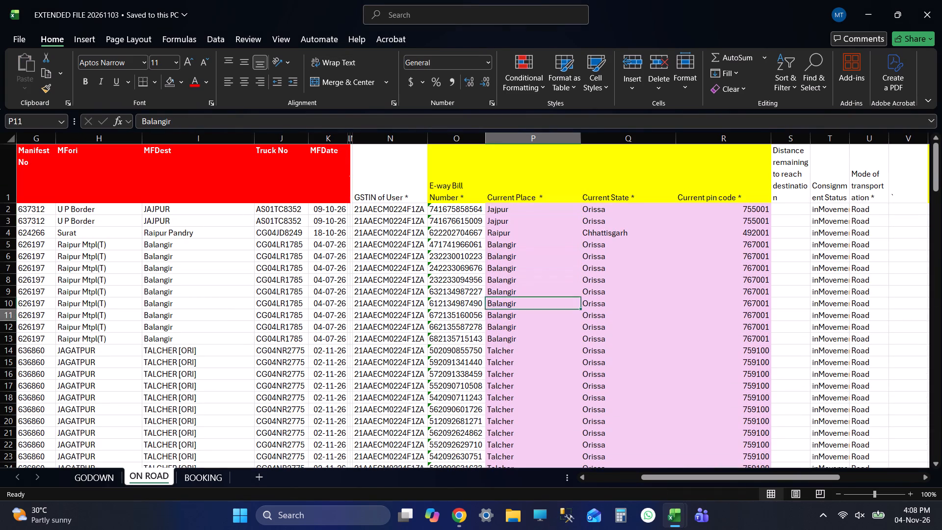
pyautogui.press('Down')
pyautogui.press('Down')
pyautogui.press('Down')
pyautogui.press('pagedown')
pyautogui.press('pagedown')
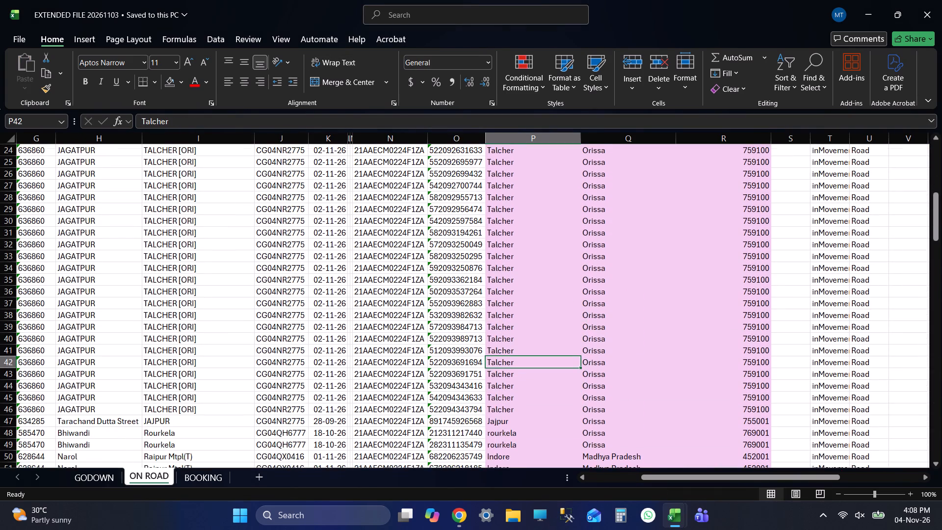
pyautogui.hotkey('shift', 'Right')
pyautogui.hotkey('shift', 'Right')
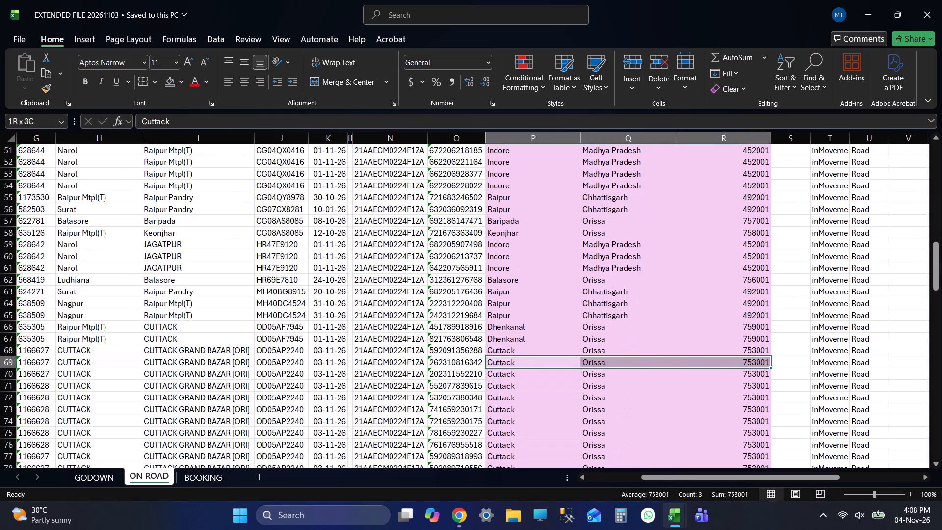
pyautogui.hotkey('ctrl', 'c')
pyautogui.hotkey('ctrl', 'c')
pyautogui.hotkey('ctrl', 'c')
pyautogui.hotkey('ctrl', 'c')
pyautogui.hotkey('alt', 'Tab')
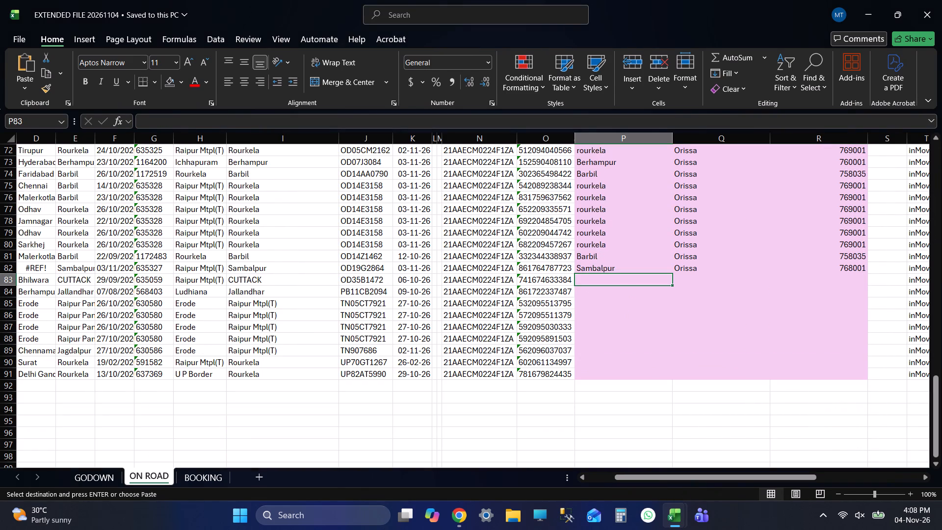
pyautogui.hotkey('ctrl', 'v')
pyautogui.press('Down')
pyautogui.hotkey('ctrl', 's')
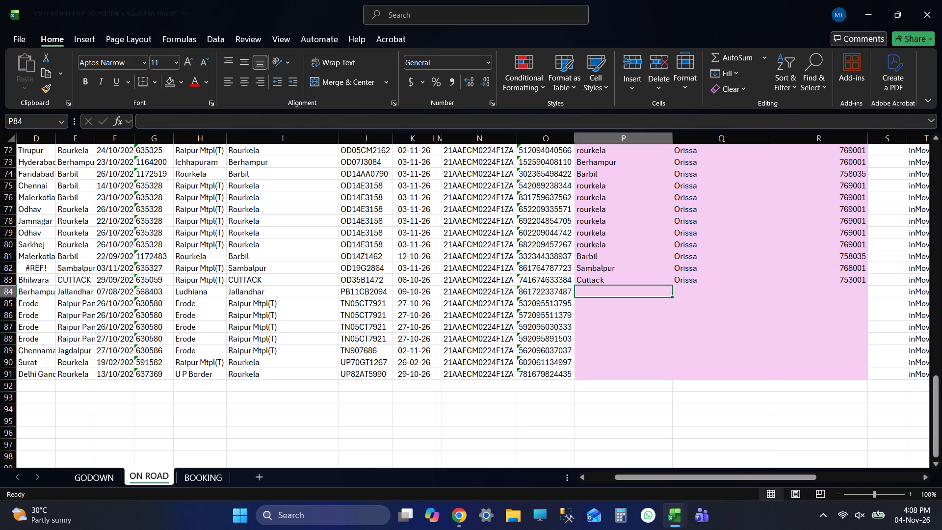
# Check row 84's truck number on the ON ROAD sheet and return to its Current Place cell.
pyautogui.press('Left')
pyautogui.press('Left')
pyautogui.press('Left')
pyautogui.press('Left')
pyautogui.press('Left')
pyautogui.press('Left')
pyautogui.press('Left')
pyautogui.press('Right')
pyautogui.press('Right')
pyautogui.press('Right')
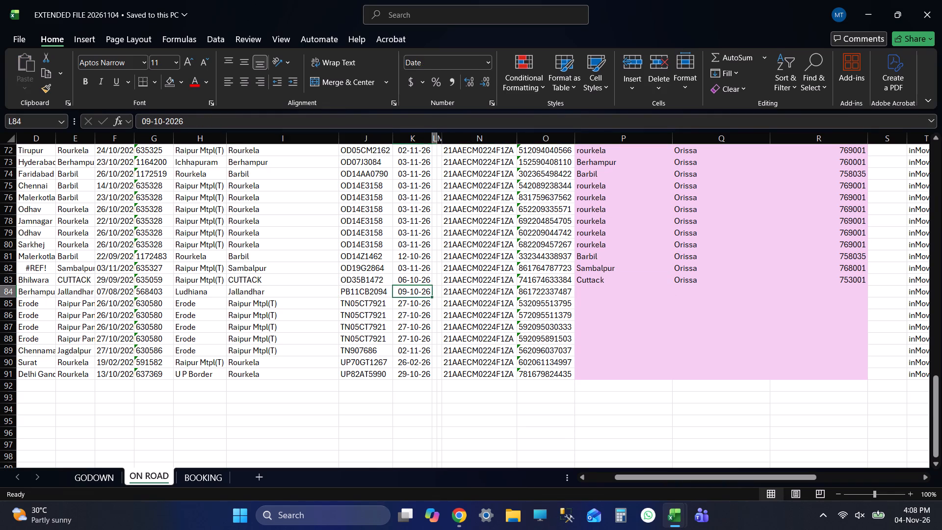
pyautogui.press('Right')
pyautogui.press('Right')
pyautogui.press('Right')
pyautogui.press('Right')
pyautogui.press('Right')
pyautogui.hotkey('alt', 'Tab')
pyautogui.hotkey('alt', 'Tab')
pyautogui.press('Left')
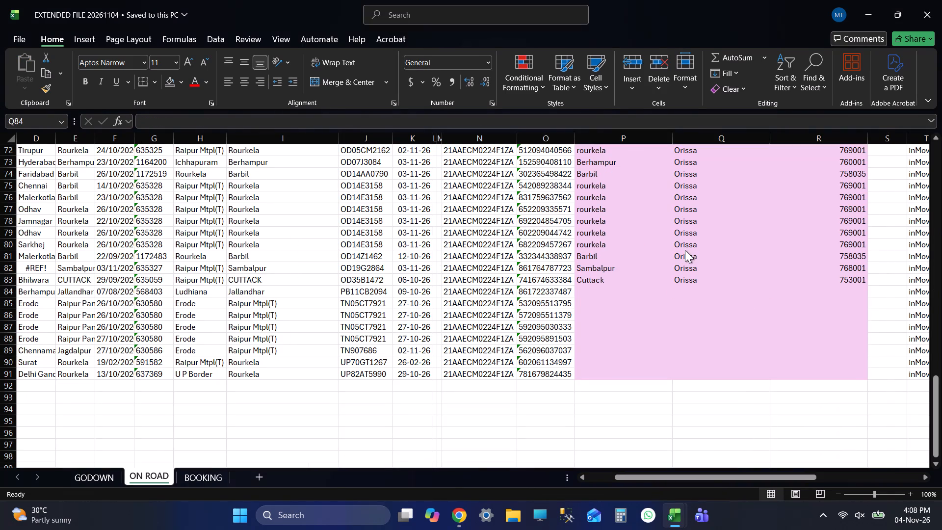
pyautogui.press('Left')
pyautogui.hotkey('alt', 'Tab')
pyautogui.hotkey('alt', 'Tab')
pyautogui.press('Right')
# Copy jallandhar, punjab, 144001 from row 149 of EXTENDED FILE 20261103 into row 84 of EXTENDED FILE 20261104's ON ROAD sheet and save.
pyautogui.hotkey('alt', 'Tab')
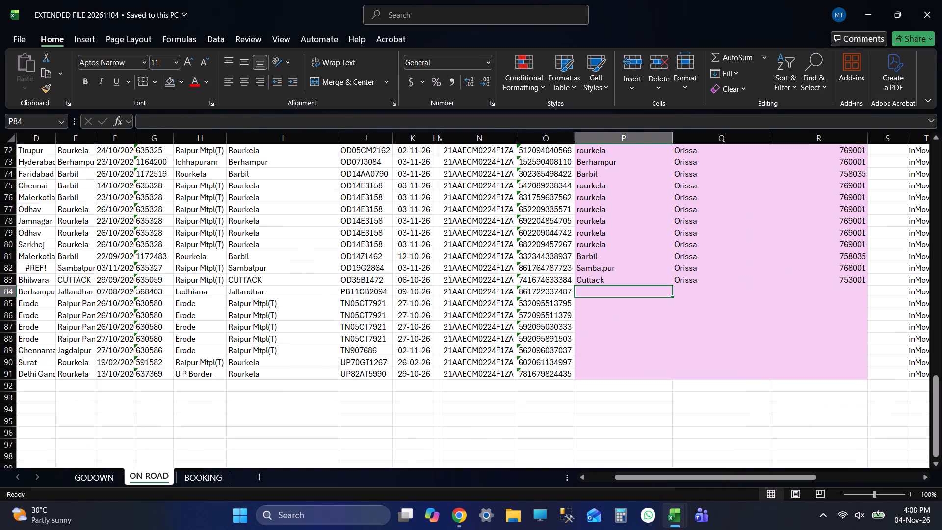
pyautogui.hotkey('ctrl', 'Down')
pyautogui.press('Up')
pyautogui.press('Up')
pyautogui.press('Up')
pyautogui.press('Up')
pyautogui.press('Up')
pyautogui.press('Up')
pyautogui.press('Up')
pyautogui.press('Up')
pyautogui.press('Up')
pyautogui.press('Up')
pyautogui.press('Up')
pyautogui.press('Up')
pyautogui.press('Up')
pyautogui.press('Up')
pyautogui.press('Up')
pyautogui.press('Up')
pyautogui.press('Up')
pyautogui.press('Up')
pyautogui.press('Up')
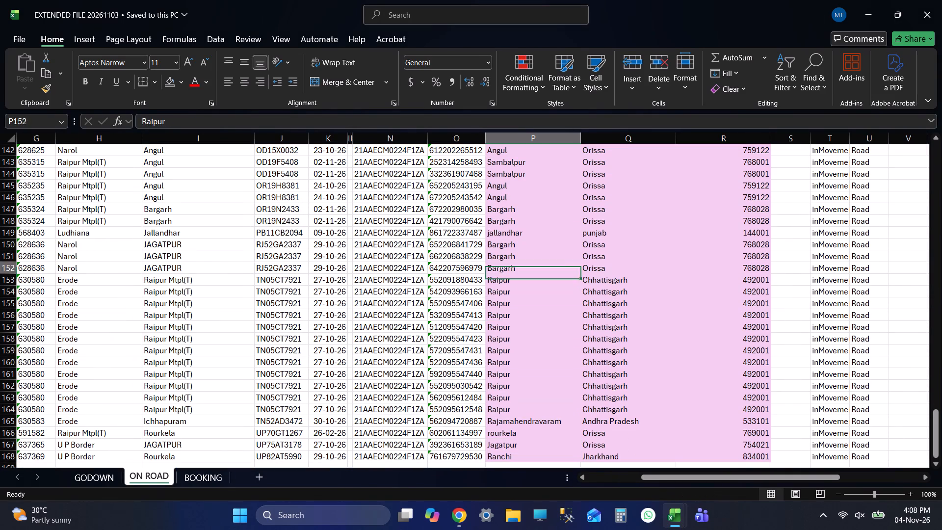
pyautogui.press('Up')
pyautogui.press('Down')
pyautogui.hotkey('shift', 'Right')
pyautogui.hotkey('shift', 'Right')
pyautogui.hotkey('ctrl', 'c')
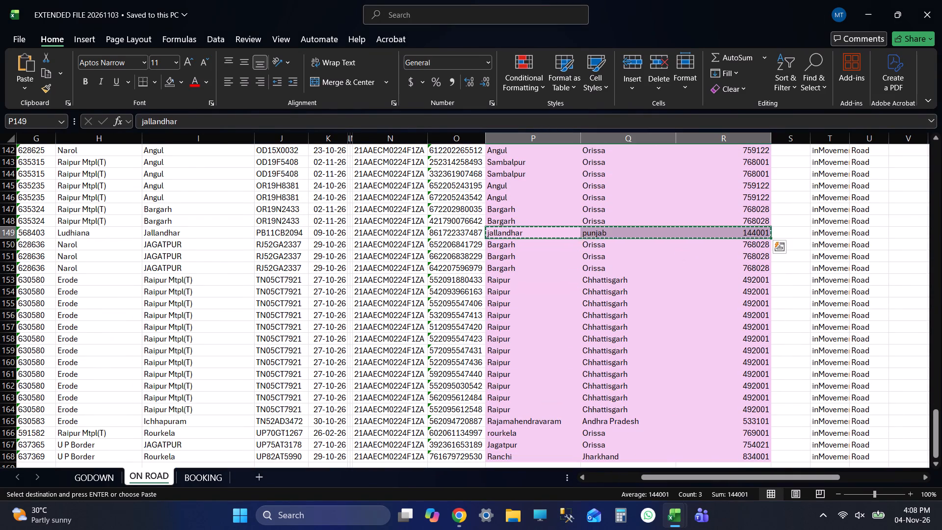
pyautogui.hotkey('alt', 'Tab')
pyautogui.hotkey('ctrl', 'v')
pyautogui.press('Down')
pyautogui.hotkey('ctrl', 's')
pyautogui.press('Left')
pyautogui.press('Left')
pyautogui.press('Left')
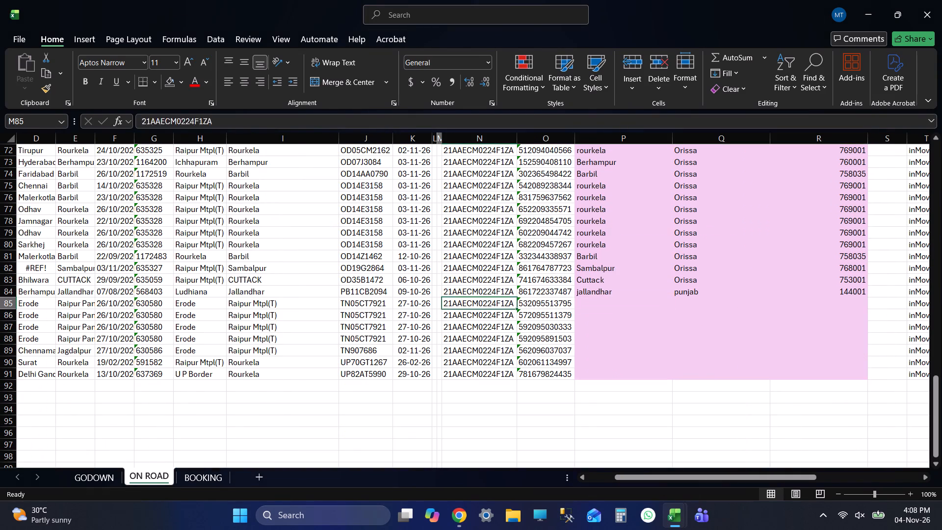
pyautogui.press('Left')
pyautogui.press('Left')
pyautogui.press('Left')
pyautogui.hotkey('ctrl', 'c')
pyautogui.press('Right')
pyautogui.press('Right')
pyautogui.press('Right')
pyautogui.press('Right')
pyautogui.press('Right')
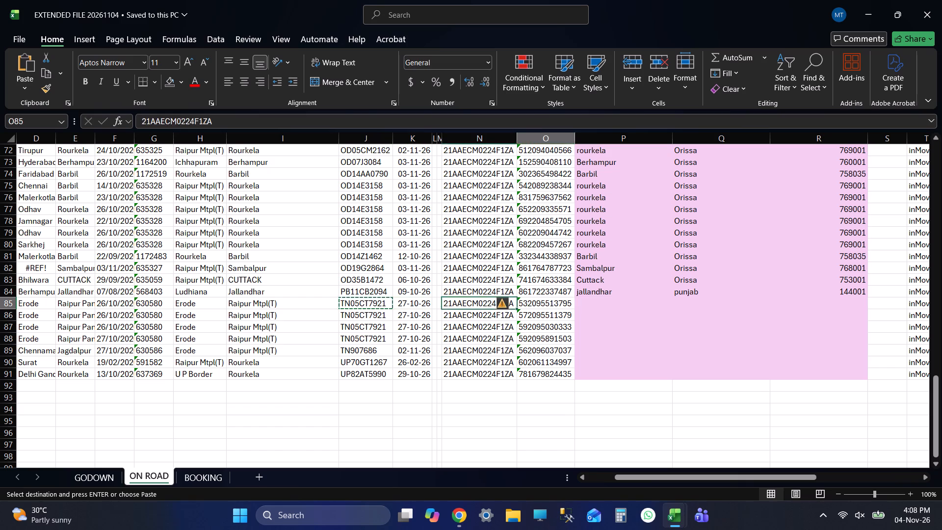
pyautogui.press('Right')
pyautogui.hotkey('alt', 'Tab')
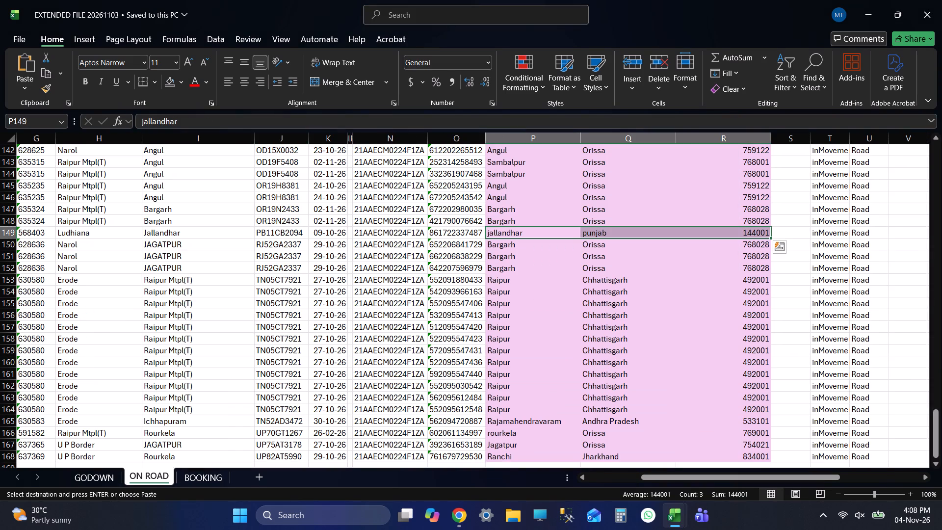
pyautogui.click(277, 139)
pyautogui.hotkey('ctrl', 'f')
pyautogui.hotkey('ctrl', 'v')
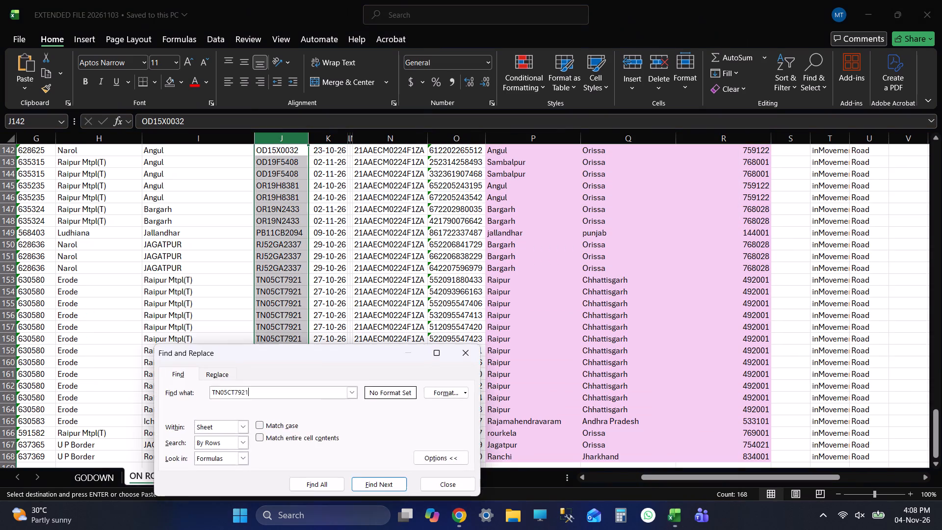
pyautogui.press('Return')
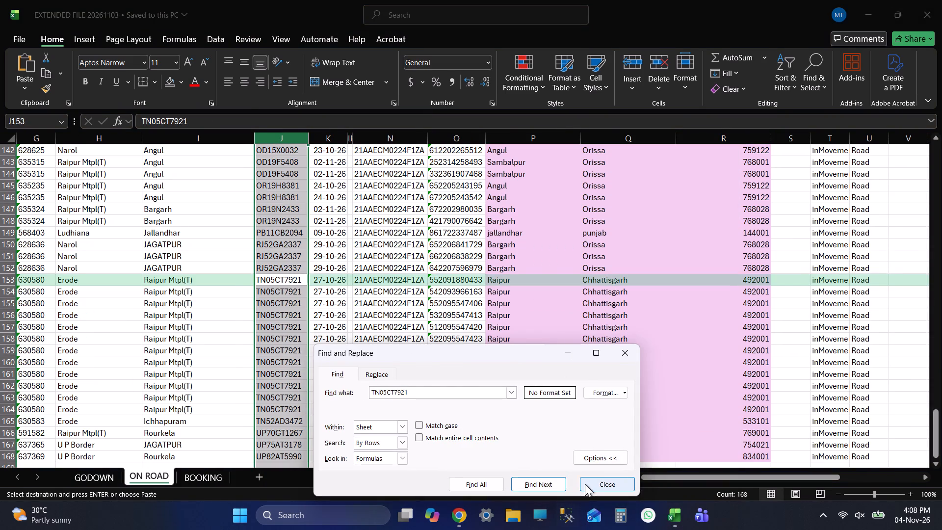
pyautogui.click(585, 484)
# Copy Raipur, Chhattisgarh, 492001 from row 154 of EXTENDED FILE 20261103 into rows 85 to 88 of EXTENDED FILE 20261104's ON ROAD sheet and save.
pyautogui.click(522, 289)
pyautogui.hotkey('shift', 'Right')
pyautogui.hotkey('shift', 'Right')
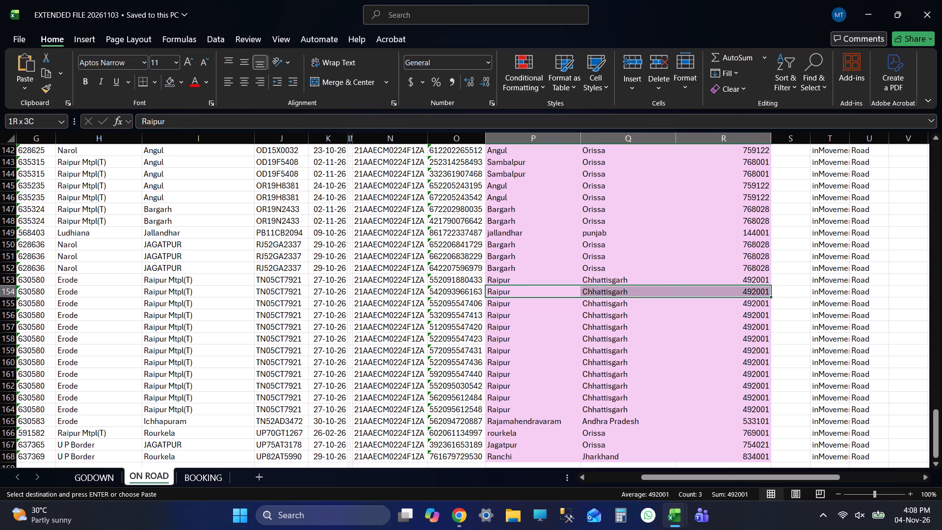
pyautogui.hotkey('ctrl', 'c')
pyautogui.hotkey('alt', 'Tab')
pyautogui.hotkey('shift', 'Down')
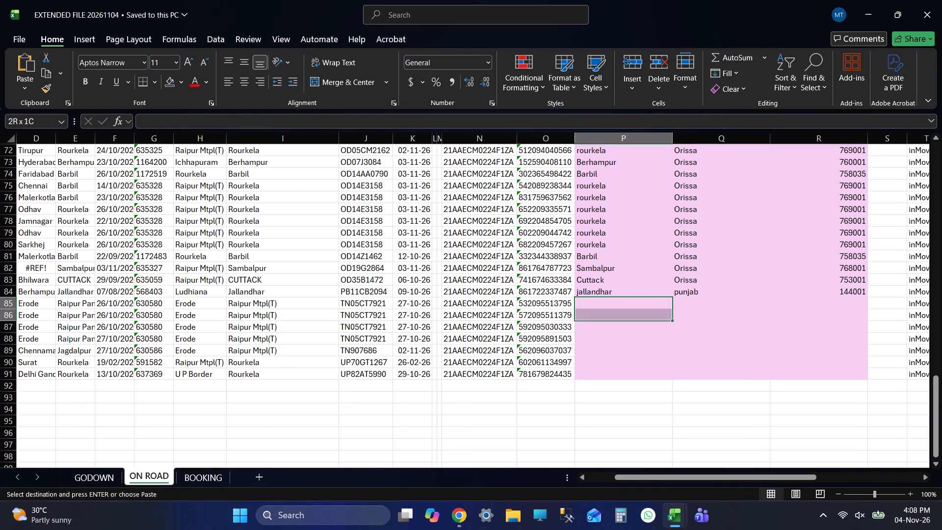
pyautogui.hotkey('shift', 'Down')
pyautogui.hotkey('shift', 'Down')
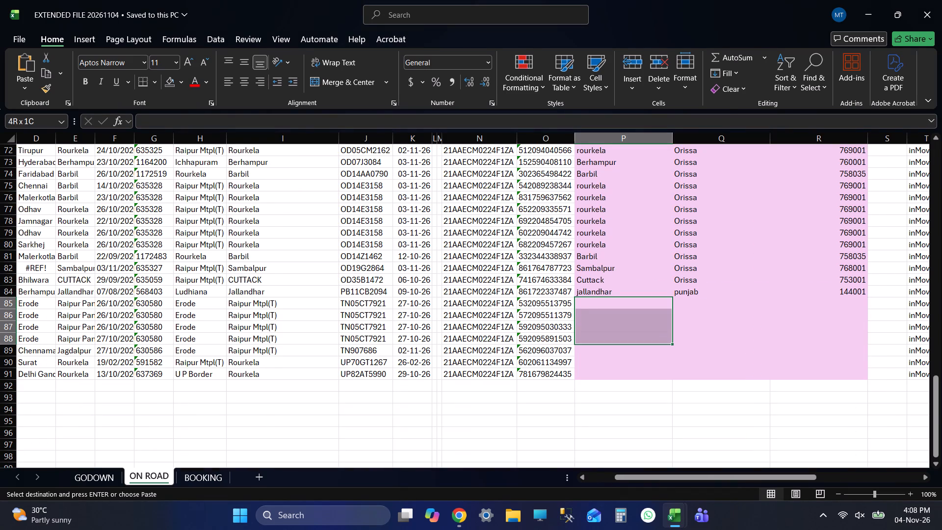
pyautogui.hotkey('ctrl', 'v')
pyautogui.hotkey('ctrl', 'Down')
pyautogui.press('Down')
pyautogui.hotkey('ctrl', 's')
pyautogui.press('Left')
pyautogui.press('Left')
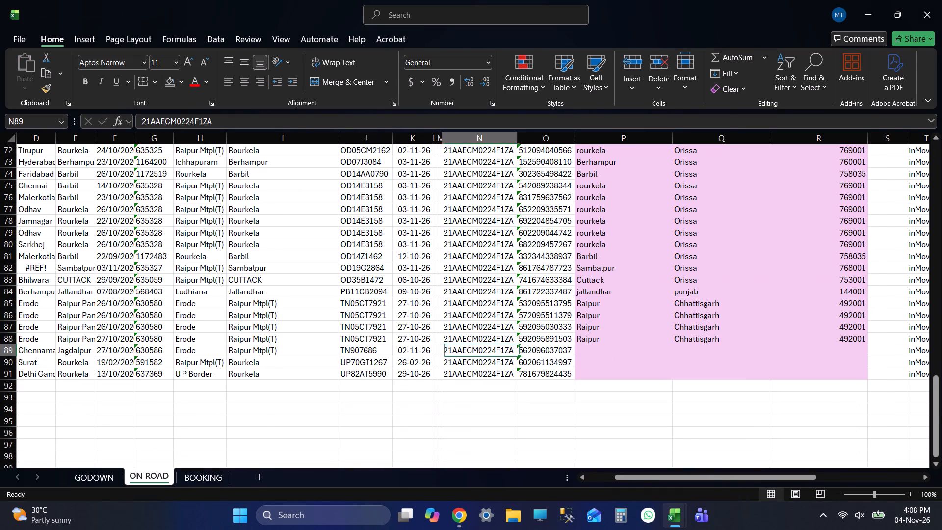
pyautogui.press('Left')
pyautogui.press('Left')
pyautogui.press('Left')
pyautogui.press('Left')
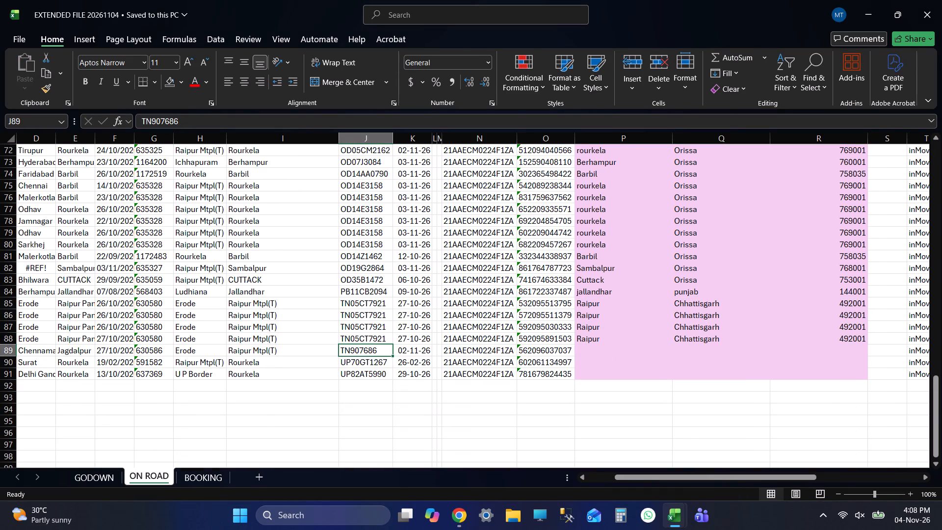
pyautogui.hotkey('ctrl', 'c')
pyautogui.press('Right')
pyautogui.press('Right')
pyautogui.press('Right')
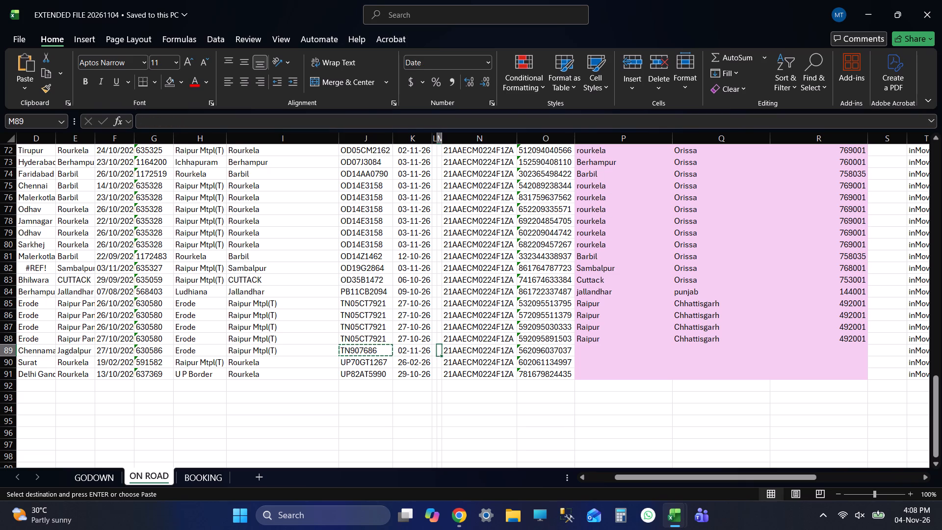
pyautogui.press('Right')
pyautogui.press('Right')
pyautogui.press('Right')
# Switch to Chrome and search Google in a new tab for the Erode to Raipur distance.
pyautogui.hotkey('alt', 'Tab')
pyautogui.hotkey('alt', 'Tab')
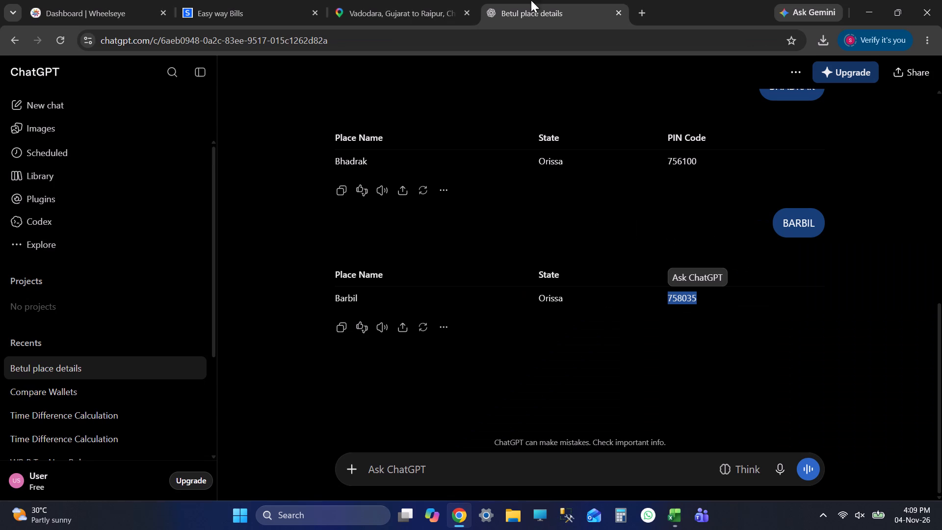
pyautogui.click(639, 10)
pyautogui.write('ERODE TO RAIPUR')
pyautogui.press('Return')
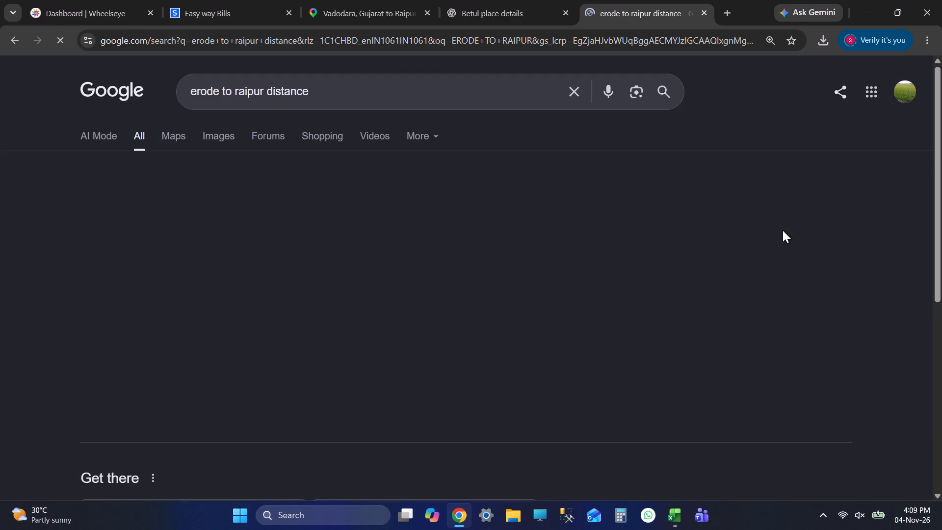
# Open the Google Maps driving directions for the Erode to Raipur route from the search results.
pyautogui.hotkey('alt', 'Tab')
pyautogui.hotkey('alt', 'Tab')
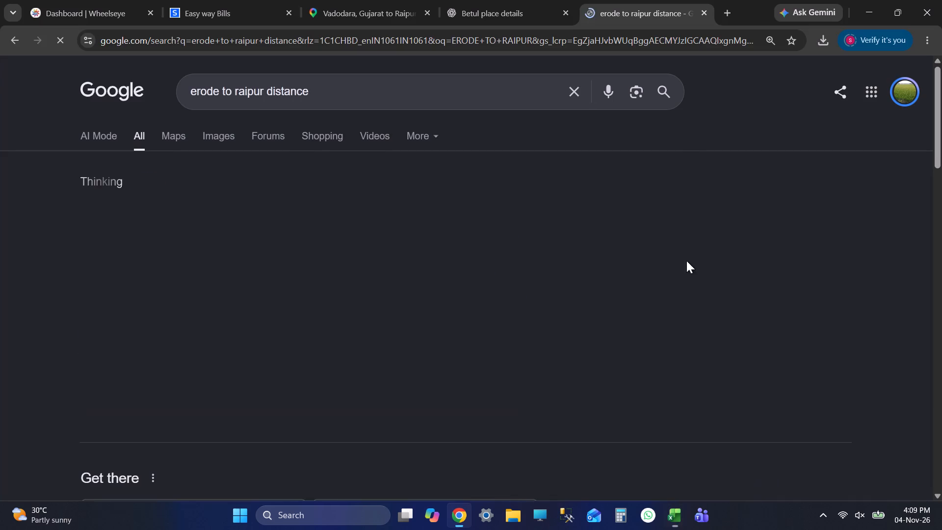
pyautogui.scroll(-5, 499, 400)
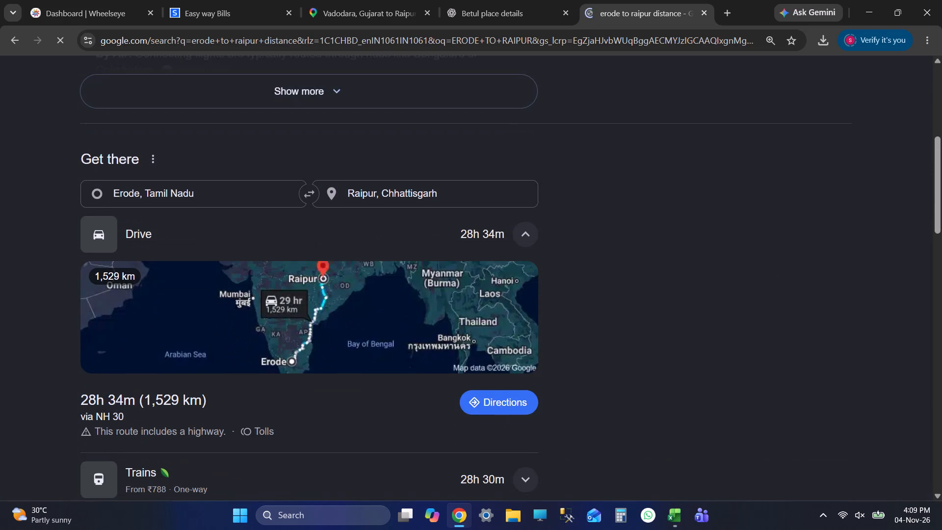
pyautogui.click(517, 403)
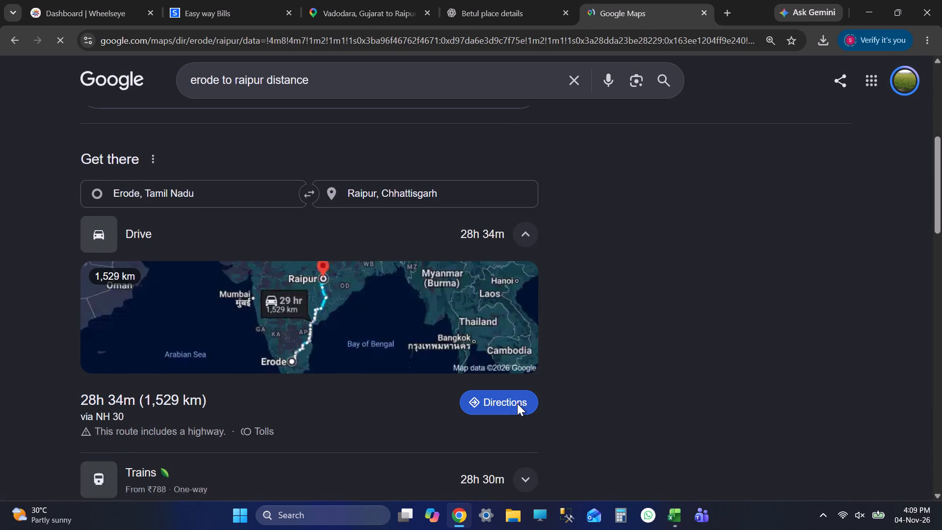
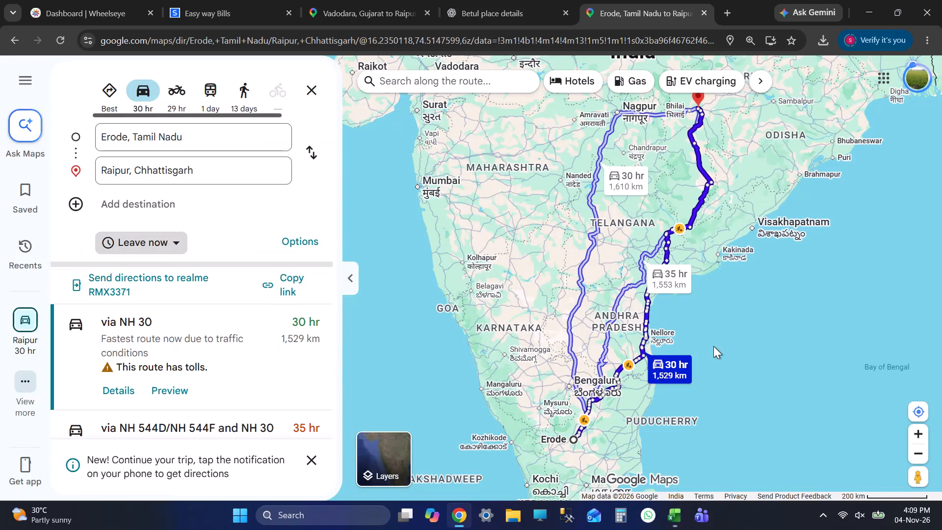
pyautogui.hotkey('alt', 'Tab')
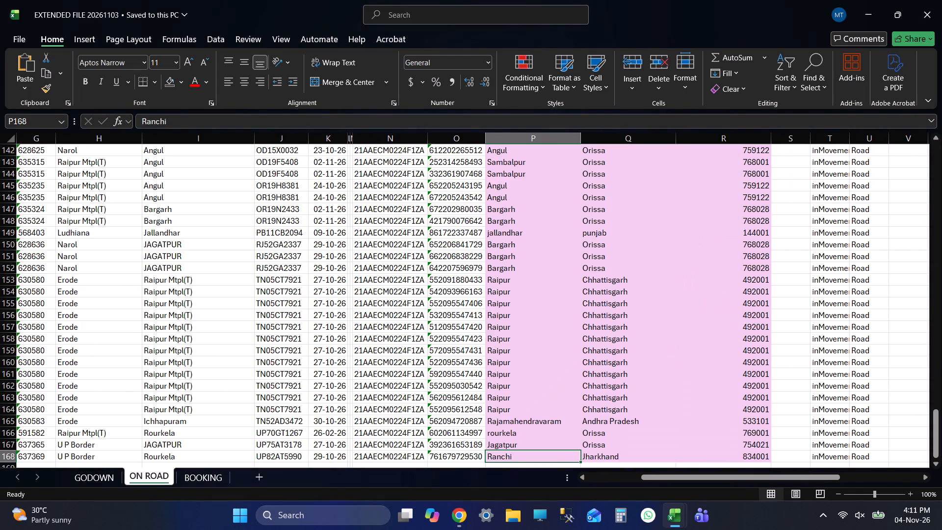
pyautogui.hotkey('alt', 'Tab')
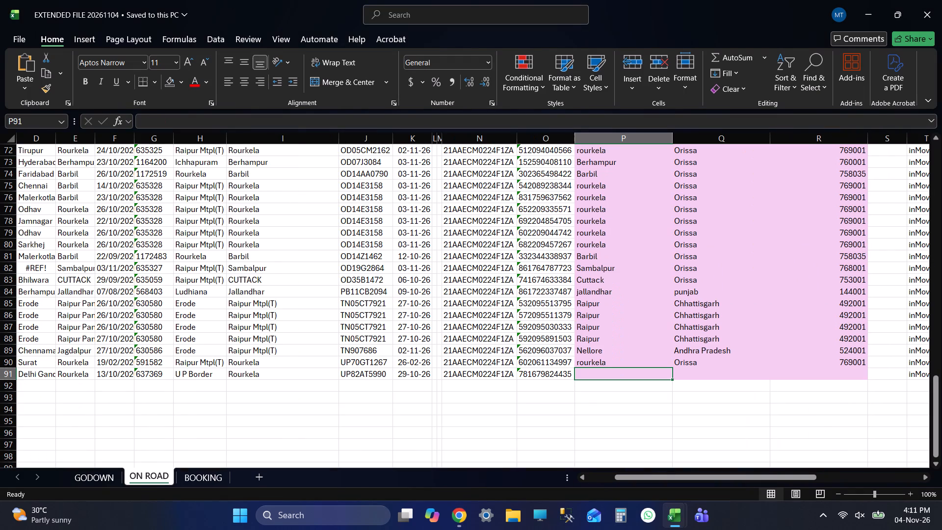
pyautogui.press('Up')
pyautogui.hotkey('shift', 'Right')
pyautogui.hotkey('shift', 'Right')
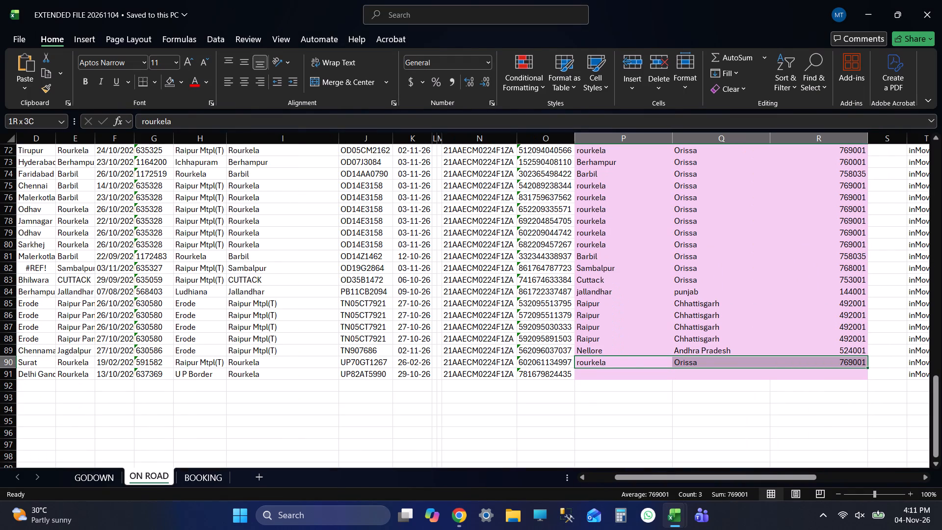
pyautogui.hotkey('ctrl', 'c')
pyautogui.press('Down')
pyautogui.hotkey('ctrl', 'v')
pyautogui.press('Down')
pyautogui.press('Down')
pyautogui.press('Down')
pyautogui.hotkey('ctrl', 'Up')
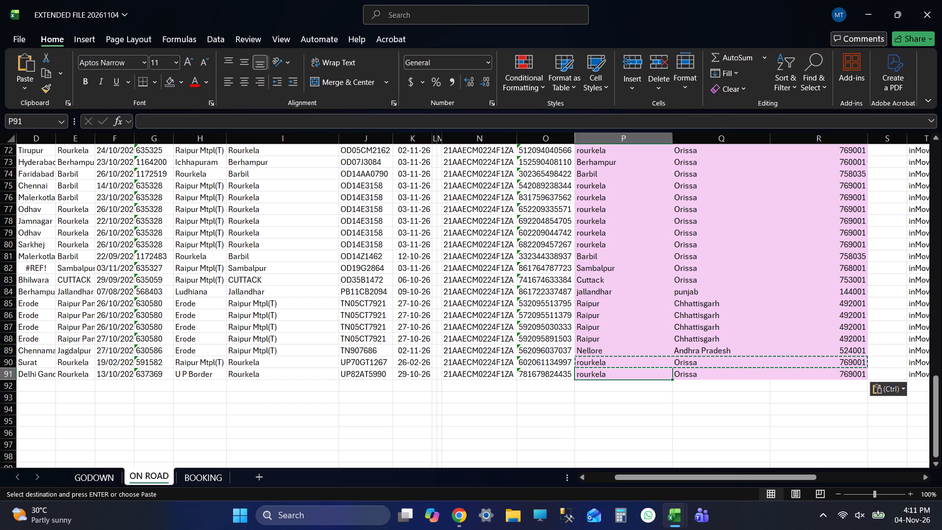
pyautogui.hotkey('ctrl', 's')
pyautogui.hotkey('ctrl', 's')
pyautogui.hotkey('ctrl', 's')
# Switch to EXTENDED FILE 20261103, save it and close it.
pyautogui.hotkey('alt', 'Tab')
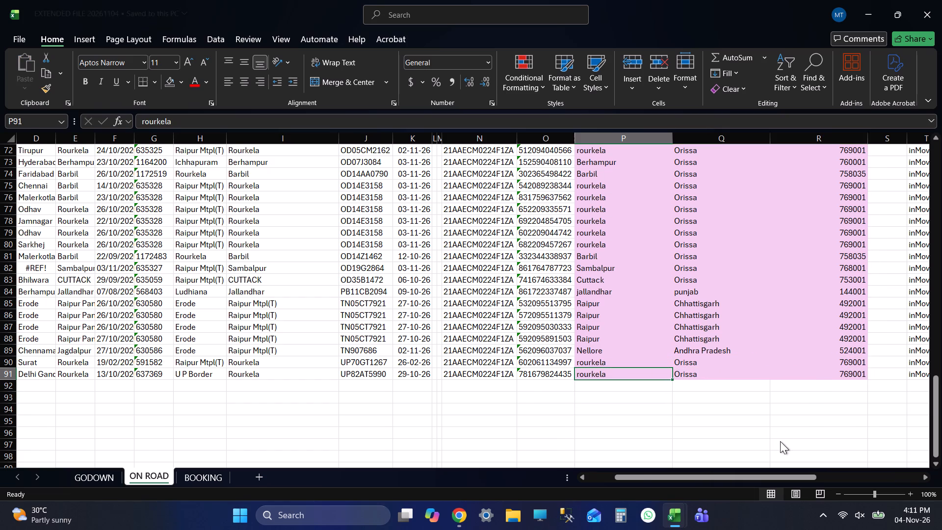
pyautogui.hotkey('ctrl', 's')
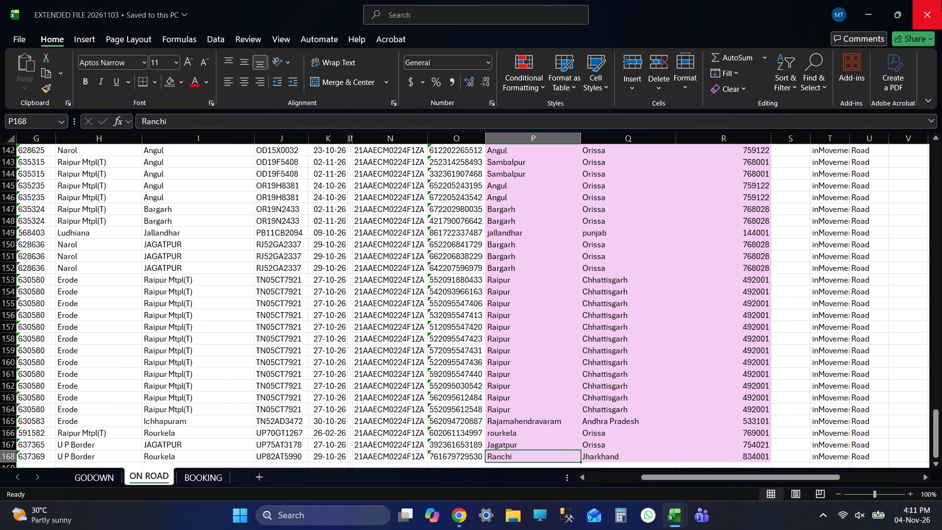
pyautogui.click(941, 0)
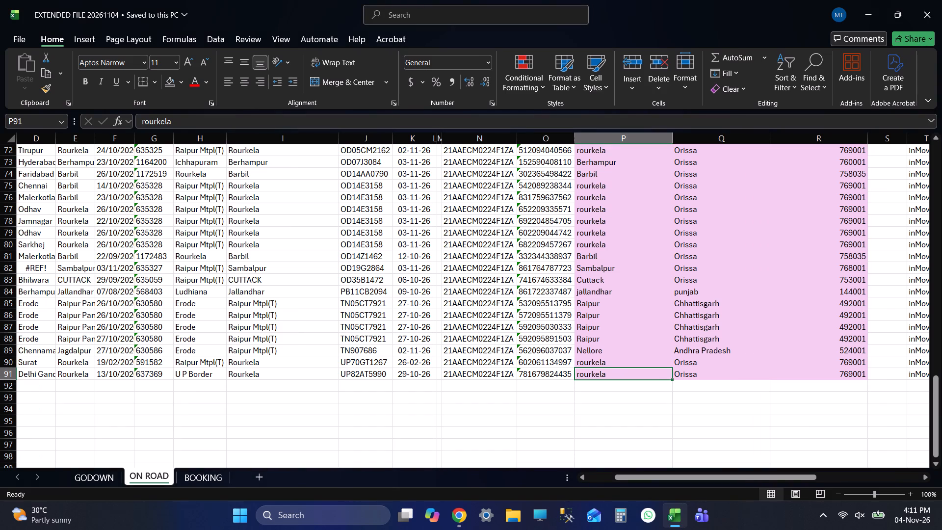
# Check the ON ROAD sheet's Current Place column from its header to the last filled row, and save EXTENDED FILE 20261104.
pyautogui.hotkey('ctrl', 's')
pyautogui.hotkey('ctrl', 's')
pyautogui.hotkey('ctrl', 'Up')
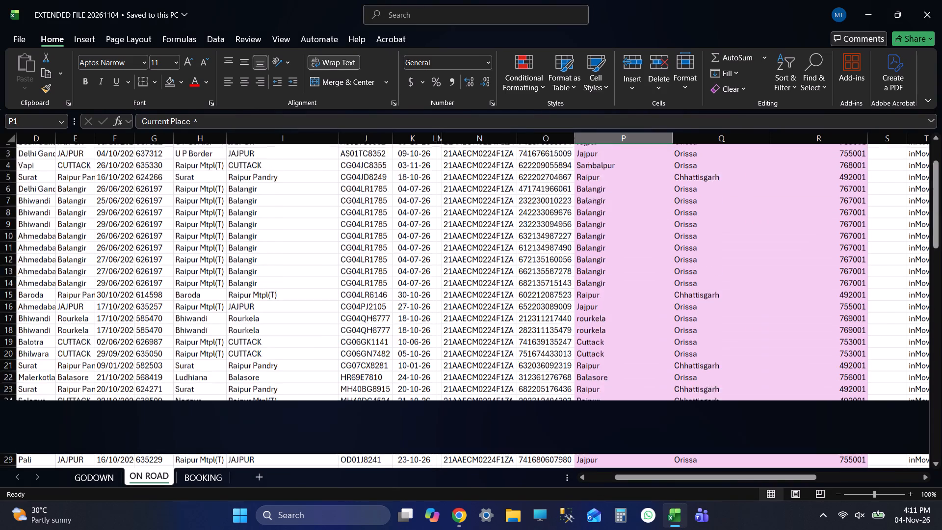
pyautogui.press('Up')
pyautogui.press('Up')
pyautogui.press('Up')
pyautogui.press('Down')
pyautogui.press('Down')
pyautogui.hotkey('ctrl', 'Down')
pyautogui.press('Down')
pyautogui.press('Down')
pyautogui.press('Down')
pyautogui.press('Down')
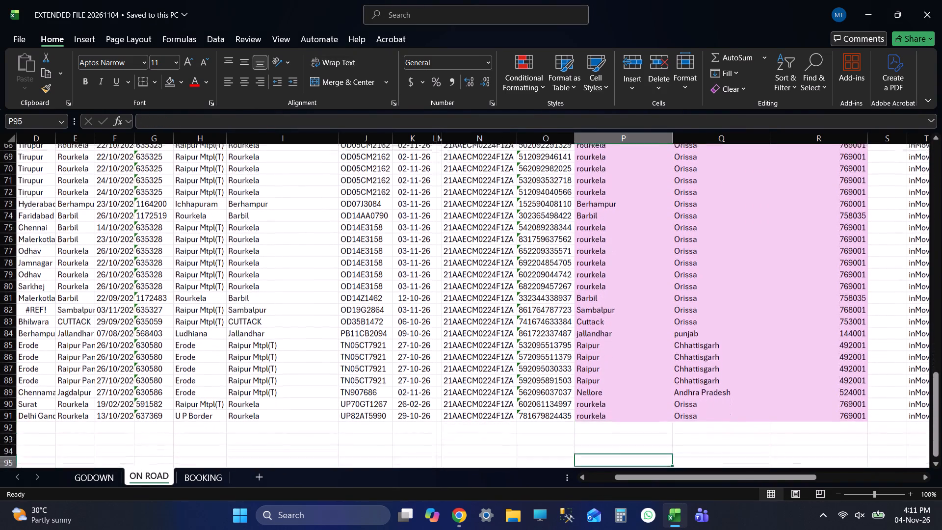
pyautogui.hotkey('ctrl', 'Up')
pyautogui.hotkey('ctrl', 's')
pyautogui.hotkey('ctrl', 's')
pyautogui.hotkey('ctrl', 's')
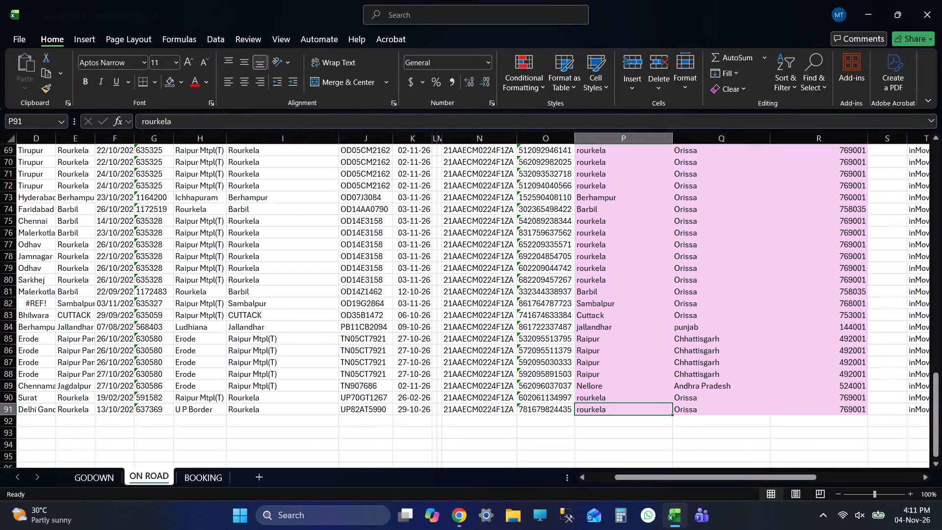
pyautogui.hotkey('ctrl', 's')
pyautogui.hotkey('ctrl', 's')
pyautogui.hotkey('ctrl', 's')
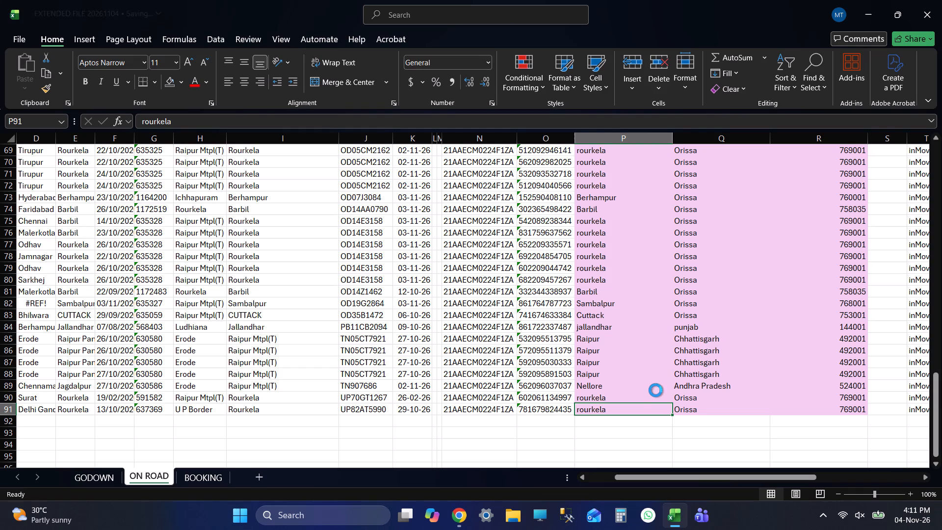
# Show the GODOWN sheet of EXTENDED FILE 20261104 and save the workbook.
pyautogui.click(85, 475)
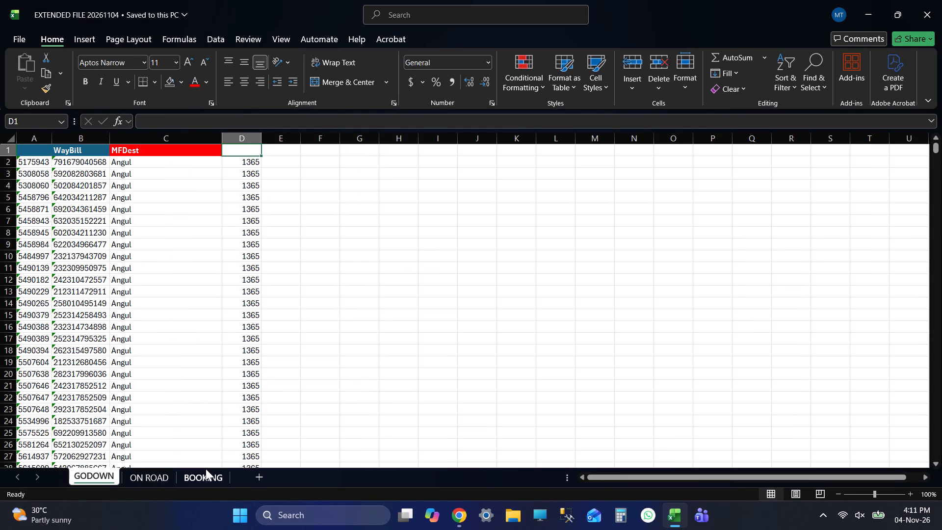
pyautogui.hotkey('ctrl', 's')
pyautogui.hotkey('ctrl', 's')
# Open the add to godown workbook from the E Way Bill folder in File Explorer.
pyautogui.tripleClick(864, 8)
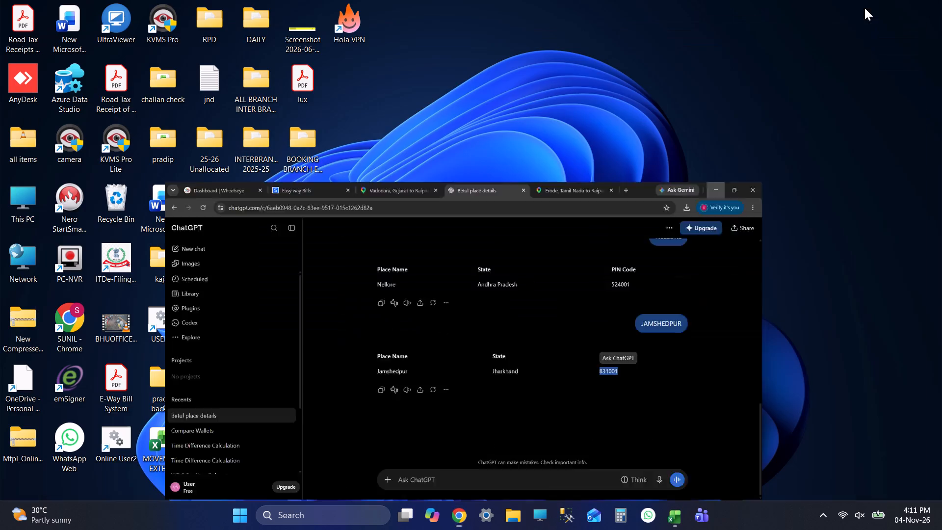
pyautogui.doubleClick(12, 198)
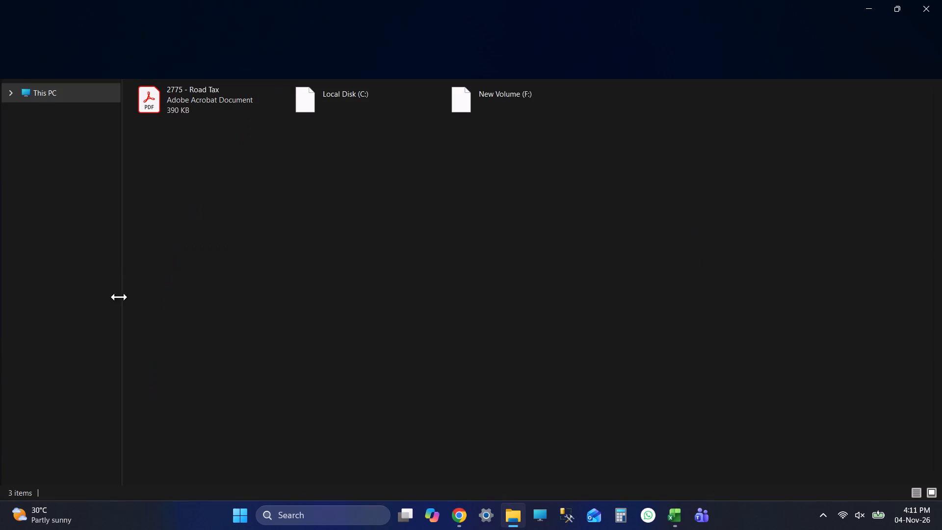
pyautogui.click(58, 274)
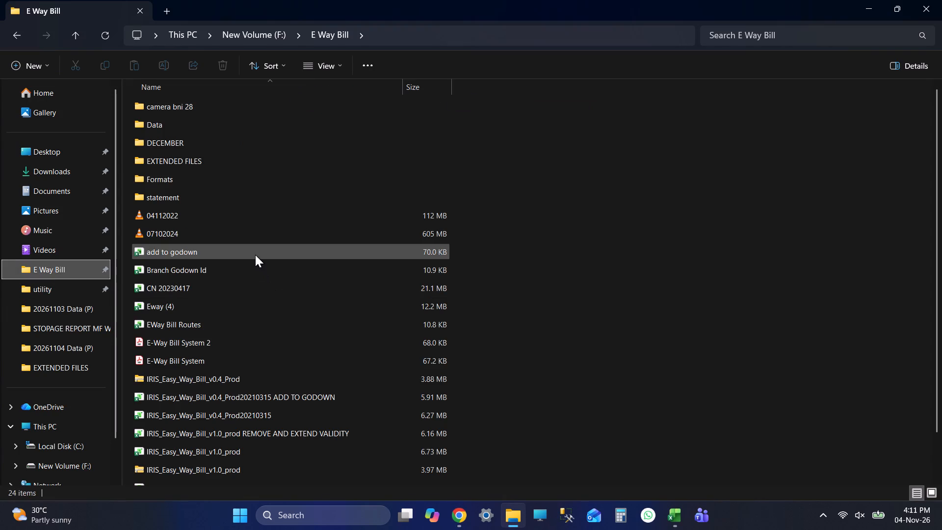
pyautogui.doubleClick(254, 255)
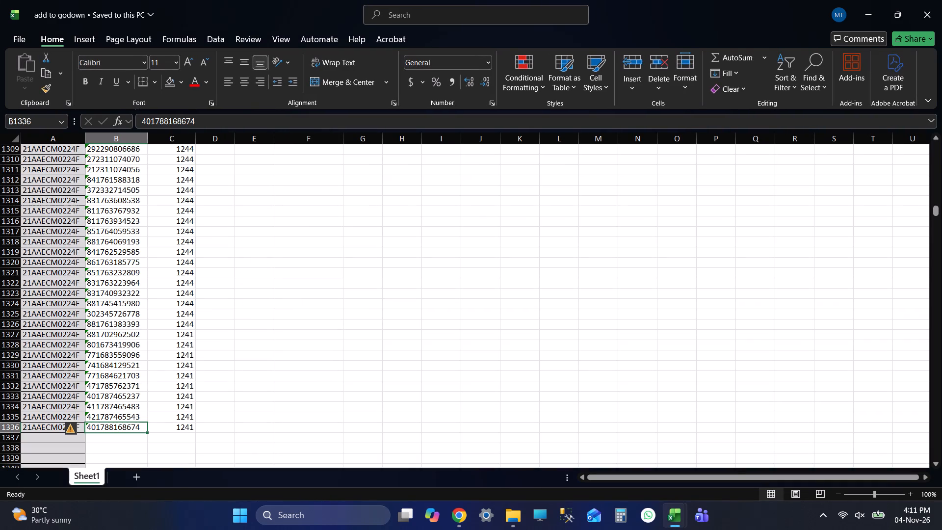
# Clear all e-way bill numbers and Godown Ids below the headers, B2 to C1336, in add to godown and save.
pyautogui.hotkey('ctrl', 'Up')
pyautogui.press('Up')
pyautogui.press('Up')
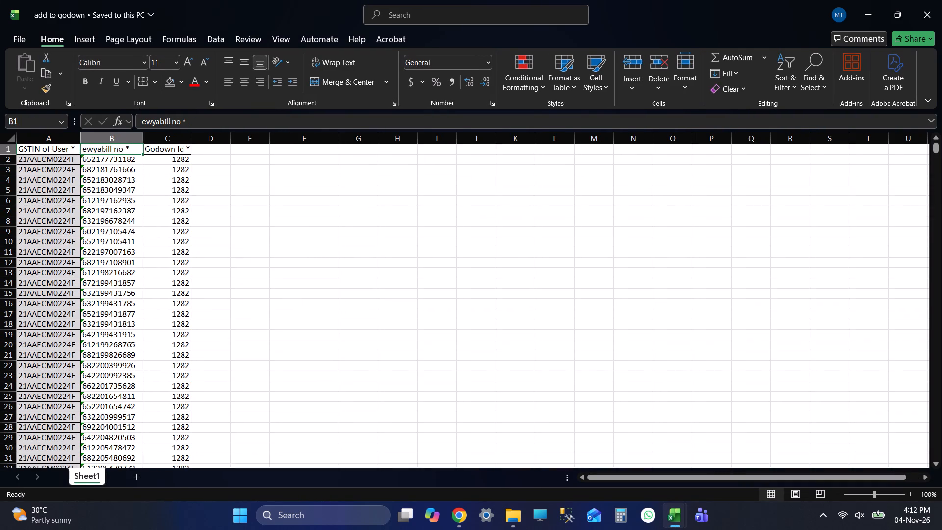
pyautogui.press('Up')
pyautogui.press('Up')
pyautogui.press('Up')
pyautogui.press('Up')
pyautogui.press('Up')
pyautogui.press('Up')
pyautogui.press('Down')
pyautogui.hotkey('ctrl', 'shift', 'Right')
pyautogui.hotkey('ctrl', 'shift', 'Down')
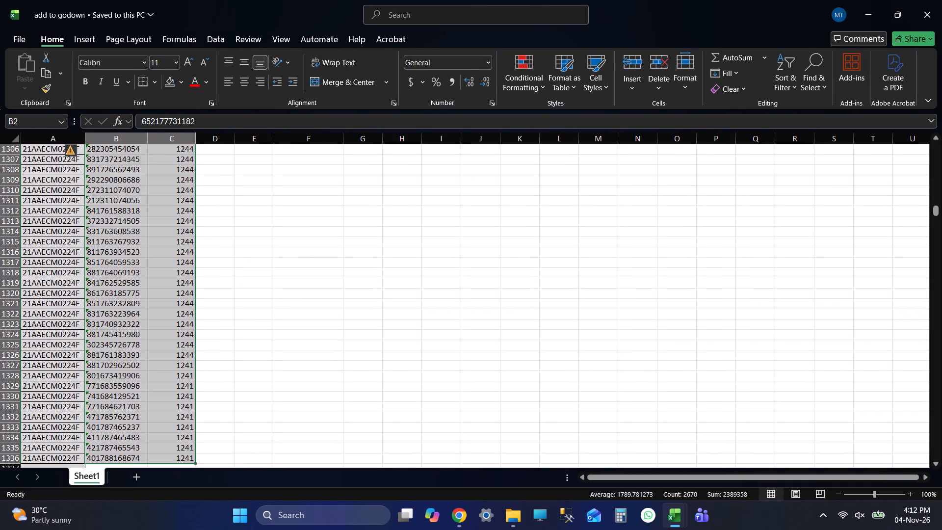
pyautogui.press('Delete')
pyautogui.hotkey('ctrl', 'Up')
pyautogui.press('Up')
pyautogui.press('Up')
pyautogui.press('Up')
pyautogui.press('Up')
pyautogui.press('Up')
pyautogui.press('Up')
pyautogui.press('Down')
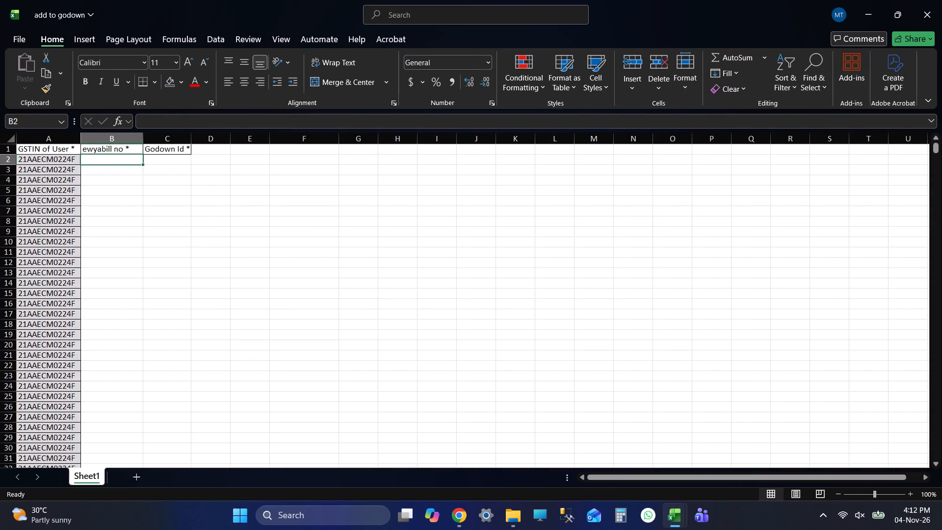
pyautogui.hotkey('ctrl', 's')
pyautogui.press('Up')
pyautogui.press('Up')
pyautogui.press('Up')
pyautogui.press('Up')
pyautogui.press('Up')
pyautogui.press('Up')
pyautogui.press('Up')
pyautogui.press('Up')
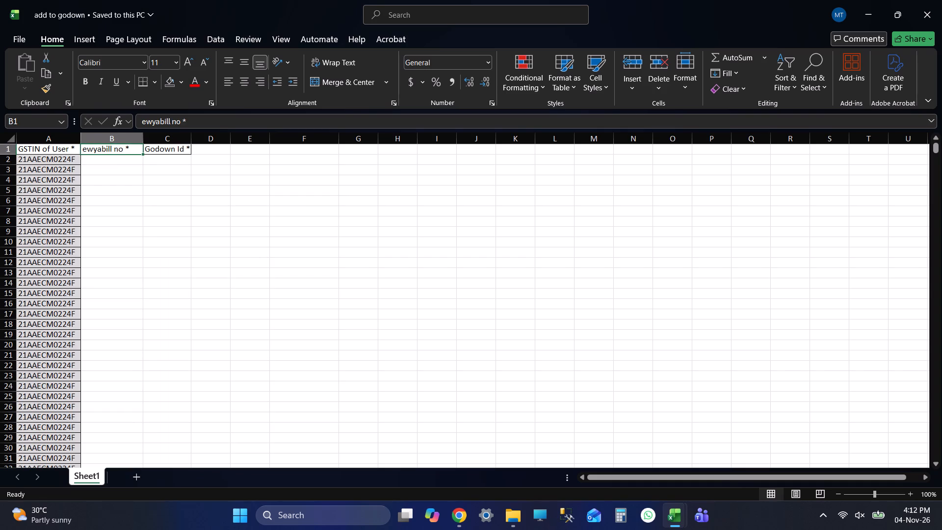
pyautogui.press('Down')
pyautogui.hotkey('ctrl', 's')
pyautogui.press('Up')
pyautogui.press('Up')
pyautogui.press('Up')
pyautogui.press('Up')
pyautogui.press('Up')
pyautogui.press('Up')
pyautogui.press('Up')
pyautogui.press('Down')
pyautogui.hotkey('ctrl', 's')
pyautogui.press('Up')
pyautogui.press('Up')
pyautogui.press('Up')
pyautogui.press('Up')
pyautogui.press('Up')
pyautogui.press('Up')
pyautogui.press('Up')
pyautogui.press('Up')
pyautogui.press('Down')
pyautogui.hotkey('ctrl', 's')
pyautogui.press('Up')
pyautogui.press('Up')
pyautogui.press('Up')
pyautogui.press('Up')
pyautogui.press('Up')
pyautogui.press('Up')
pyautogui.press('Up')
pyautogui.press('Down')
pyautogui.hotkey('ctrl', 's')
# Copy the WayBill numbers in B2 to B5017 from the GODOWN sheet of EXTENDED FILE 20261104.
pyautogui.hotkey('alt', 'Tab')
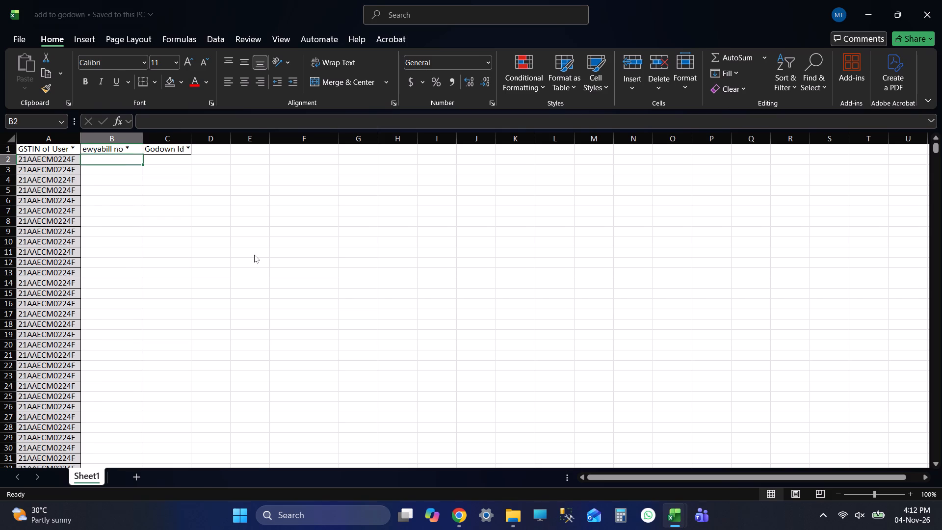
pyautogui.click(76, 146)
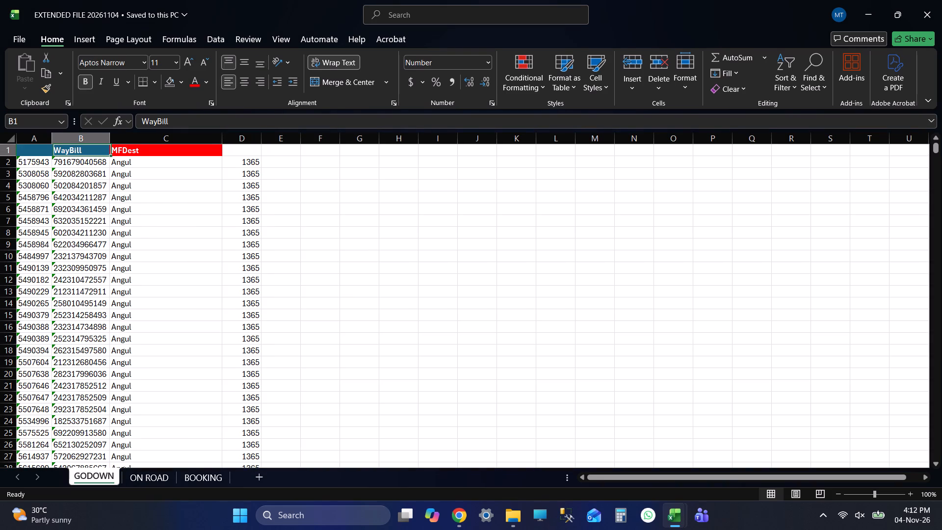
pyautogui.press('Up')
pyautogui.press('Up')
pyautogui.press('Up')
pyautogui.press('Up')
pyautogui.press('Down')
pyautogui.hotkey('ctrl', 'shift', 'Down')
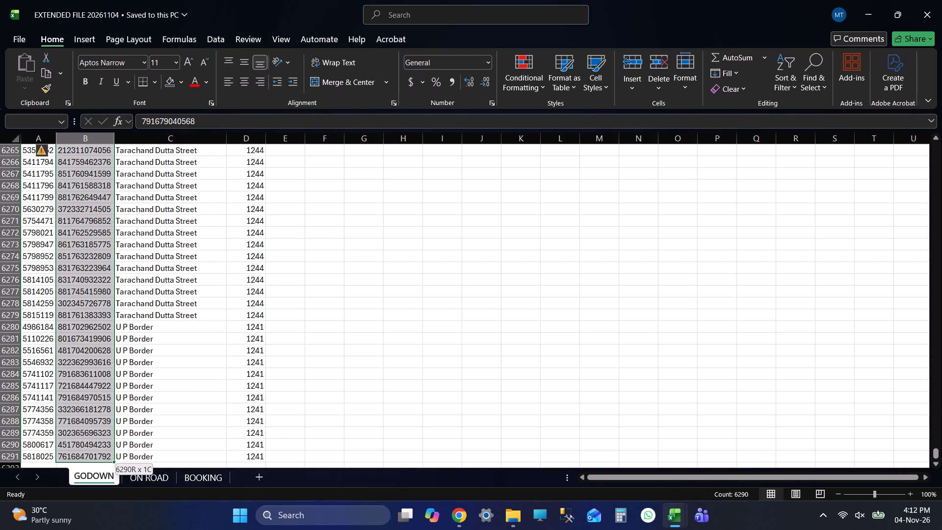
pyautogui.hotkey('shift', 'pageup')
pyautogui.hotkey('shift', 'pageup')
pyautogui.hotkey('shift', 'pageup')
pyautogui.hotkey('shift', 'pageup')
pyautogui.hotkey('shift', 'pageup')
pyautogui.hotkey('shift', 'pageup')
pyautogui.hotkey('shift', 'pageup')
pyautogui.hotkey('shift', 'pageup')
pyautogui.hotkey('shift', 'pageup')
pyautogui.hotkey('shift', 'pageup')
pyautogui.hotkey('shift', 'pageup')
pyautogui.hotkey('shift', 'pageup')
pyautogui.hotkey('shift', 'pageup')
pyautogui.hotkey('shift', 'pageup')
pyautogui.hotkey('shift', 'pageup')
pyautogui.hotkey('shift', 'pageup')
pyautogui.hotkey('shift', 'pageup')
pyautogui.hotkey('shift', 'pageup')
pyautogui.hotkey('shift', 'pageup')
pyautogui.hotkey('shift', 'pageup')
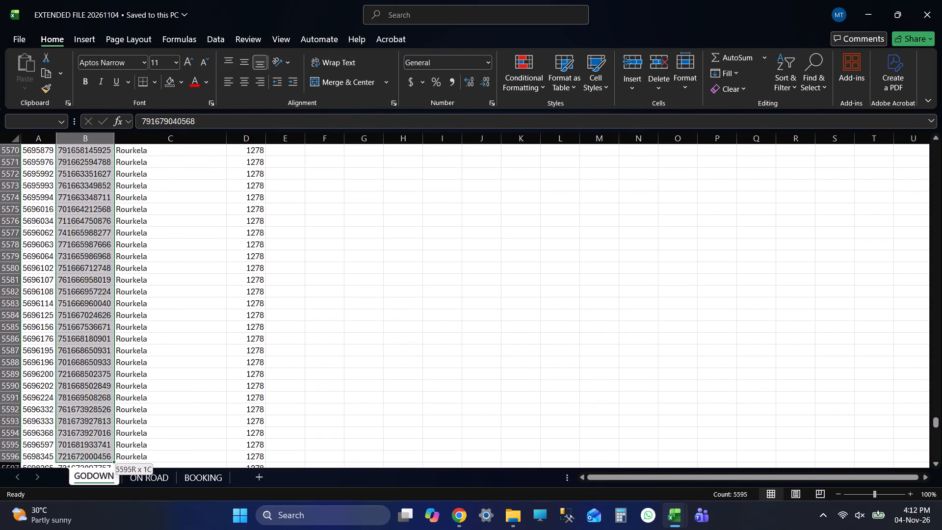
pyautogui.hotkey('shift', 'pagedown')
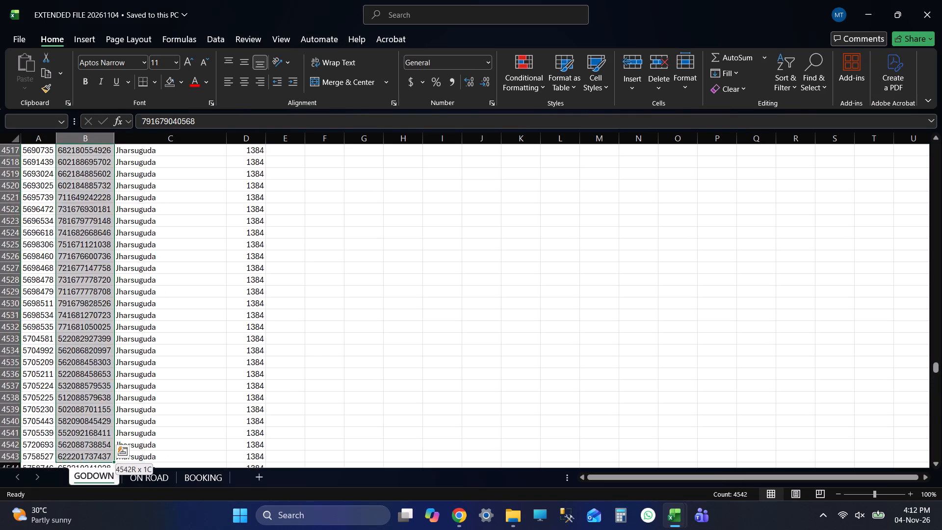
pyautogui.hotkey('shift', 'pagedown')
pyautogui.hotkey('shift', 'pagedown')
pyautogui.hotkey('shift', 'pagedown')
pyautogui.hotkey('shift', 'pagedown')
pyautogui.hotkey('shift', 'pagedown')
pyautogui.hotkey('shift', 'pagedown')
pyautogui.hotkey('shift', 'pagedown')
pyautogui.hotkey('shift', 'pagedown')
pyautogui.hotkey('shift', 'pagedown')
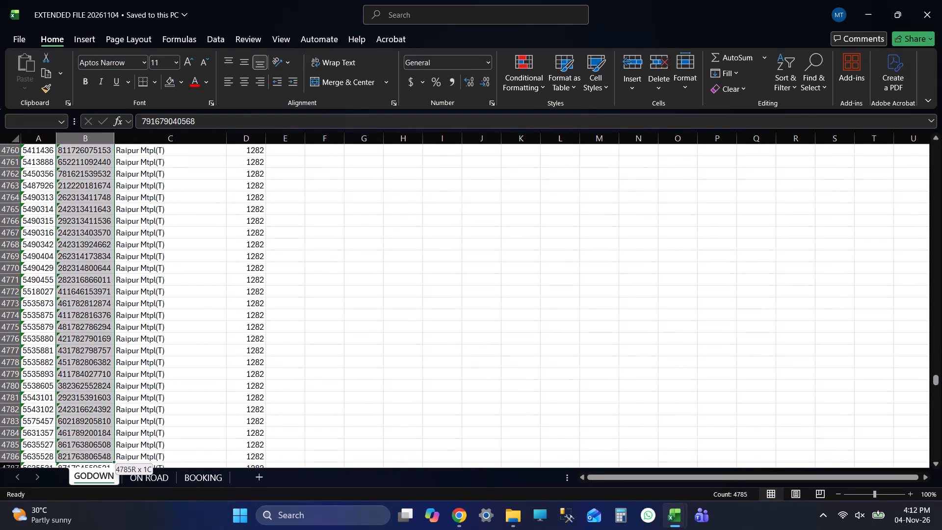
pyautogui.hotkey('shift', 'pagedown')
pyautogui.hotkey('shift', 'pagedown')
pyautogui.hotkey('shift', 'pagedown')
pyautogui.hotkey('shift', 'pagedown')
pyautogui.hotkey('shift', 'pagedown')
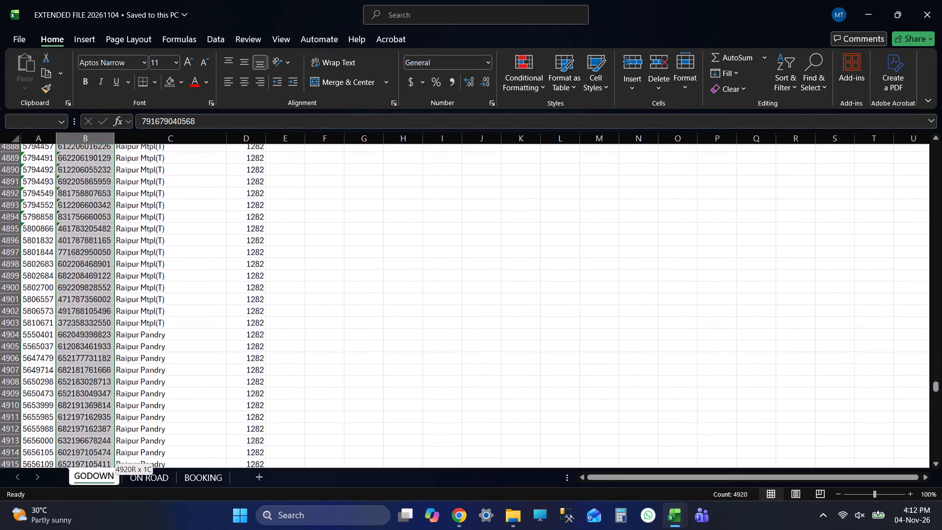
pyautogui.hotkey('shift', 'pagedown')
pyautogui.hotkey('shift', 'pagedown')
pyautogui.hotkey('shift', 'pagedown')
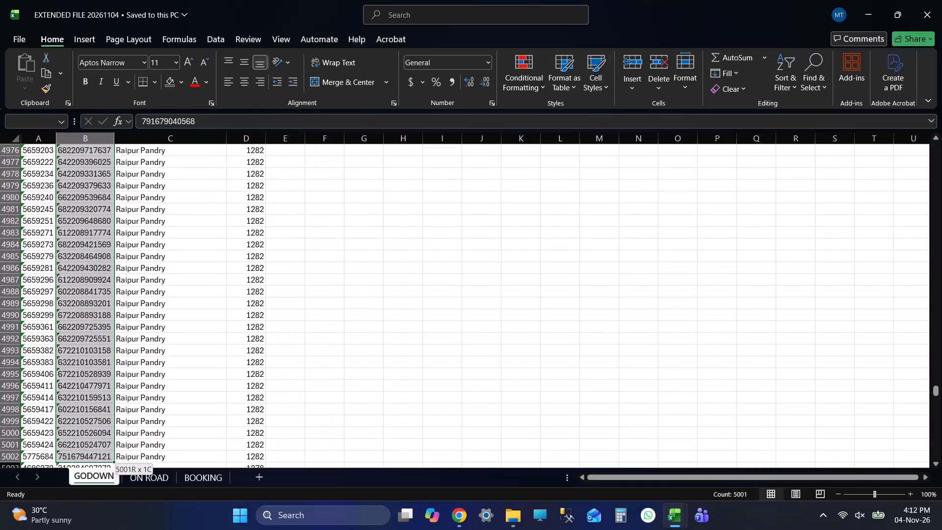
pyautogui.hotkey('shift', 'Down')
pyautogui.hotkey('shift', 'Down')
pyautogui.hotkey('shift', 'Down')
pyautogui.hotkey('shift', 'Down')
pyautogui.hotkey('shift', 'Down')
pyautogui.hotkey('shift', 'Down')
pyautogui.hotkey('shift', 'Down')
pyautogui.hotkey('shift', 'Down')
pyautogui.hotkey('shift', 'Down')
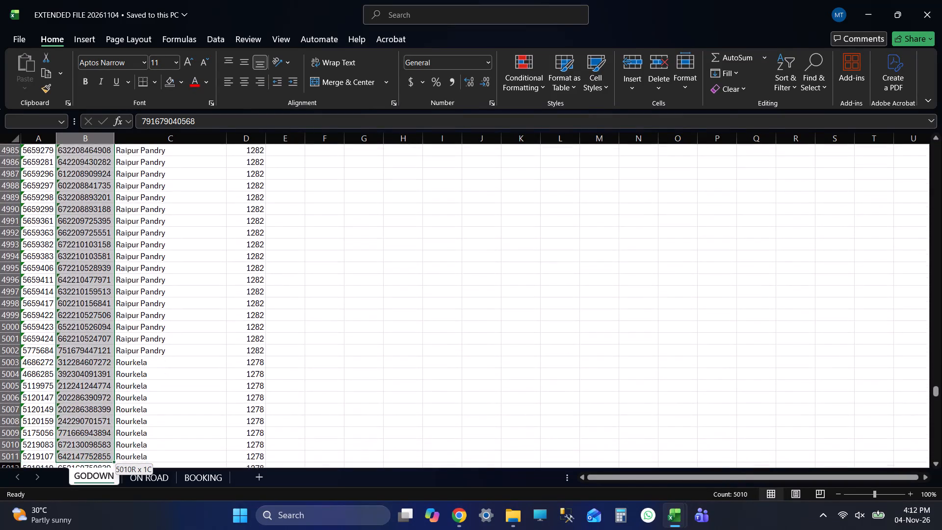
pyautogui.hotkey('shift', 'Down')
pyautogui.hotkey('shift', 'Down')
pyautogui.hotkey('shift', 'Down')
pyautogui.hotkey('shift', 'Down')
pyautogui.hotkey('shift', 'Down')
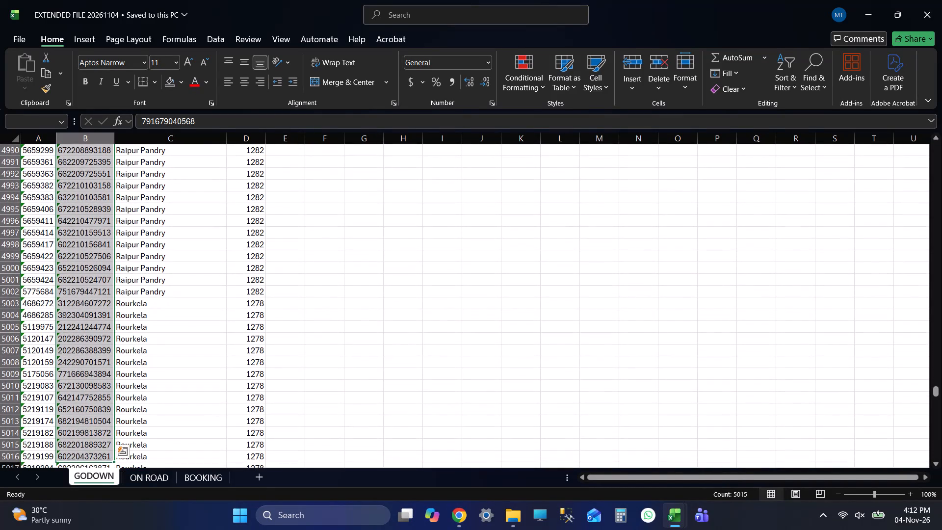
pyautogui.scroll(-2, 192, 276)
pyautogui.hotkey('shift', 'Down')
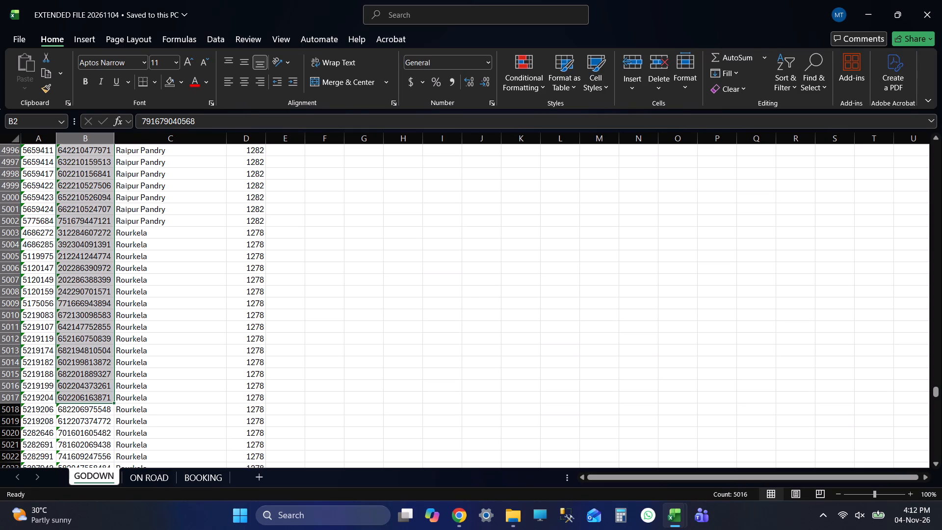
pyautogui.hotkey('ctrl', 'c')
pyautogui.hotkey('ctrl', 'c')
# Paste the copied waybill numbers into the ewyabill no column of add to godown, starting at B2, and save.
pyautogui.hotkey('alt', 'Tab')
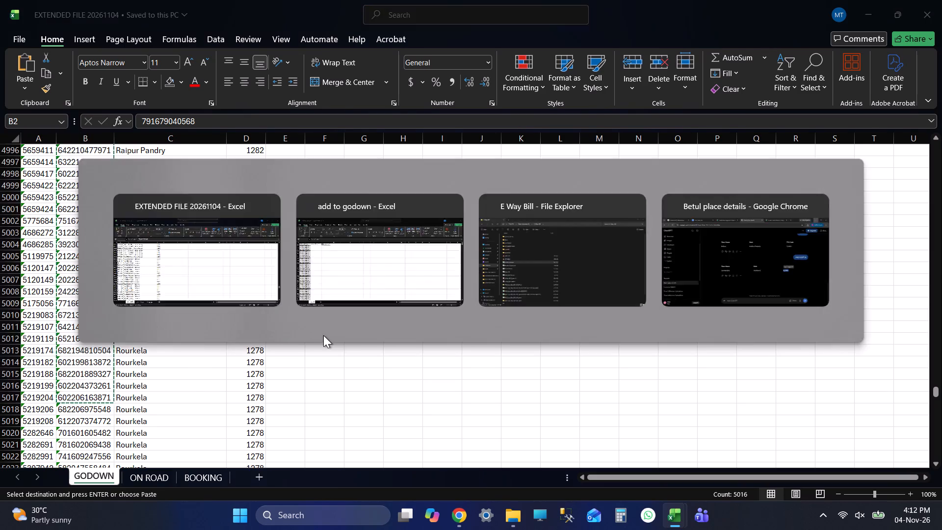
pyautogui.press('Up')
pyautogui.press('Down')
pyautogui.hotkey('ctrl', 'v')
pyautogui.press('Right')
pyautogui.hotkey('ctrl', 's')
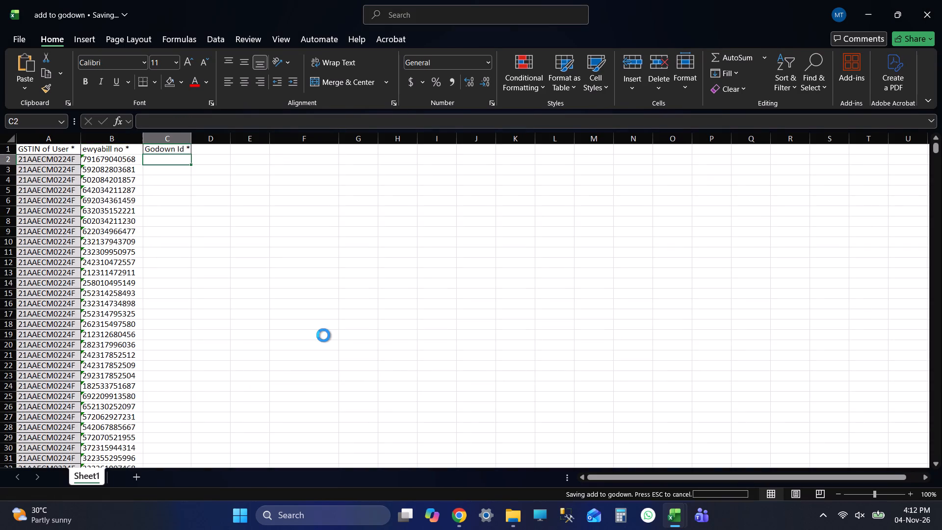
pyautogui.hotkey('ctrl', 's')
# Mark the last copied row in EXTENDED FILE 20261104's GODOWN sheet by filling cell F5017 yellow, and save the workbook.
pyautogui.hotkey('alt', 'Tab')
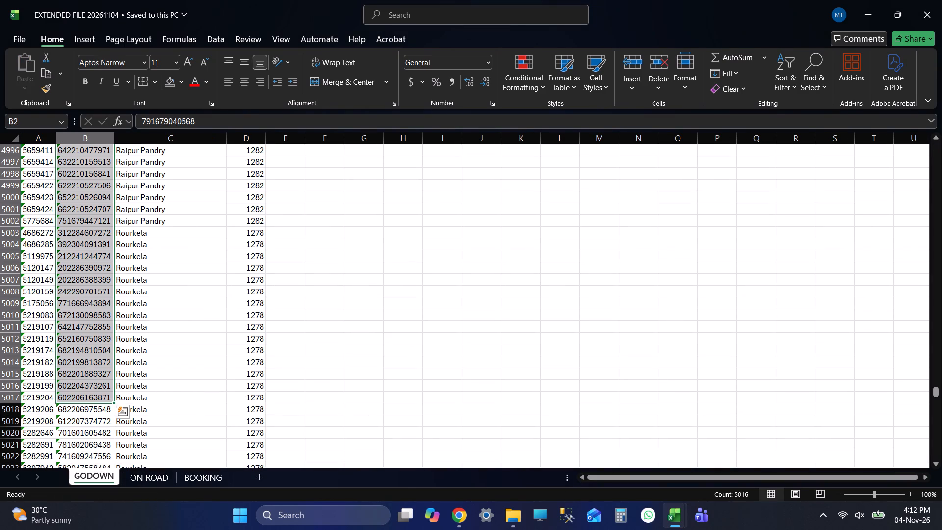
pyautogui.click(94, 399)
pyautogui.press('Tab')
pyautogui.press('Tab')
pyautogui.press('Tab')
pyautogui.press('Tab')
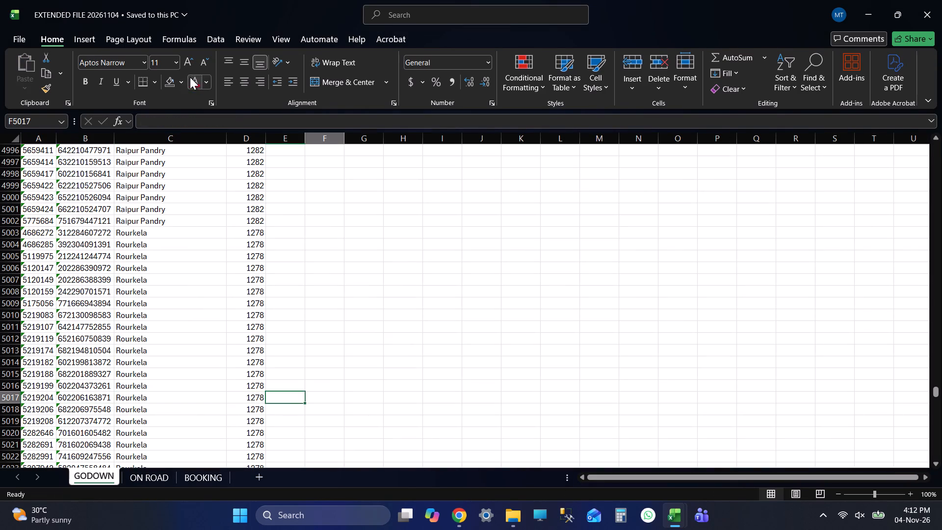
pyautogui.click(183, 77)
pyautogui.click(227, 268)
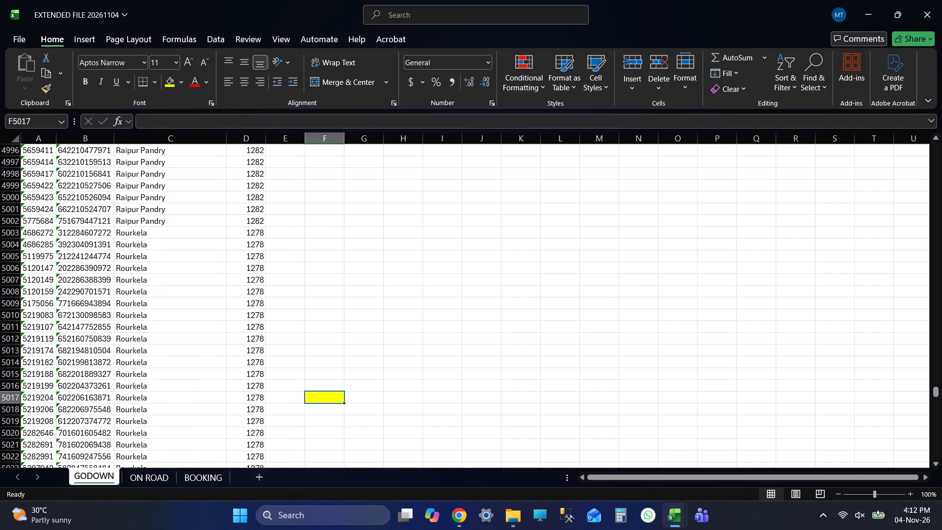
pyautogui.hotkey('ctrl', 's')
# Copy the godown codes in D2 to D5017 of the GODOWN sheet.
pyautogui.hotkey('shift', 'Tab')
pyautogui.hotkey('shift', 'Tab')
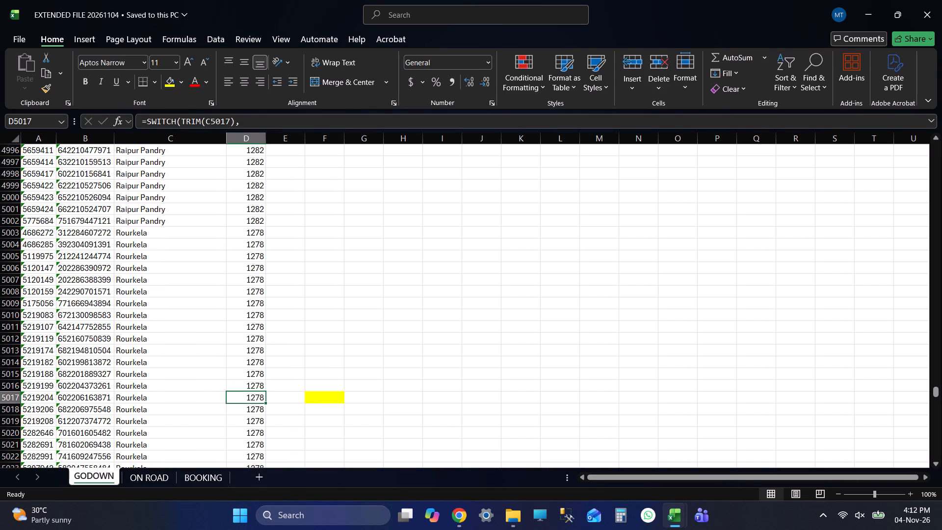
pyautogui.hotkey('ctrl', 'shift', 'Up')
pyautogui.hotkey('ctrl', 'c')
pyautogui.hotkey('ctrl', 'c')
pyautogui.hotkey('ctrl', 'c')
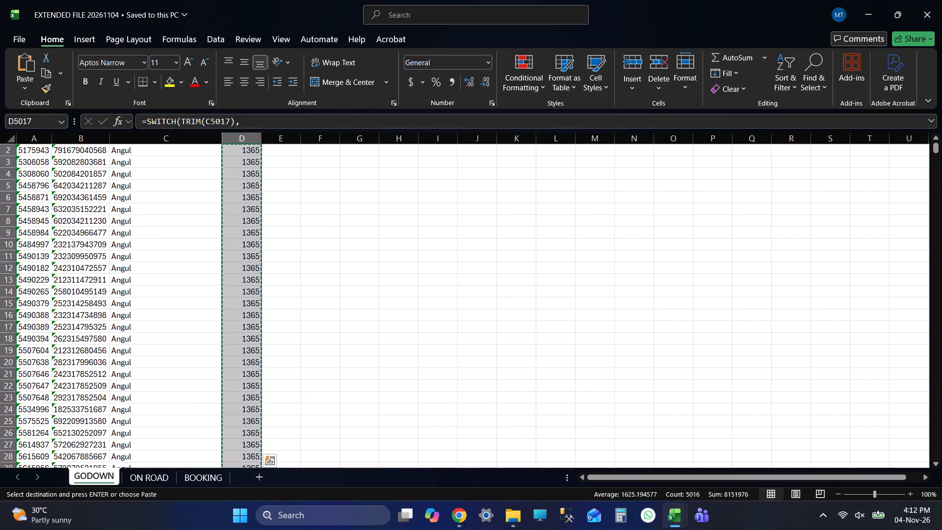
# Paste the godown codes as values into the Godown Id column of add to godown, starting at C2, and save.
pyautogui.hotkey('alt', 'Tab')
pyautogui.press('Up')
pyautogui.press('Down')
pyautogui.hotkey('ctrl', 'alt', 'v')
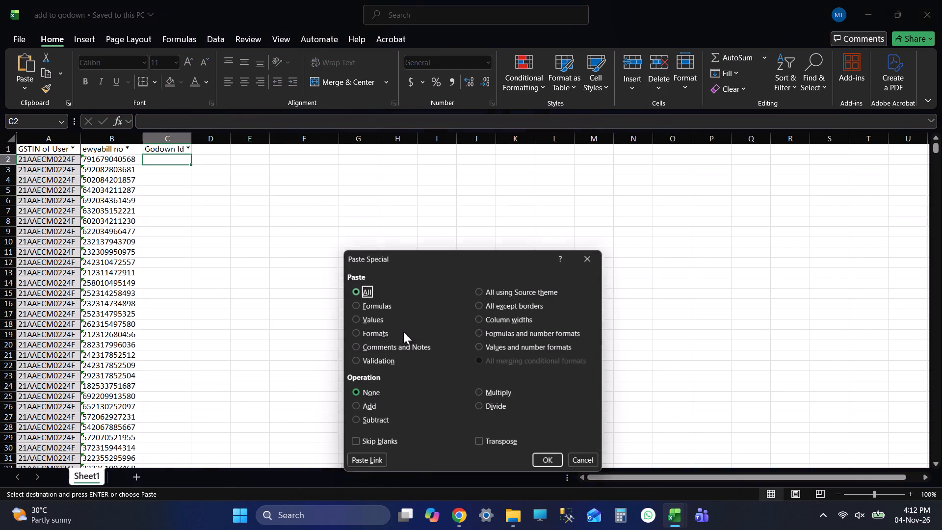
pyautogui.click(363, 317)
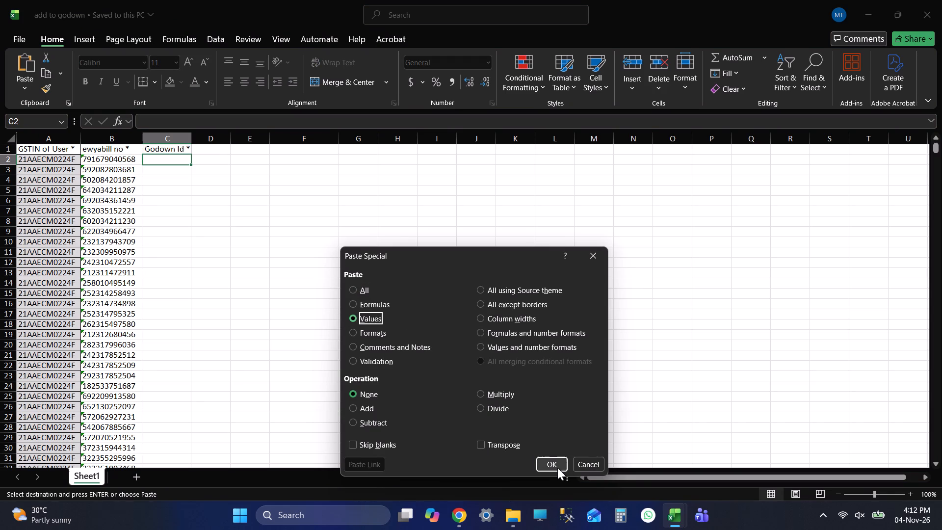
pyautogui.click(557, 468)
pyautogui.click(304, 244)
pyautogui.hotkey('ctrl', 's')
pyautogui.hotkey('ctrl', 's')
pyautogui.click(392, 333)
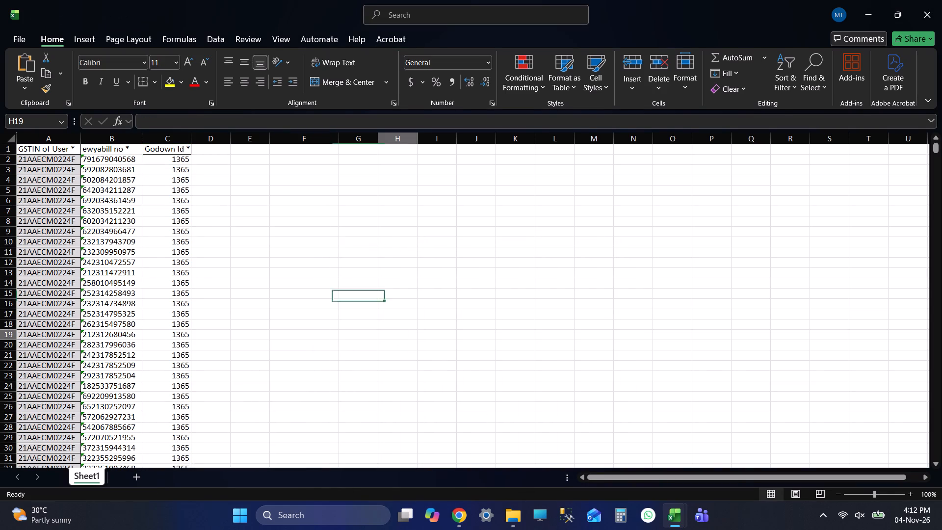
pyautogui.hotkey('ctrl', 's')
pyautogui.hotkey('ctrl', 's')
pyautogui.click(395, 219)
pyautogui.hotkey('ctrl', 's')
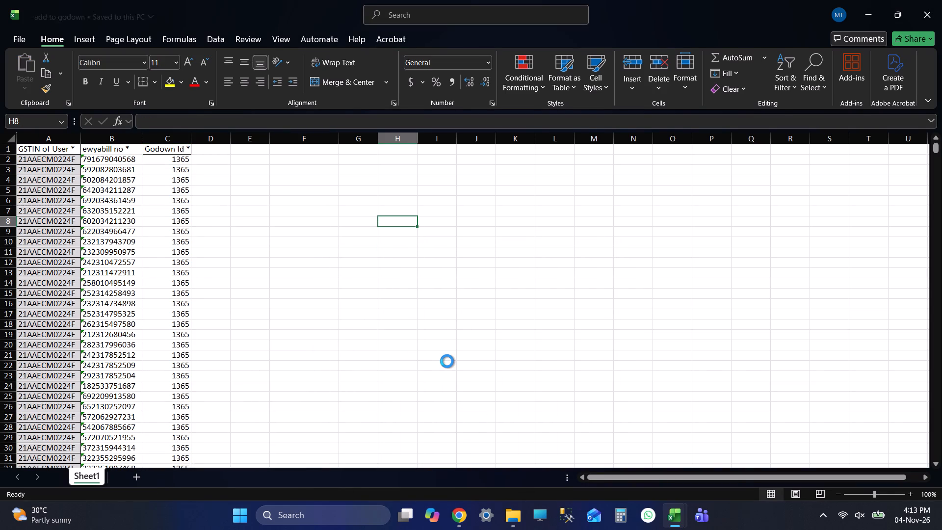
pyautogui.hotkey('ctrl', 's')
pyautogui.hotkey('ctrl', 's')
# Check the end of the Godown Id column in add to godown against the ewyabill no column, and save the workbook.
pyautogui.hotkey('ctrl', 'Left')
pyautogui.hotkey('ctrl', 'Down')
pyautogui.press('Down')
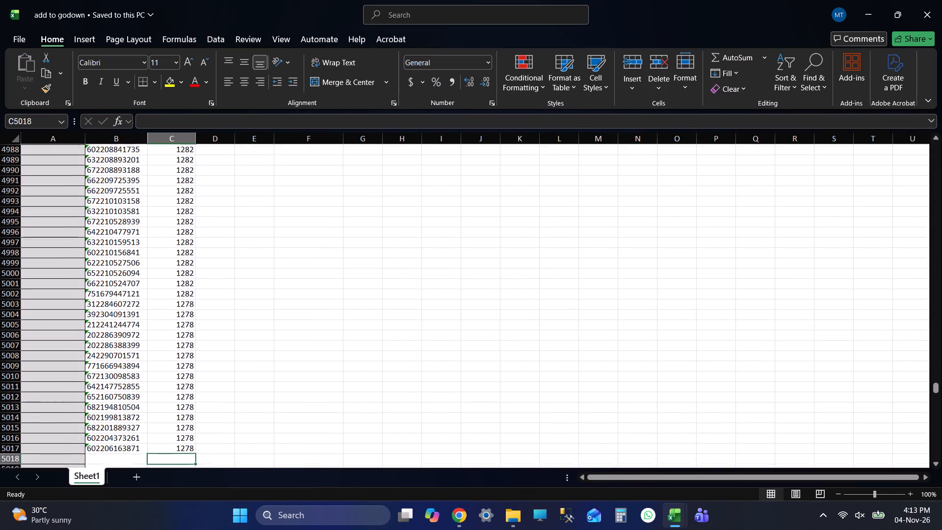
pyautogui.press('Down')
pyautogui.press('Down')
pyautogui.hotkey('ctrl', 'Up')
pyautogui.hotkey('ctrl', 's')
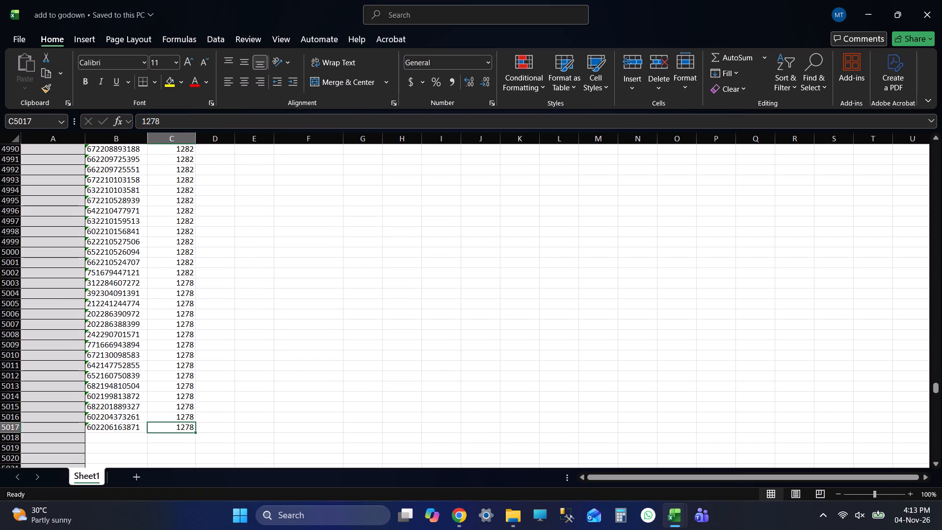
pyautogui.hotkey('ctrl', 's')
pyautogui.hotkey('ctrl', 's')
pyautogui.hotkey('ctrl', 's')
# Copy the GSTIN from A1336 in add to godown down the GSTIN of User column through row 5017.
pyautogui.hotkey('ctrl', 'Up')
pyautogui.hotkey('ctrl', 'Left')
pyautogui.hotkey('ctrl', 'Down')
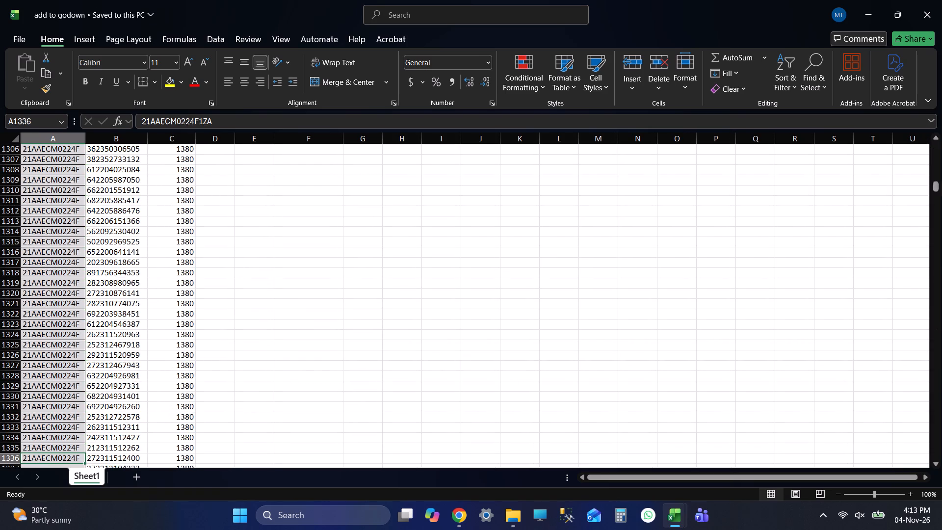
pyautogui.hotkey('ctrl', 'c')
pyautogui.hotkey('shift', 'pagedown')
pyautogui.hotkey('shift', 'pagedown')
pyautogui.hotkey('shift', 'pagedown')
pyautogui.hotkey('shift', 'pagedown')
pyautogui.hotkey('shift', 'pagedown')
pyautogui.hotkey('shift', 'pagedown')
pyautogui.hotkey('shift', 'pagedown')
pyautogui.hotkey('shift', 'pagedown')
pyautogui.hotkey('shift', 'pagedown')
pyautogui.hotkey('shift', 'pagedown')
pyautogui.hotkey('shift', 'pagedown')
pyautogui.hotkey('shift', 'pagedown')
pyautogui.hotkey('shift', 'pagedown')
pyautogui.hotkey('shift', 'pagedown')
pyautogui.hotkey('shift', 'pagedown')
pyautogui.hotkey('shift', 'pagedown')
pyautogui.hotkey('shift', 'pagedown')
pyautogui.hotkey('shift', 'pagedown')
pyautogui.hotkey('shift', 'pagedown')
pyautogui.hotkey('shift', 'pagedown')
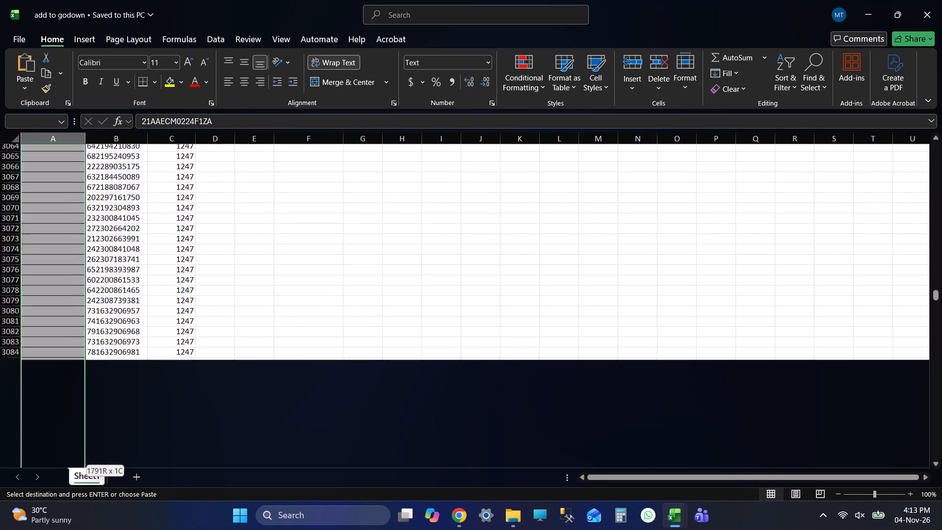
pyautogui.hotkey('shift', 'pagedown')
pyautogui.hotkey('shift', 'pagedown')
pyautogui.hotkey('shift', 'pagedown')
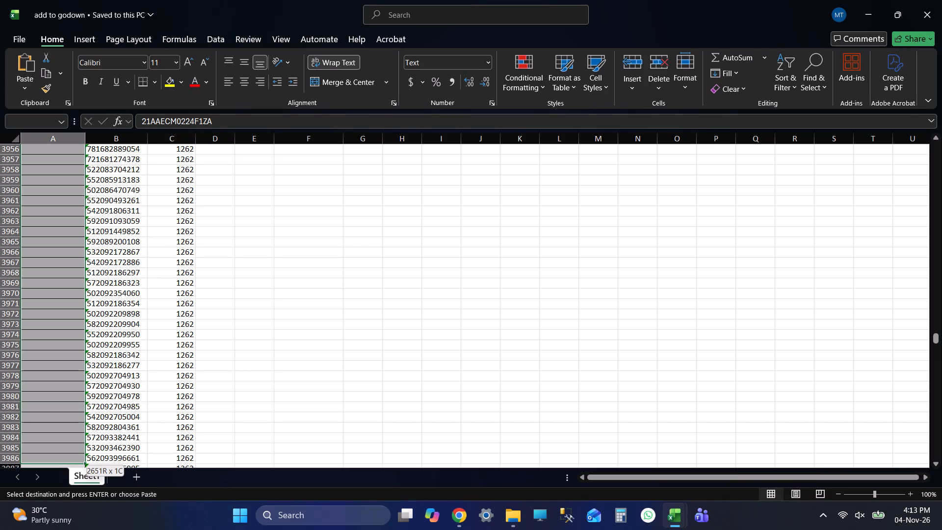
pyautogui.hotkey('shift', 'pagedown')
pyautogui.hotkey('shift', 'pagedown')
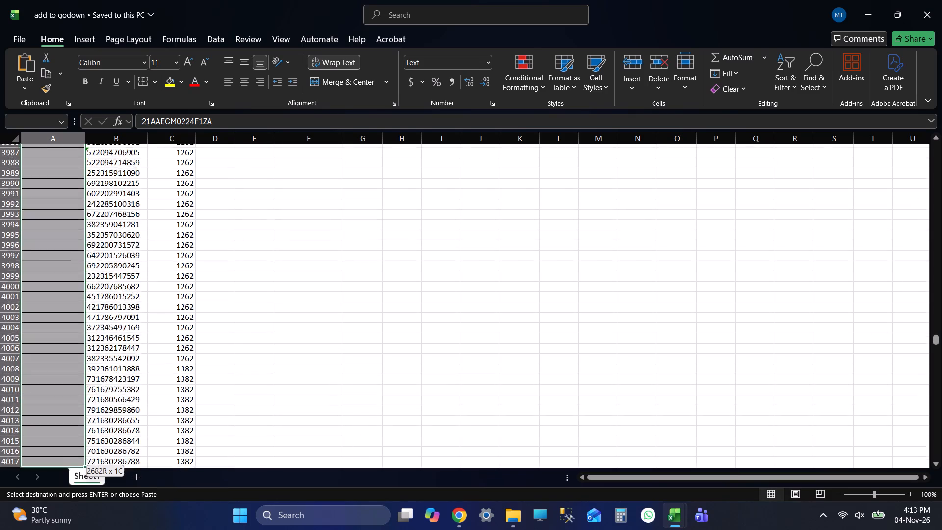
pyautogui.hotkey('shift', 'pagedown')
pyautogui.hotkey('shift', 'pagedown')
pyautogui.hotkey('shift', 'pagedown')
pyautogui.hotkey('shift', 'pagedown')
pyautogui.hotkey('shift', 'pagedown')
pyautogui.hotkey('shift', 'pagedown')
pyautogui.hotkey('shift', 'pagedown')
pyautogui.hotkey('shift', 'pagedown')
pyautogui.hotkey('shift', 'pagedown')
pyautogui.hotkey('shift', 'pagedown')
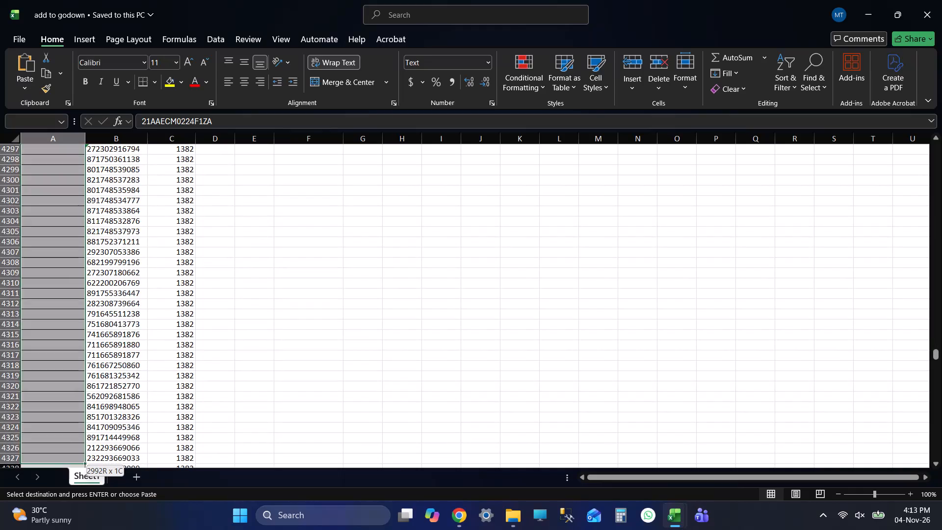
pyautogui.hotkey('shift', 'pagedown')
pyautogui.hotkey('shift', 'pagedown')
pyautogui.hotkey('shift', 'pagedown')
pyautogui.hotkey('shift', 'pagedown')
pyautogui.hotkey('shift', 'pagedown')
pyautogui.hotkey('shift', 'pagedown')
pyautogui.hotkey('shift', 'pagedown')
pyautogui.hotkey('shift', 'pagedown')
pyautogui.hotkey('shift', 'pagedown')
pyautogui.hotkey('shift', 'pagedown')
pyautogui.hotkey('shift', 'pagedown')
pyautogui.hotkey('shift', 'pagedown')
pyautogui.hotkey('shift', 'pagedown')
pyautogui.hotkey('shift', 'pagedown')
pyautogui.hotkey('shift', 'pagedown')
pyautogui.hotkey('shift', 'pagedown')
pyautogui.hotkey('shift', 'pagedown')
pyautogui.hotkey('shift', 'pagedown')
pyautogui.hotkey('shift', 'pagedown')
pyautogui.hotkey('shift', 'pagedown')
pyautogui.hotkey('shift', 'pagedown')
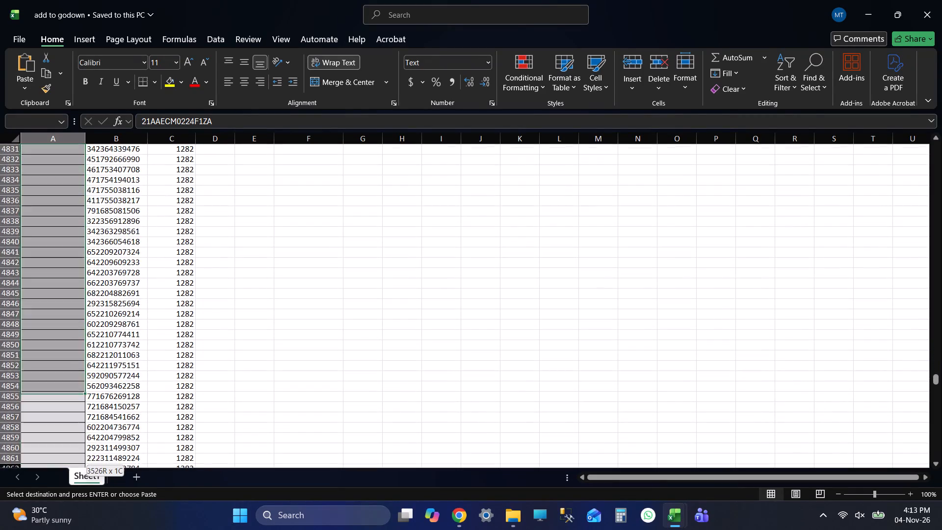
pyautogui.hotkey('shift', 'pagedown')
pyautogui.hotkey('shift', 'pageup')
pyautogui.hotkey('shift', 'Up')
pyautogui.hotkey('shift', 'Up')
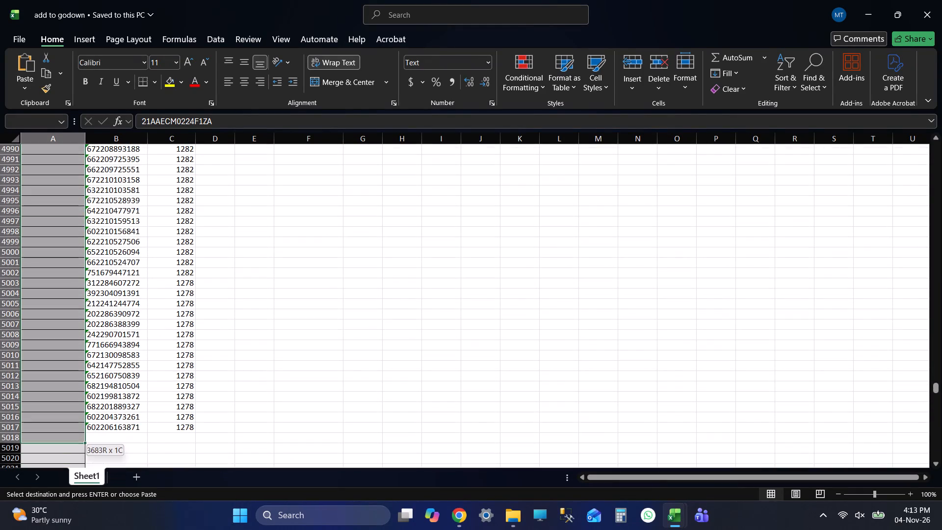
pyautogui.hotkey('shift', 'Up')
pyautogui.hotkey('shift', 'Up')
pyautogui.hotkey('shift', 'Down')
pyautogui.hotkey('ctrl', 'v')
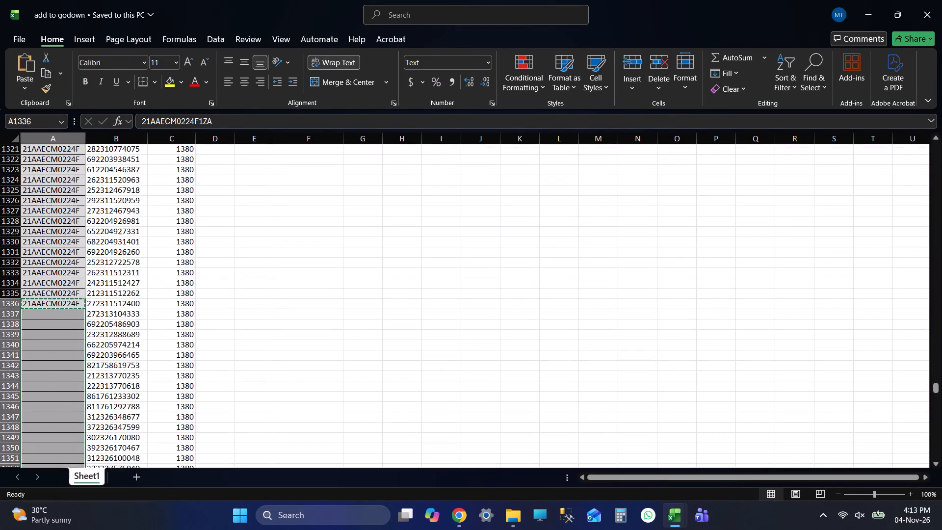
# Check the end of the GSTIN of User column against the ewyabill no column, and save add to godown.
pyautogui.hotkey('ctrl', 'Down')
pyautogui.press('Down')
pyautogui.press('Down')
pyautogui.press('Down')
pyautogui.press('Down')
pyautogui.press('Down')
pyautogui.hotkey('ctrl', 'Up')
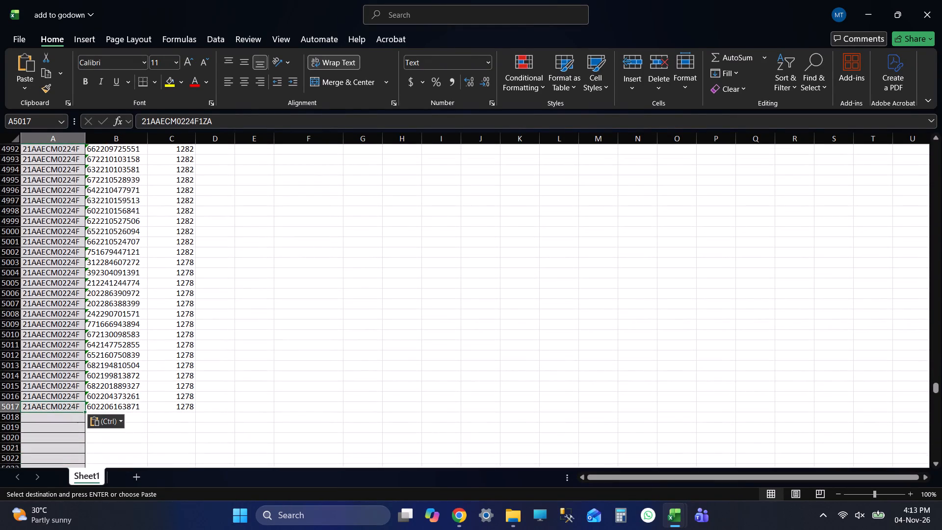
pyautogui.hotkey('ctrl', 's')
pyautogui.hotkey('ctrl', 's')
pyautogui.hotkey('ctrl', 's')
pyautogui.press('Down')
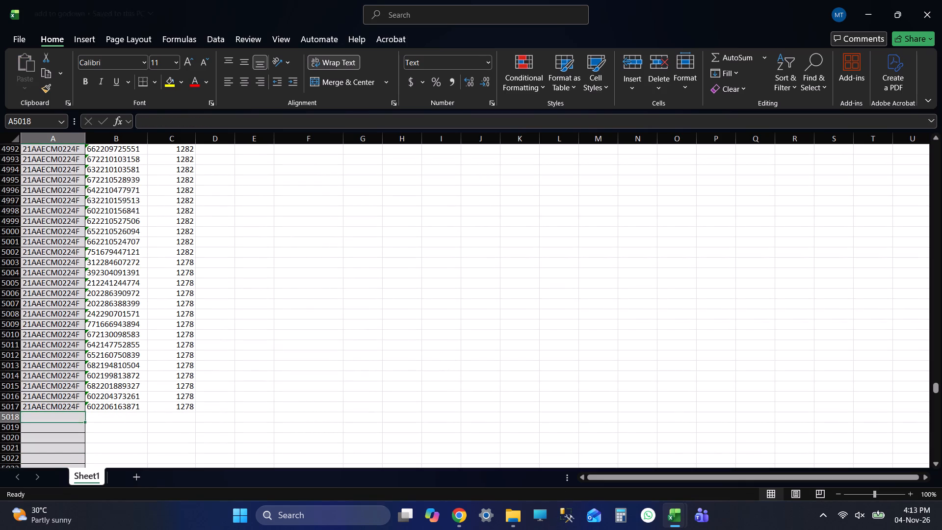
pyautogui.press('Down')
pyautogui.press('Down')
pyautogui.press('Down')
pyautogui.press('Down')
pyautogui.press('Down')
pyautogui.press('Down')
pyautogui.press('Down')
pyautogui.press('Down')
pyautogui.press('Down')
pyautogui.press('Down')
pyautogui.press('Down')
pyautogui.hotkey('ctrl', 'Up')
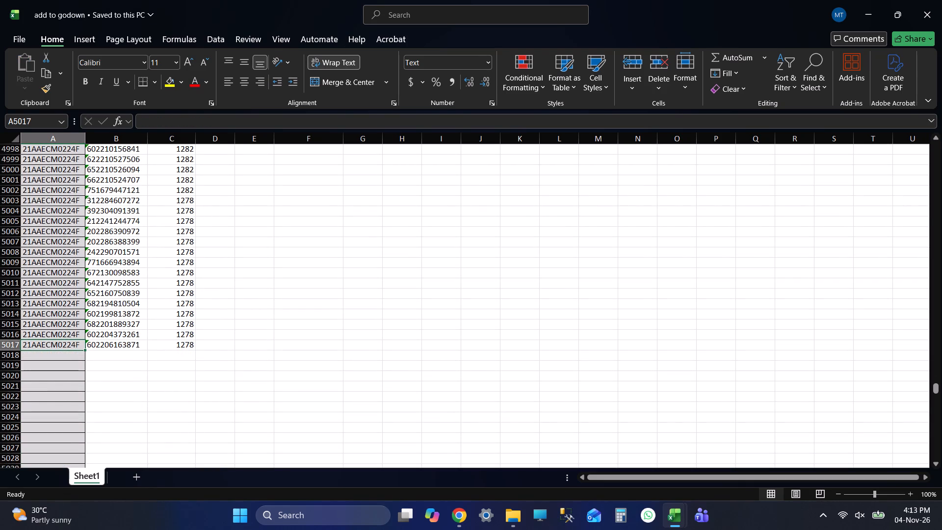
pyautogui.hotkey('ctrl', 's')
pyautogui.hotkey('ctrl', 's')
pyautogui.hotkey('ctrl', 's')
pyautogui.hotkey('ctrl', 's')
pyautogui.hotkey('ctrl', 's')
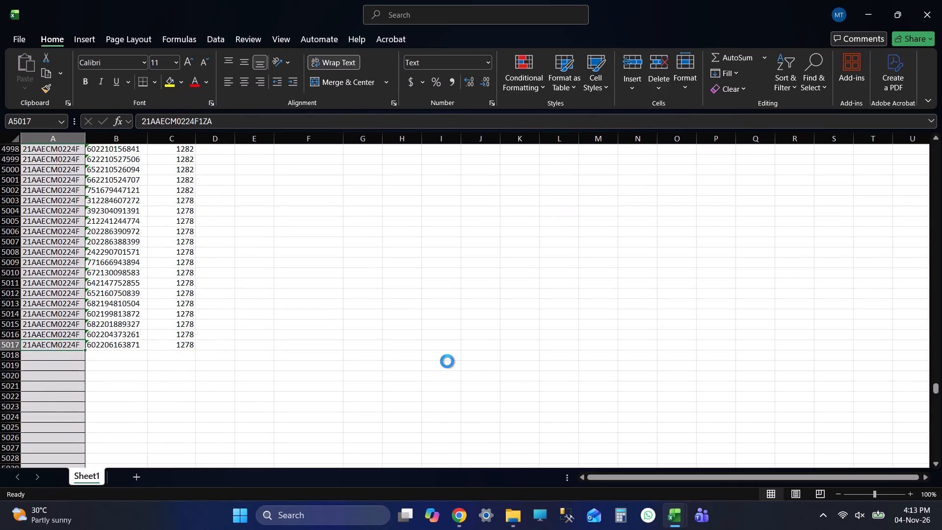
# Compare row 5017 of EXTENDED FILE 20261104's GODOWN sheet with the last filled row of add to godown, saving both workbooks.
pyautogui.hotkey('alt', 'Tab')
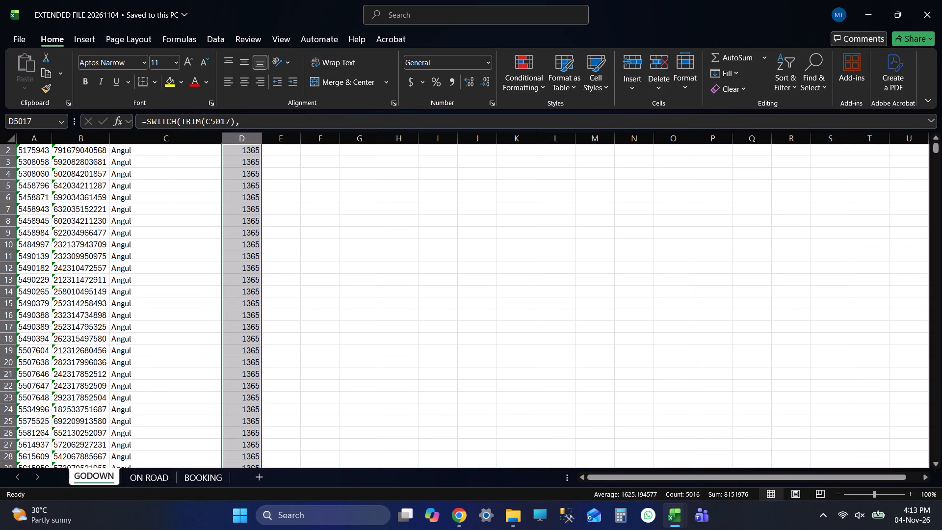
pyautogui.press('Right')
pyautogui.press('Right')
pyautogui.hotkey('ctrl', 's')
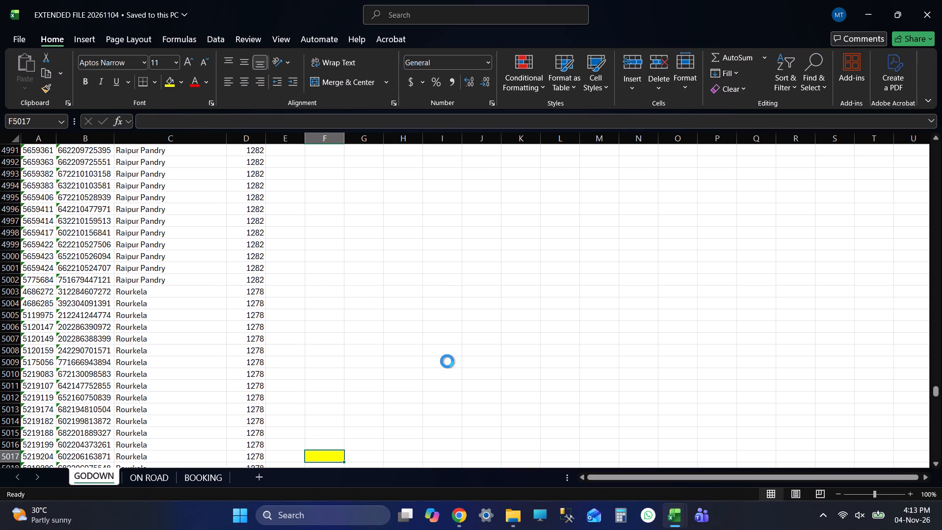
pyautogui.hotkey('ctrl', 's')
pyautogui.hotkey('alt', 'Tab')
pyautogui.press('Right')
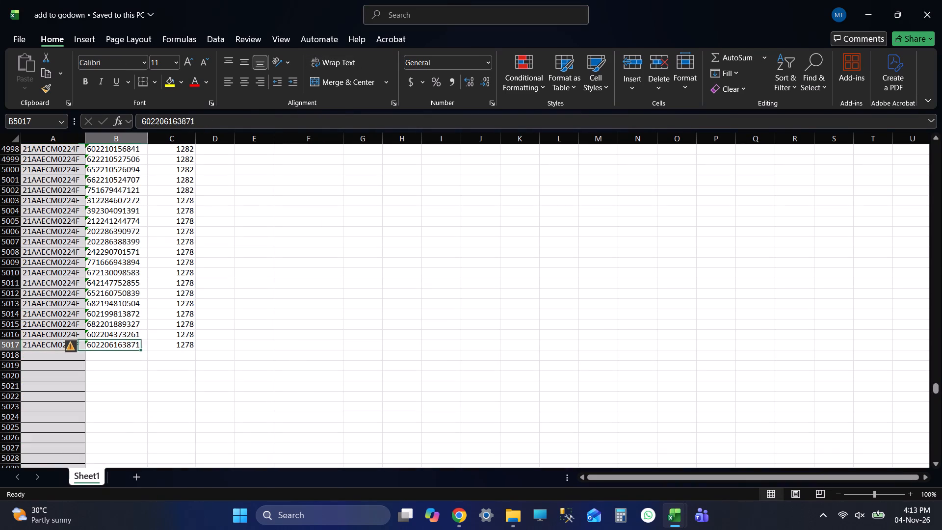
pyautogui.press('Right')
pyautogui.press('Right')
pyautogui.press('Right')
pyautogui.hotkey('ctrl', 'Left')
pyautogui.press('Left')
pyautogui.hotkey('ctrl', 's')
pyautogui.hotkey('ctrl', 's')
pyautogui.hotkey('alt', 'Tab')
pyautogui.press('Left')
pyautogui.press('Left')
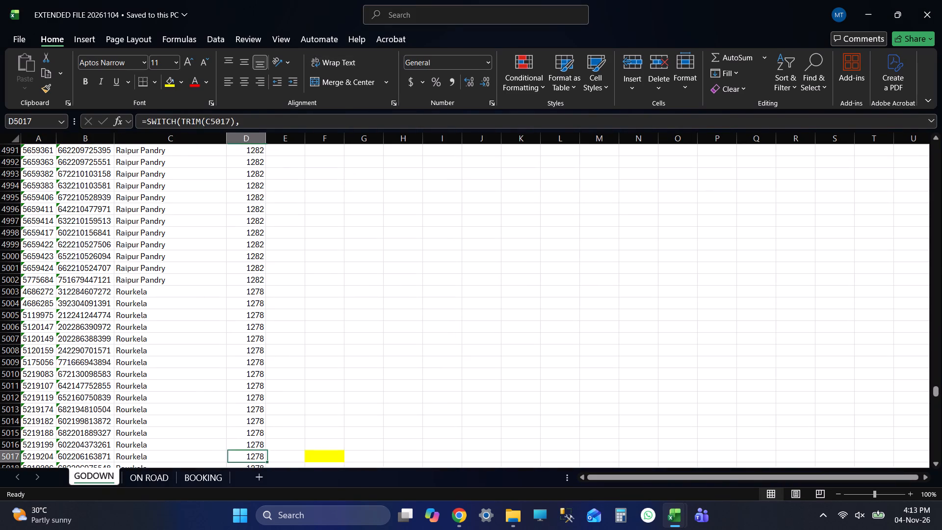
pyautogui.press('Left')
pyautogui.press('Left')
pyautogui.scroll(-4, 441, 291)
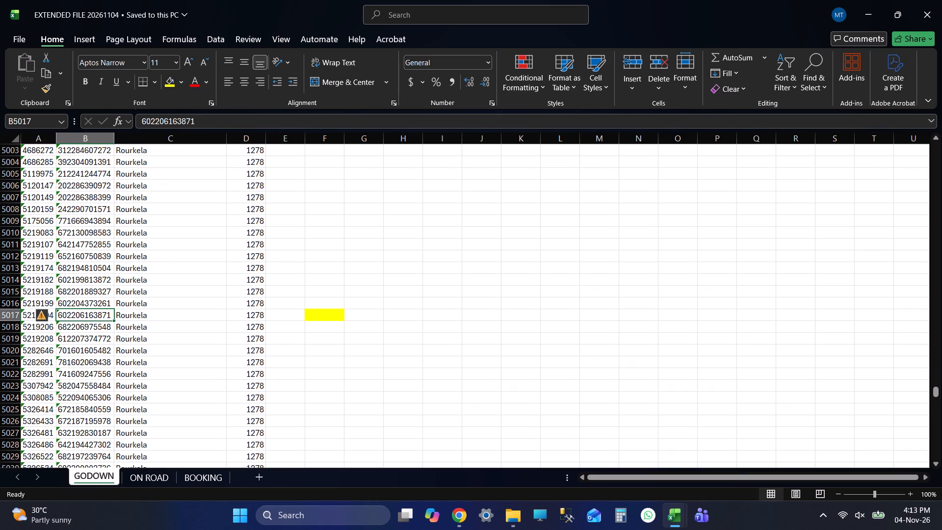
pyautogui.hotkey('alt', 'Tab')
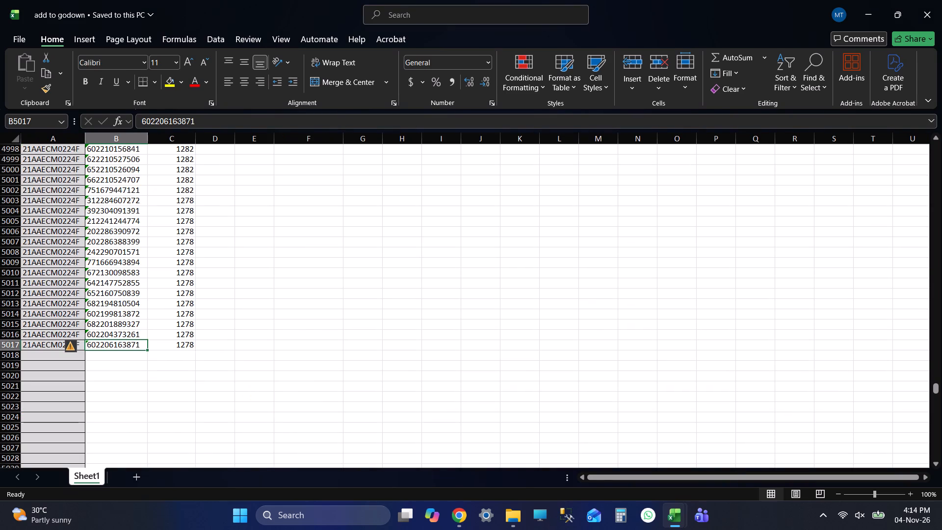
pyautogui.hotkey('ctrl', 's')
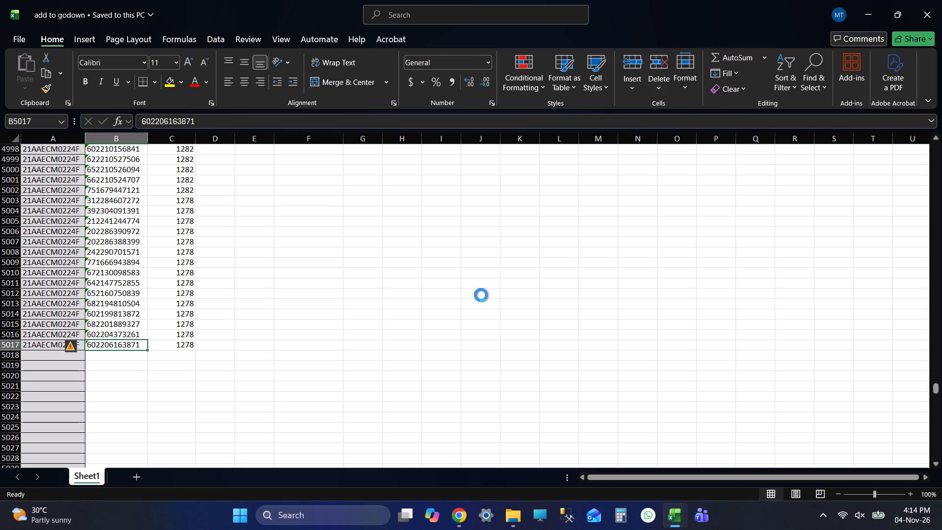
pyautogui.hotkey('ctrl', 's')
# Check the header and last entry of the ewyabill no column in add to godown, saving EXTENDED FILE 20261104 in between.
pyautogui.hotkey('ctrl', 'Up')
pyautogui.press('Up')
pyautogui.press('Up')
pyautogui.press('Up')
pyautogui.press('Up')
pyautogui.press('Down')
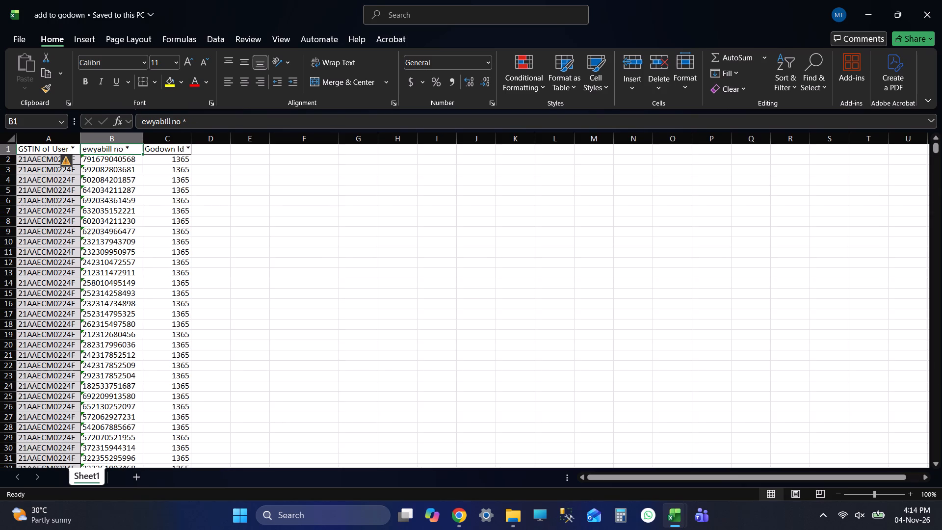
pyautogui.hotkey('alt', 'Tab')
pyautogui.hotkey('ctrl', 's')
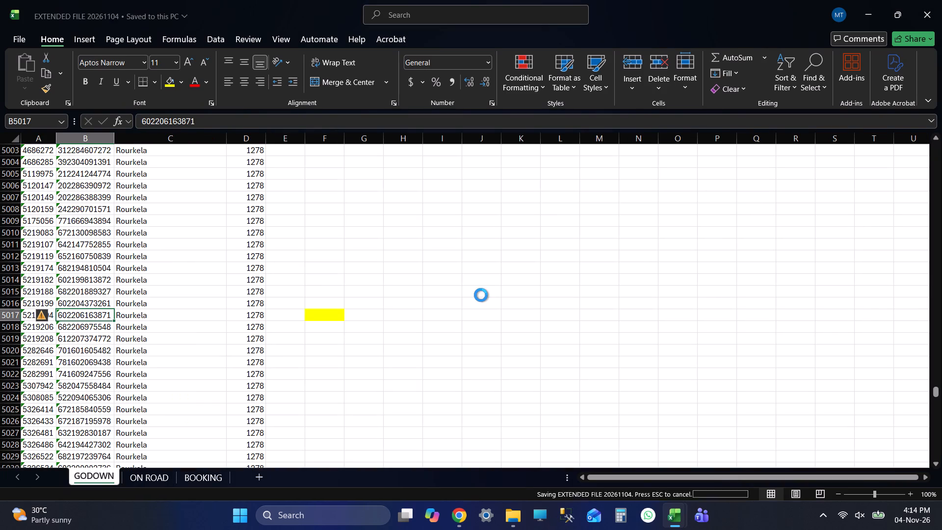
pyautogui.hotkey('ctrl', 's')
pyautogui.hotkey('ctrl', 's')
pyautogui.hotkey('alt', 'Tab')
pyautogui.hotkey('ctrl', 'Down')
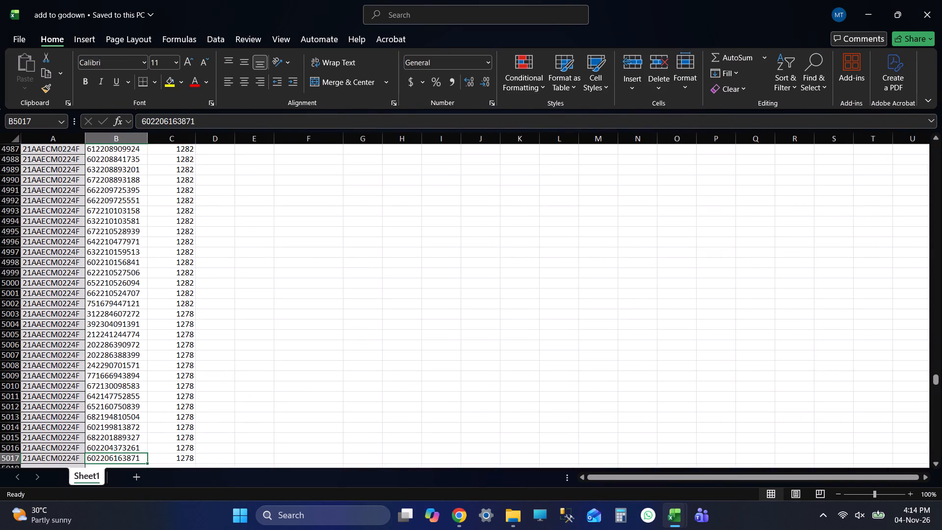
pyautogui.press('Down')
pyautogui.press('Down')
pyautogui.press('Down')
pyautogui.hotkey('ctrl', 'Up')
# Save and close the add to godown workbook.
pyautogui.hotkey('ctrl', 's')
pyautogui.hotkey('ctrl', 's')
pyautogui.hotkey('ctrl', 's')
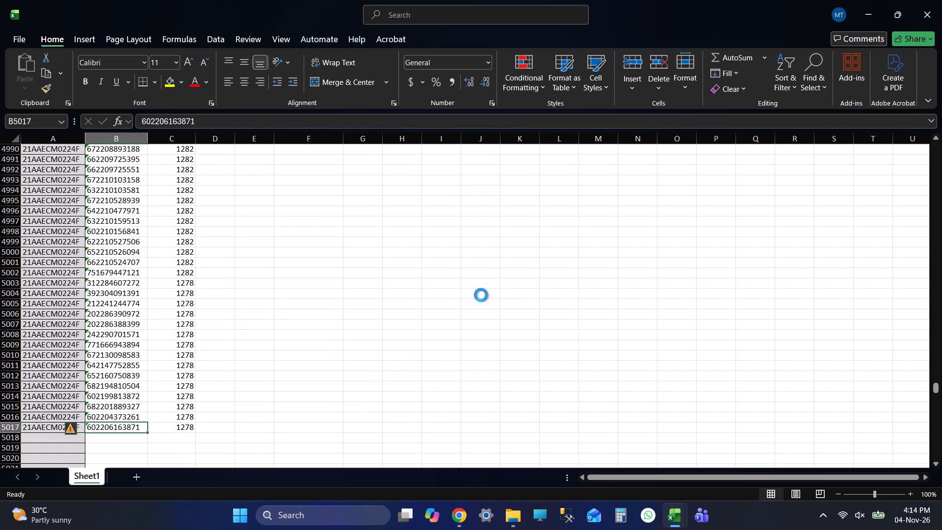
pyautogui.click(941, 0)
# Open the MOVEMENT EXTEND workbook from the E Way Bill folder in File Explorer.
pyautogui.hotkey('alt', 'Tab')
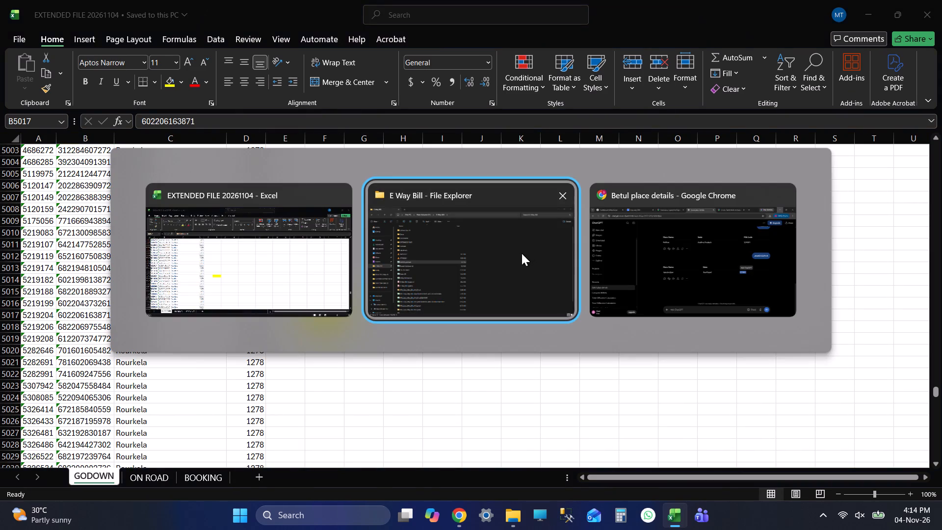
pyautogui.scroll(-4, 240, 366)
pyautogui.scroll(1, 240, 370)
pyautogui.scroll(-3, 240, 377)
pyautogui.scroll(1, 233, 395)
pyautogui.scroll(-1, 233, 396)
pyautogui.scroll(1, 232, 398)
pyautogui.scroll(-2, 232, 398)
pyautogui.doubleClick(217, 440)
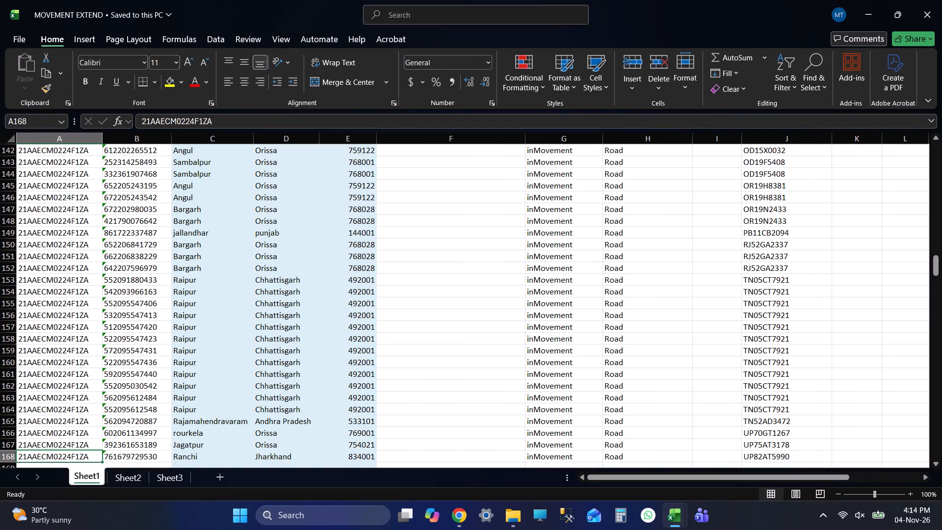
# Clear all existing data rows below the header on Sheet1 of the MOVEMENT EXTEND workbook, from column A through Q.
pyautogui.click(93, 284)
pyautogui.hotkey('ctrl', 'Up')
pyautogui.press('Up')
pyautogui.press('Up')
pyautogui.press('Up')
pyautogui.press('Up')
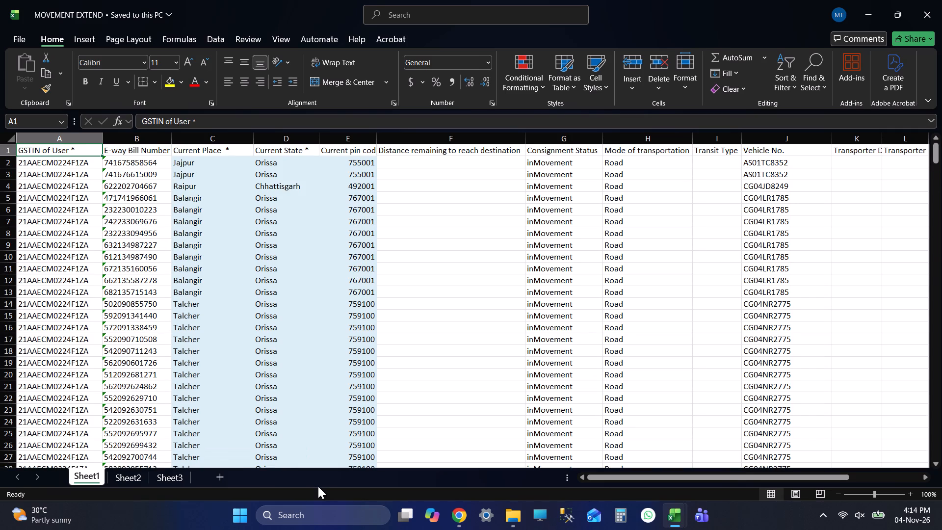
pyautogui.press('Left')
pyautogui.press('Left')
pyautogui.press('Left')
pyautogui.press('Left')
pyautogui.press('Up')
pyautogui.press('Down')
pyautogui.hotkey('ctrl', 'shift', 'Right')
pyautogui.hotkey('ctrl', 'shift', 'Right')
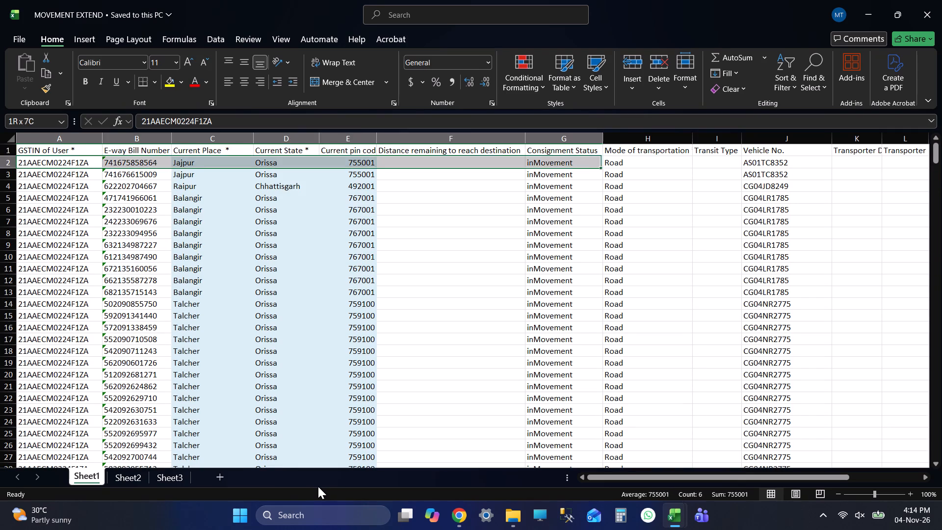
pyautogui.hotkey('ctrl', 'shift', 'Right')
pyautogui.hotkey('ctrl', 'shift', 'Right')
pyautogui.hotkey('ctrl', 'shift', 'Right')
pyautogui.hotkey('ctrl', 'shift', 'Right')
pyautogui.hotkey('ctrl', 'shift', 'Right')
pyautogui.hotkey('ctrl', 'shift', 'Right')
pyautogui.hotkey('ctrl', 'shift', 'Right')
pyautogui.hotkey('ctrl', 'shift', 'Right')
pyautogui.hotkey('ctrl', 'shift', 'Right')
pyautogui.hotkey('ctrl', 'shift', 'Down')
pyautogui.press('Delete')
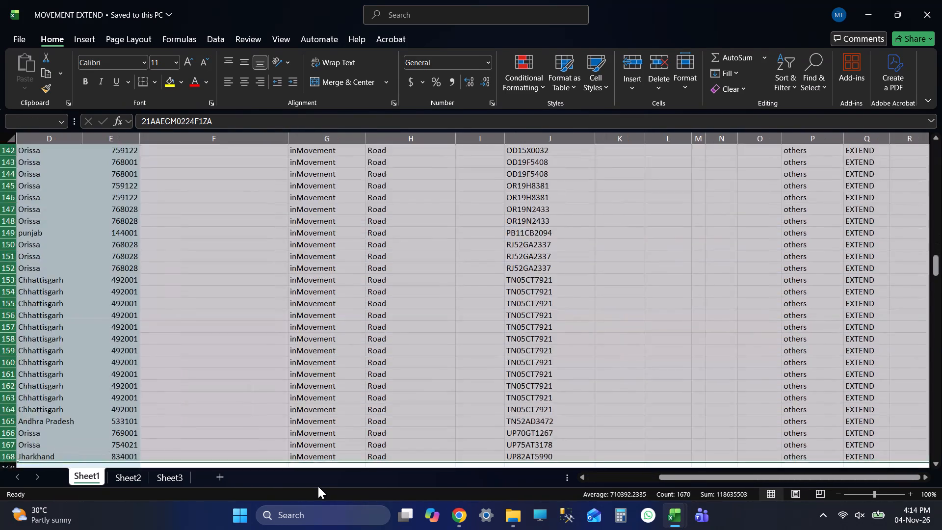
# Save the cleared MOVEMENT EXTEND workbook with cell A2, below the GSTIN of User header, selected.
pyautogui.hotkey('ctrl', 'Up')
pyautogui.press('Up')
pyautogui.press('Up')
pyautogui.press('Up')
pyautogui.press('Down')
pyautogui.press('Left')
pyautogui.press('Left')
pyautogui.press('Left')
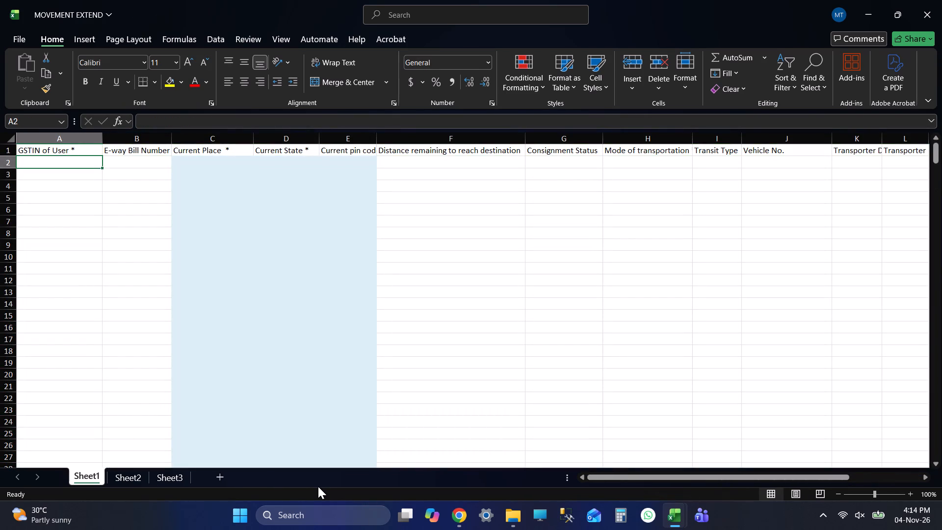
pyautogui.hotkey('ctrl', 's')
pyautogui.press('Up')
pyautogui.press('Up')
pyautogui.press('Up')
pyautogui.press('Up')
pyautogui.press('Up')
pyautogui.press('Left')
pyautogui.press('Left')
pyautogui.press('Up')
pyautogui.press('Up')
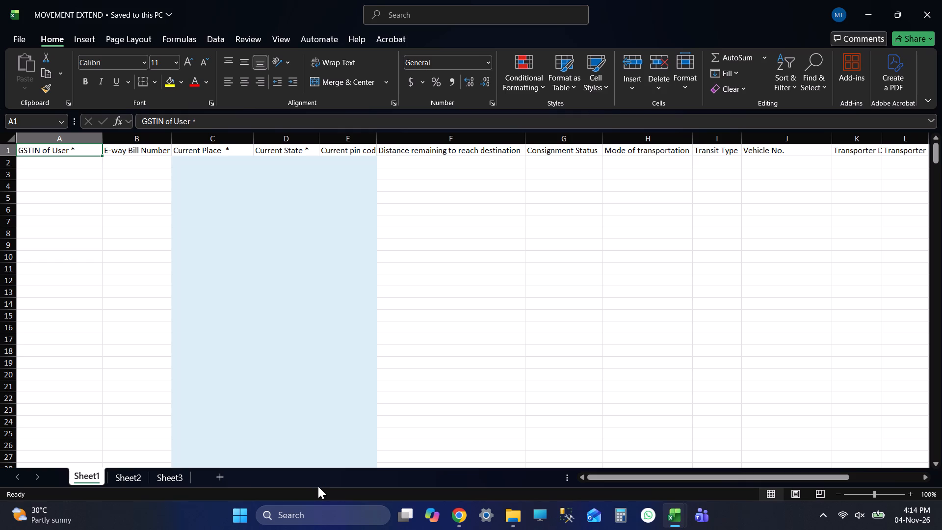
pyautogui.press('Down')
pyautogui.hotkey('ctrl', 's')
pyautogui.hotkey('ctrl', 's')
pyautogui.hotkey('ctrl', 's')
# Look over the header row of EXTENDED FILE 20261104's ON ROAD sheet, ending at the GSTIN of User column.
pyautogui.hotkey('alt', 'Tab')
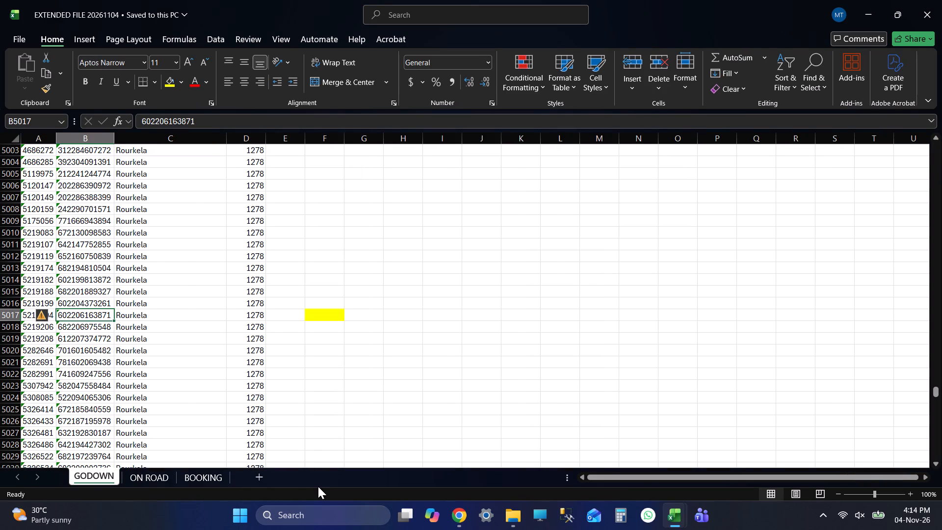
pyautogui.hotkey('ctrl', 'pagedown')
pyautogui.hotkey('ctrl', 'Up')
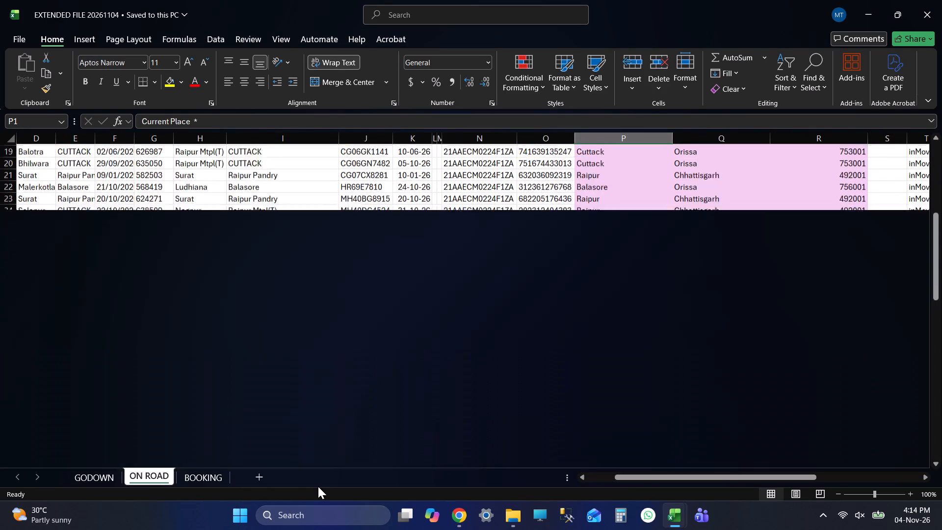
pyautogui.press('Up')
pyautogui.press('Up')
pyautogui.press('Up')
pyautogui.press('Up')
pyautogui.press('Up')
pyautogui.press('Up')
pyautogui.press('Up')
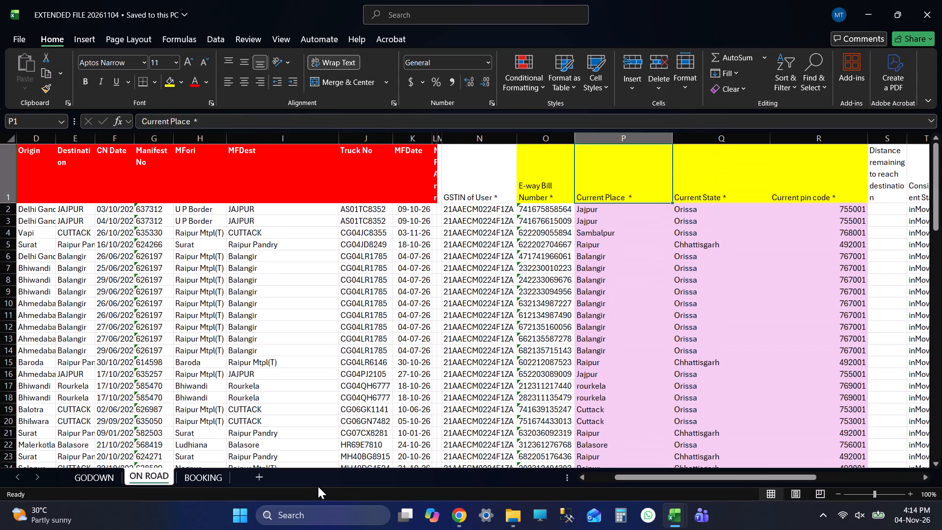
pyautogui.hotkey('ctrl', 'Left')
pyautogui.hotkey('ctrl', 'Left')
pyautogui.hotkey('ctrl', 'Left')
pyautogui.press('Left')
pyautogui.press('Right')
pyautogui.press('Right')
pyautogui.press('Right')
pyautogui.press('Right')
pyautogui.press('Right')
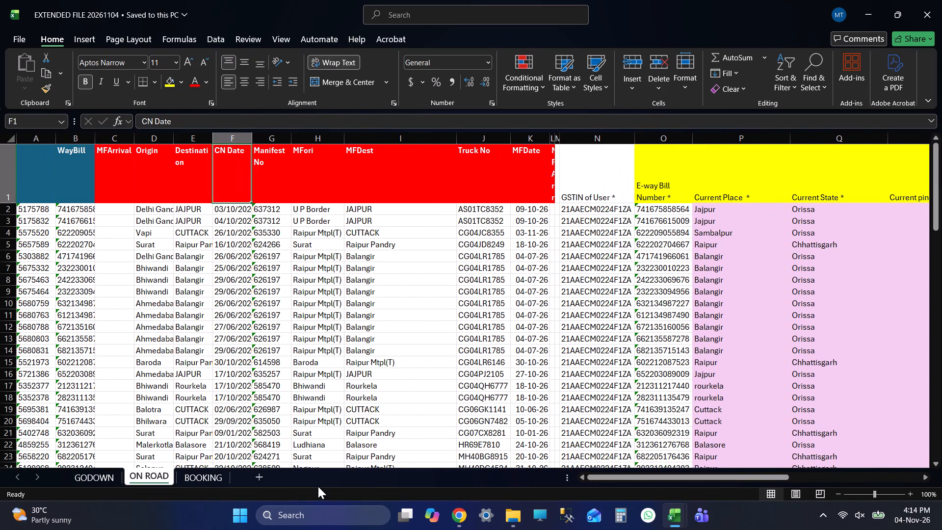
pyautogui.press('Right')
pyautogui.press('Right')
pyautogui.press('Right')
pyautogui.press('Right')
pyautogui.press('Right')
pyautogui.press('Right')
pyautogui.press('Right')
pyautogui.press('Right')
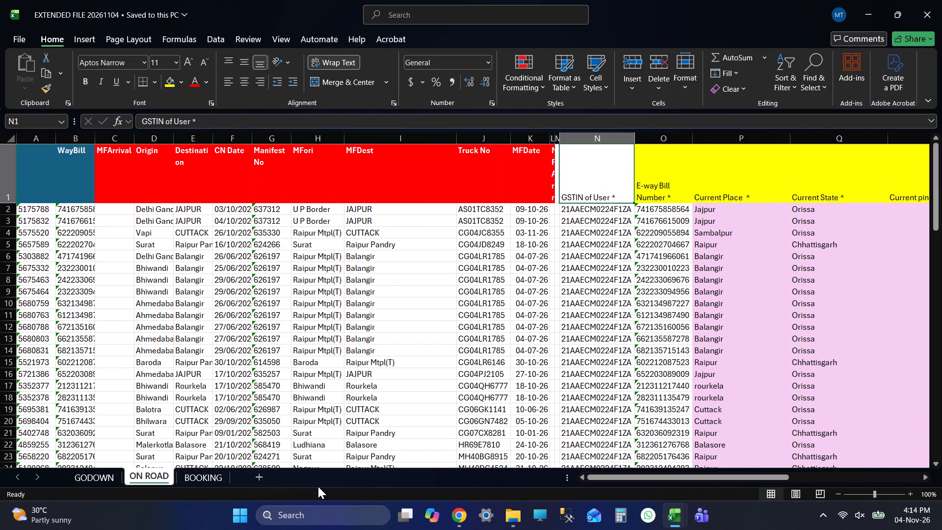
# Copy the ON ROAD data rows from GSTIN of User through Reason for Extension of eway bill, cells N2 to AD91.
pyautogui.press('Up')
pyautogui.press('Up')
pyautogui.press('Up')
pyautogui.press('Up')
pyautogui.press('Up')
pyautogui.press('Down')
pyautogui.hotkey('ctrl', 'shift', 'Right')
pyautogui.hotkey('ctrl', 'shift', 'Right')
pyautogui.hotkey('ctrl', 'shift', 'Right')
pyautogui.hotkey('ctrl', 'shift', 'Right')
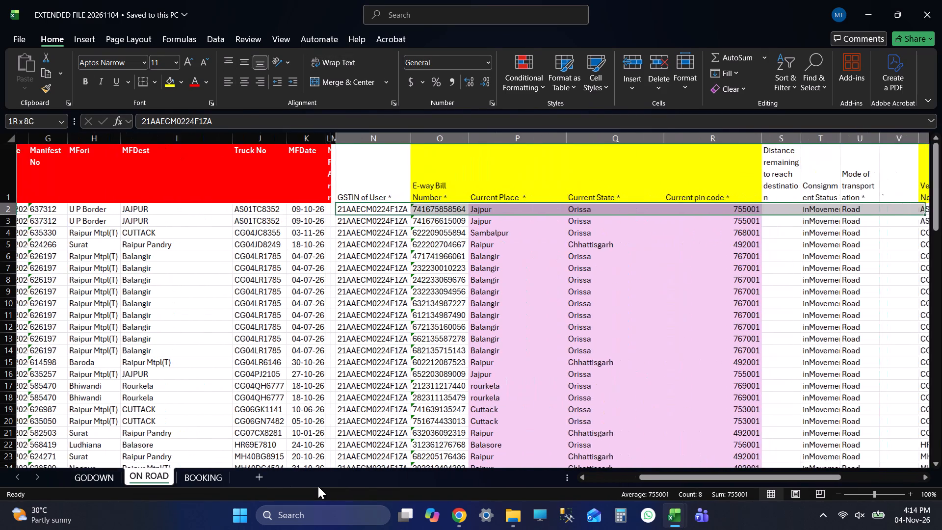
pyautogui.hotkey('ctrl', 'shift', 'Right')
pyautogui.hotkey('ctrl', 'shift', 'Right')
pyautogui.hotkey('ctrl', 'shift', 'Down')
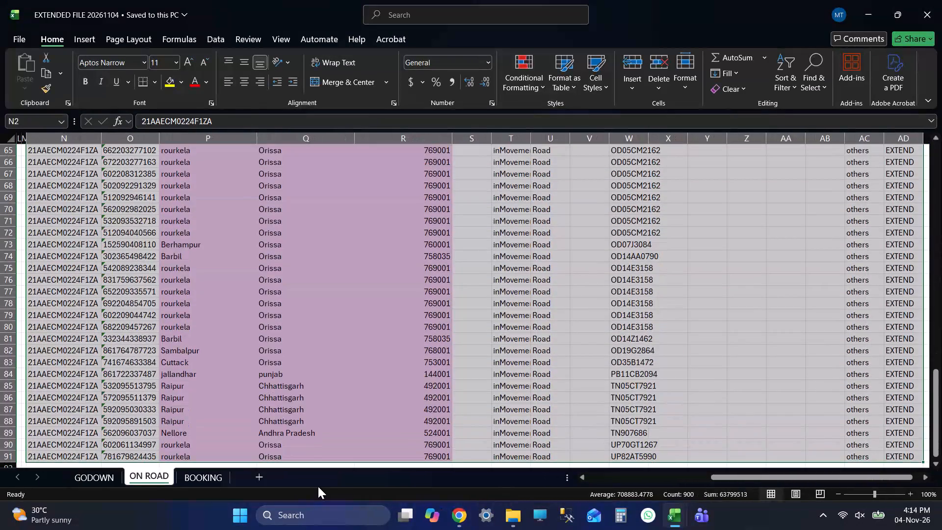
pyautogui.hotkey('ctrl', 'c')
pyautogui.hotkey('ctrl', 'c')
pyautogui.hotkey('ctrl', 'c')
pyautogui.hotkey('ctrl', 'c')
pyautogui.hotkey('ctrl', 'c')
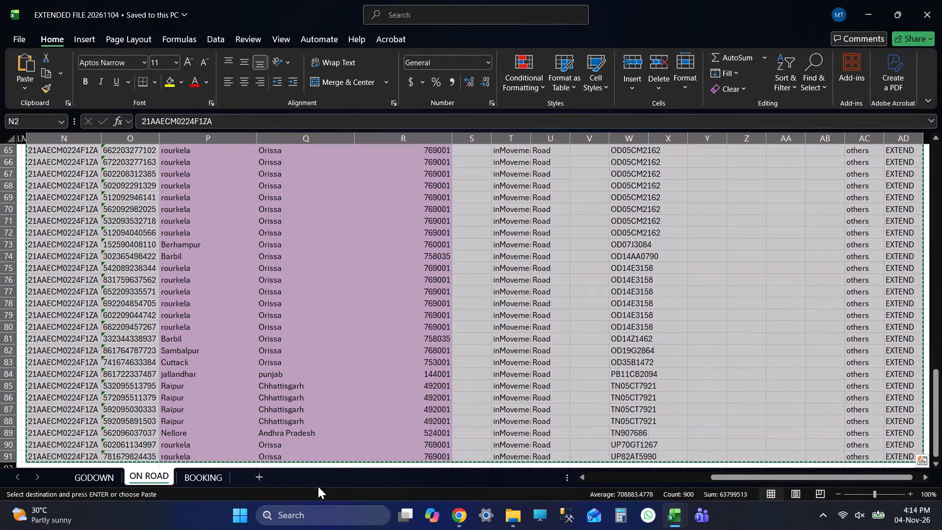
# Paste the copied ON ROAD rows into Sheet1 of MOVEMENT EXTEND starting at cell A2, and save the workbook.
pyautogui.hotkey('alt', 'Tab')
pyautogui.press('Up')
pyautogui.press('Down')
pyautogui.hotkey('ctrl', 'v')
pyautogui.press('Up')
pyautogui.hotkey('ctrl', 's')
pyautogui.hotkey('ctrl', 's')
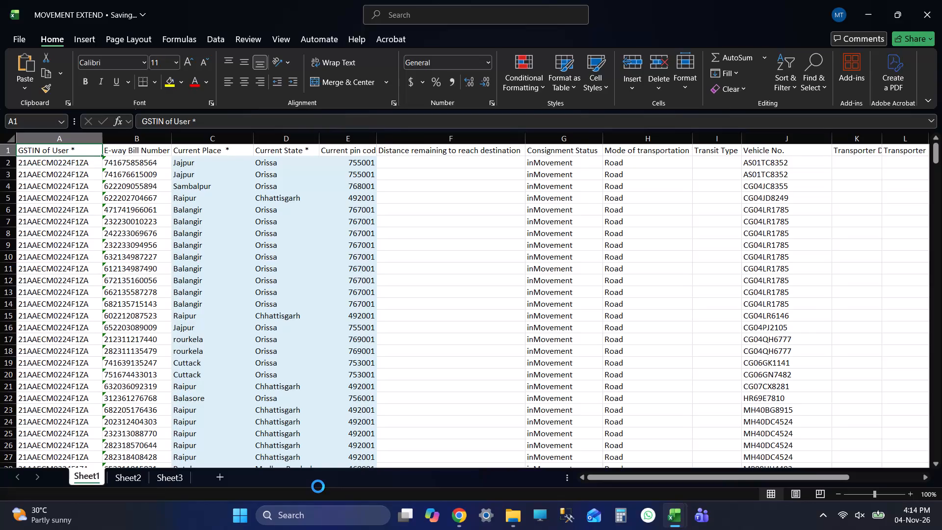
pyautogui.hotkey('ctrl', 's')
# Compare the first data rows of ON ROAD with those of MOVEMENT EXTEND, saving MOVEMENT EXTEND.
pyautogui.hotkey('alt', 'Tab')
pyautogui.hotkey('ctrl', 'Up')
pyautogui.press('Up')
pyautogui.press('Up')
pyautogui.press('Down')
pyautogui.hotkey('alt', 'Tab')
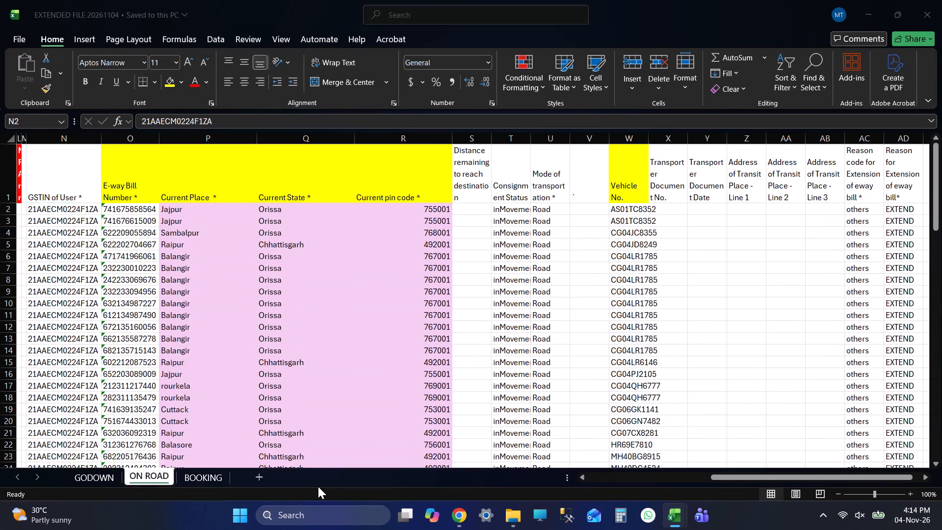
pyautogui.press('Up')
pyautogui.press('Up')
pyautogui.press('Up')
pyautogui.press('Down')
pyautogui.hotkey('ctrl', 's')
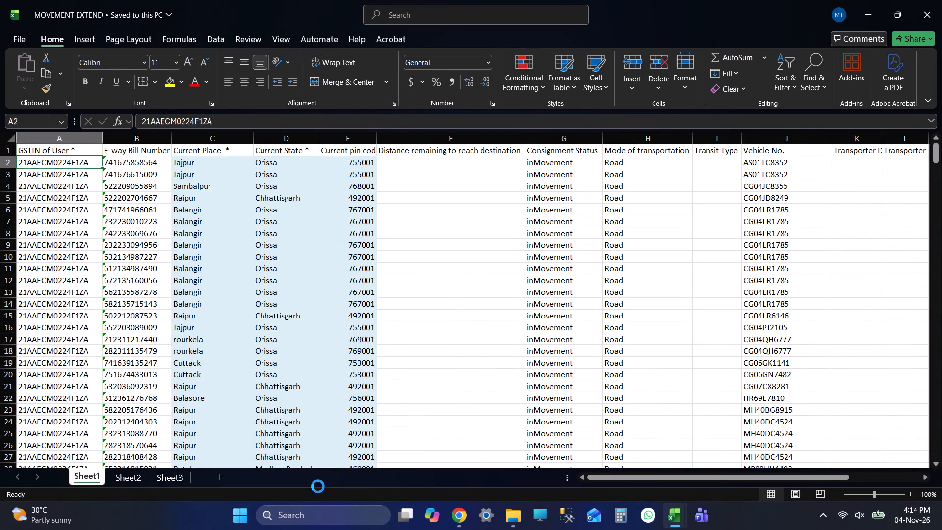
pyautogui.hotkey('ctrl', 's')
pyautogui.hotkey('alt', 'Tab')
pyautogui.hotkey('alt', 'Tab')
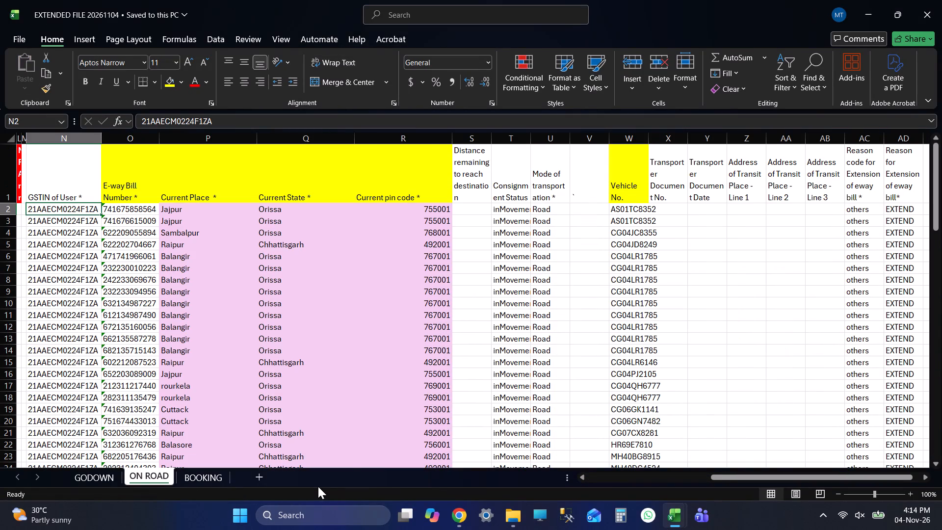
pyautogui.hotkey('alt', 'Tab')
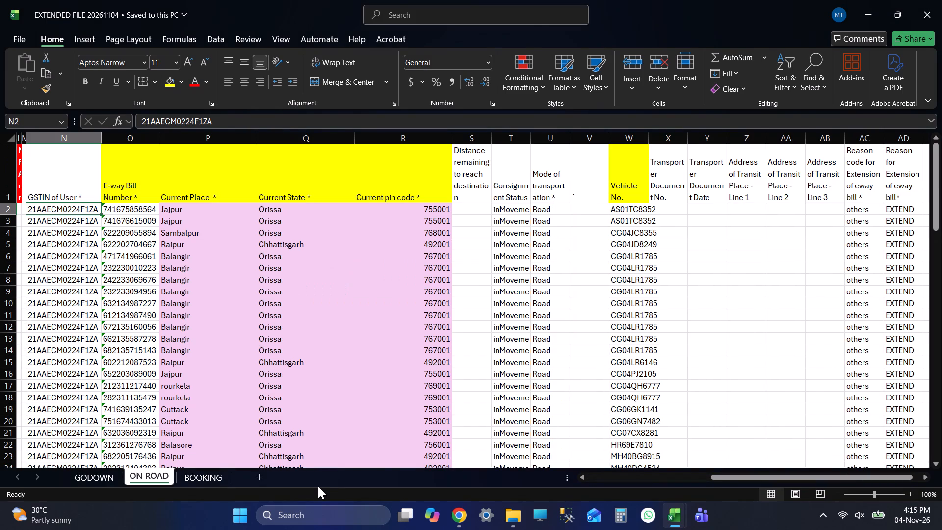
pyautogui.hotkey('alt', 'Tab')
pyautogui.hotkey('alt', 'Tab')
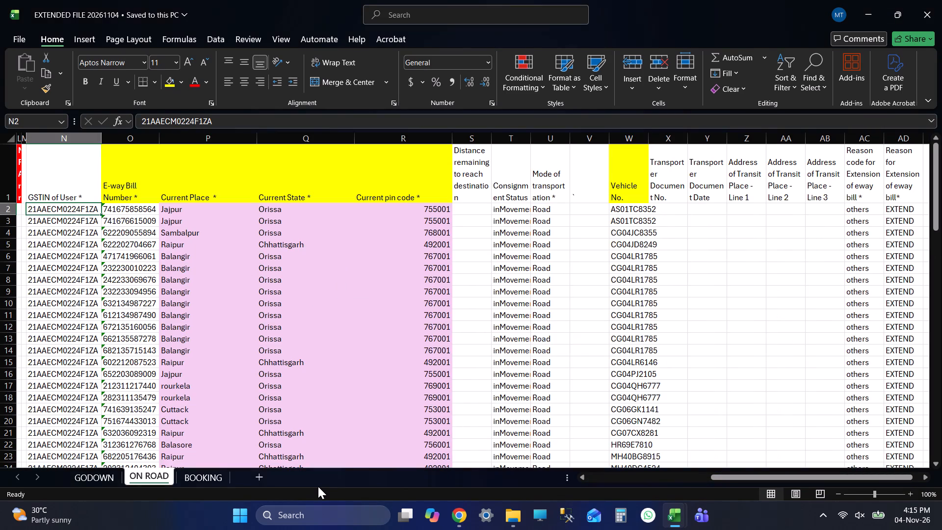
pyautogui.hotkey('alt', 'Tab')
pyautogui.press('Up')
pyautogui.press('Up')
pyautogui.press('Up')
pyautogui.press('Down')
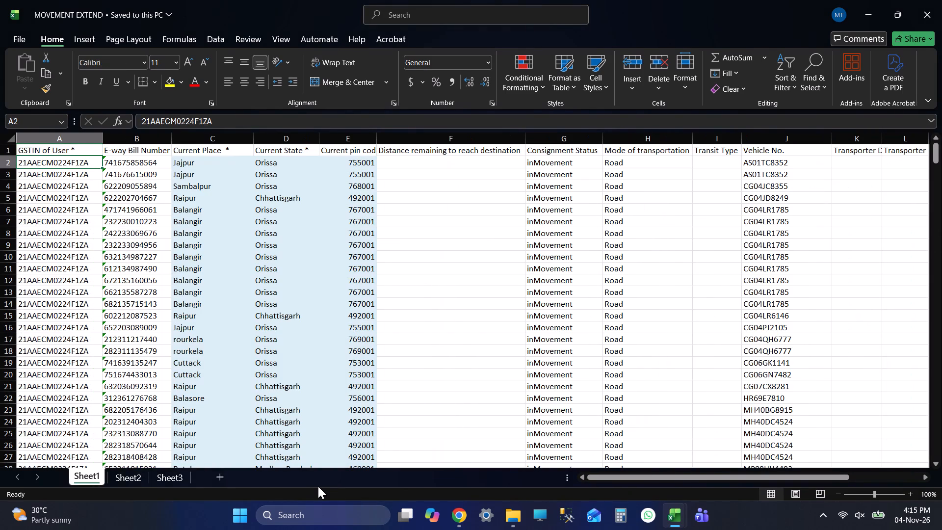
pyautogui.hotkey('ctrl', 's')
pyautogui.hotkey('ctrl', 's')
# Compare the last filled rows of MOVEMENT EXTEND and the ON ROAD sheet, saving EXTENDED FILE 20261104.
pyautogui.hotkey('ctrl', 'Down')
pyautogui.press('Down')
pyautogui.press('Down')
pyautogui.press('Down')
pyautogui.press('Down')
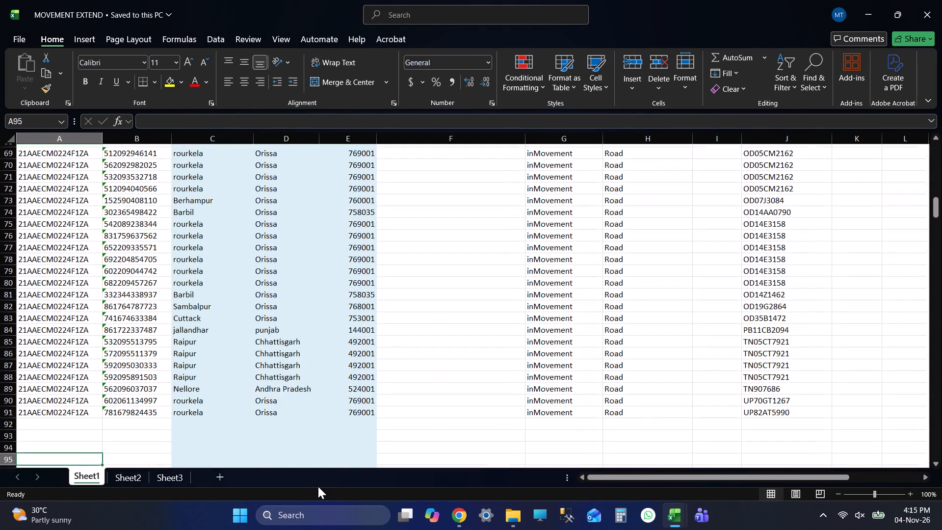
pyautogui.hotkey('ctrl', 'Up')
pyautogui.hotkey('alt', 'Tab')
pyautogui.hotkey('ctrl', 'Down')
pyautogui.press('Down')
pyautogui.press('Down')
pyautogui.press('Down')
pyautogui.press('Down')
pyautogui.hotkey('ctrl', 'Up')
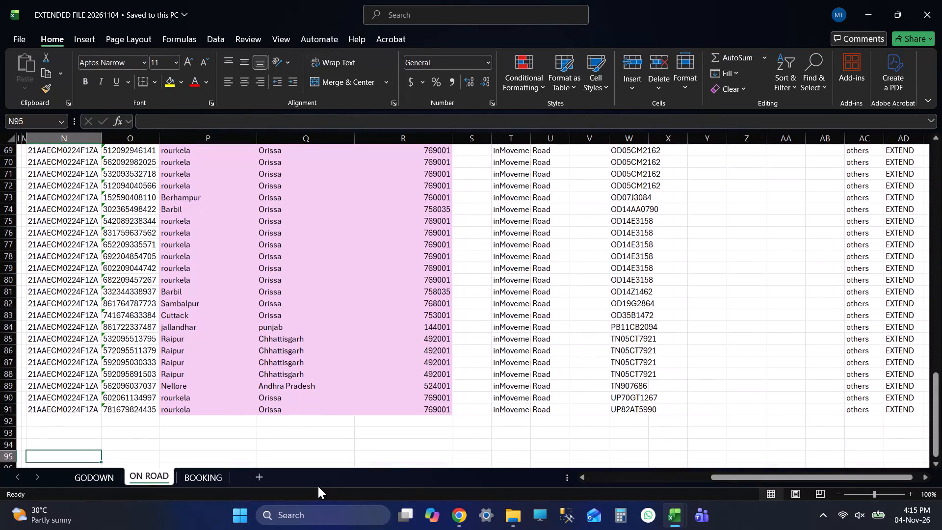
pyautogui.hotkey('ctrl', 's')
# Recheck where the data ends on Sheet1 of MOVEMENT EXTEND and save the workbook.
pyautogui.hotkey('alt', 'Tab')
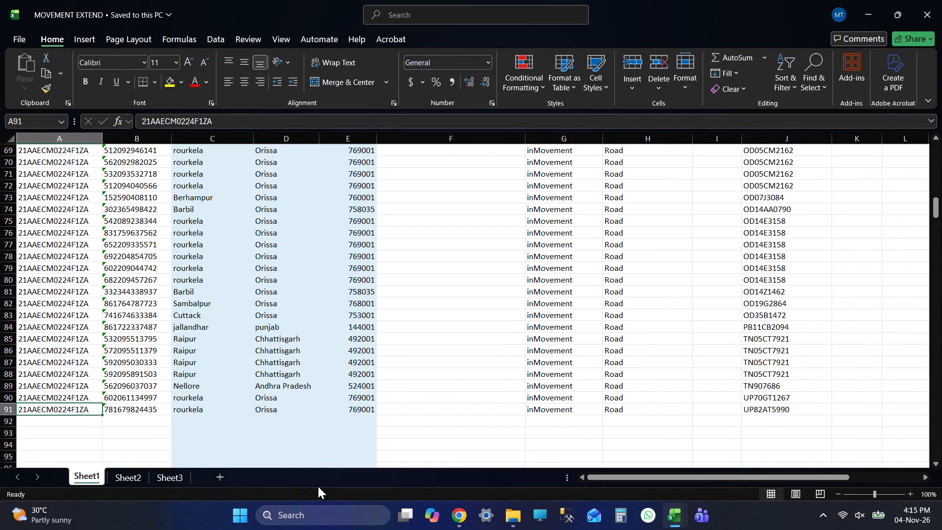
pyautogui.press('Down')
pyautogui.press('Down')
pyautogui.press('Down')
pyautogui.press('Down')
pyautogui.press('Down')
pyautogui.press('Down')
pyautogui.hotkey('ctrl', 'Up')
pyautogui.hotkey('ctrl', 's')
pyautogui.hotkey('ctrl', 's')
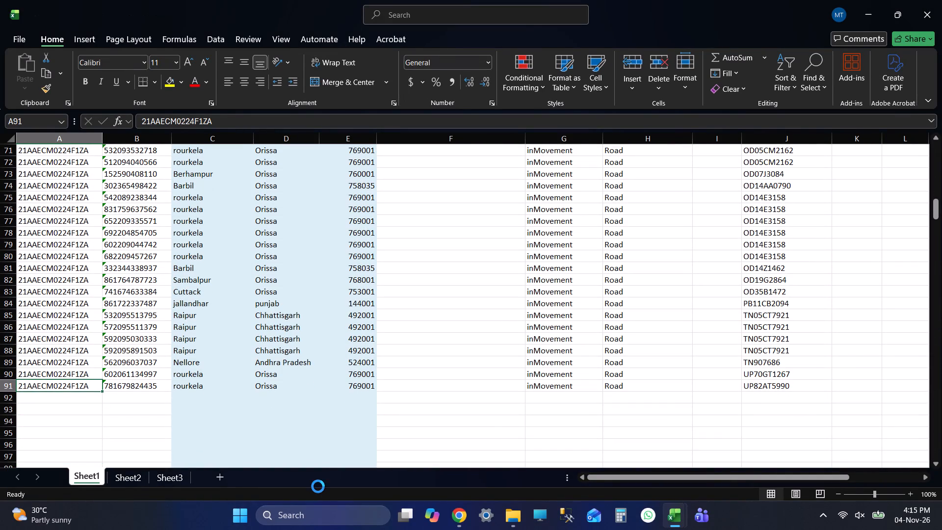
# Compare where the data ends on the ON ROAD sheet and on Sheet1 of MOVEMENT EXTEND.
pyautogui.hotkey('alt', 'Tab')
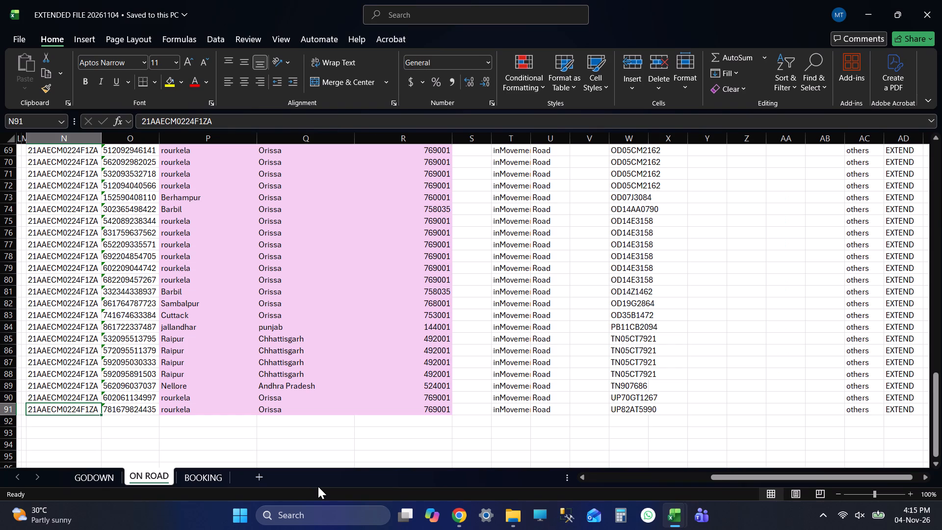
pyautogui.hotkey('alt', 'Tab')
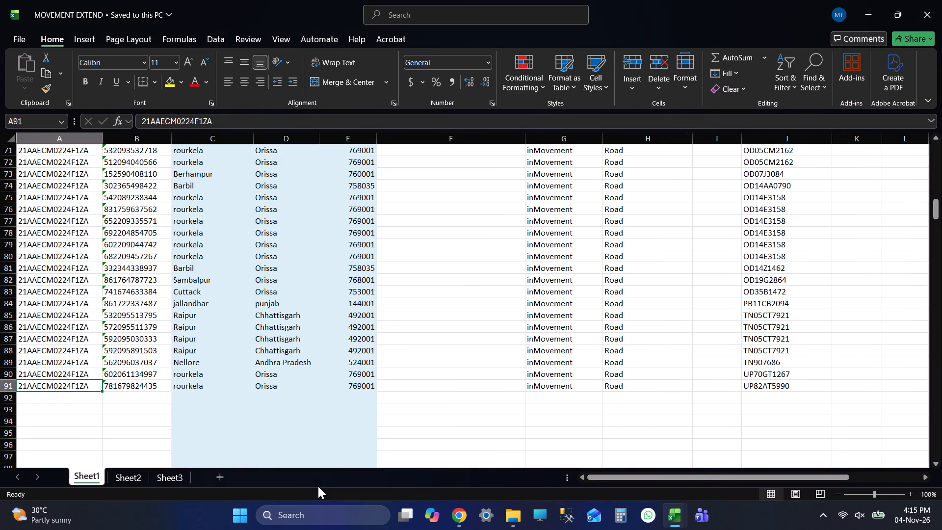
pyautogui.press('Down')
pyautogui.press('Down')
pyautogui.press('Down')
pyautogui.press('Down')
pyautogui.press('Down')
pyautogui.press('Down')
pyautogui.press('Down')
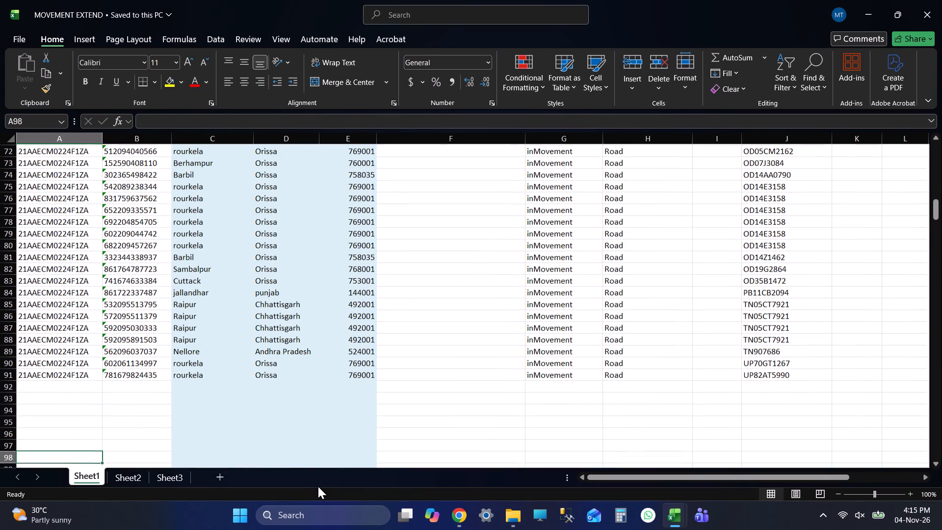
pyautogui.press('Down')
pyautogui.press('Down')
pyautogui.hotkey('ctrl', 'Up')
# Save the MOVEMENT EXTEND workbook and close it.
pyautogui.hotkey('ctrl', 's')
pyautogui.hotkey('ctrl', 's')
pyautogui.hotkey('ctrl', 's')
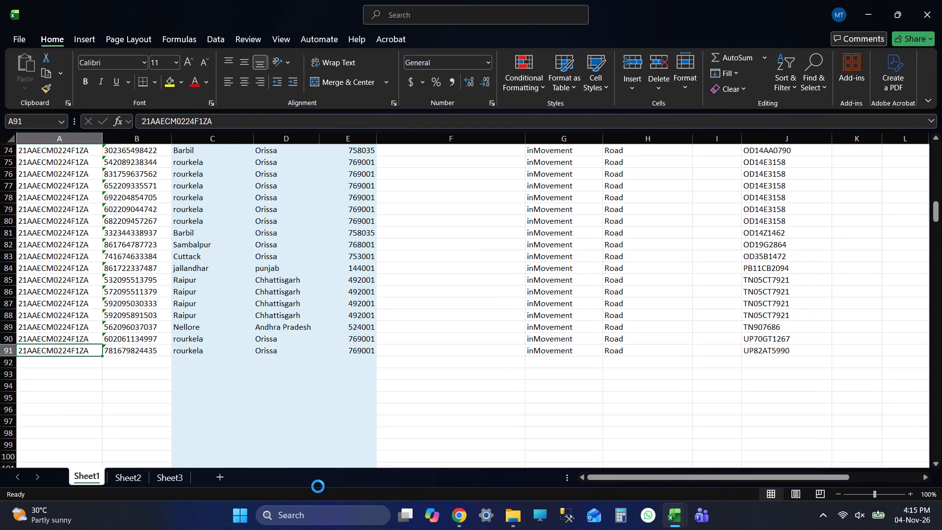
pyautogui.hotkey('ctrl', 's')
pyautogui.hotkey('ctrl', 's')
pyautogui.hotkey('ctrl', 's')
pyautogui.hotkey('ctrl', 's')
pyautogui.hotkey('alt', 'Tab')
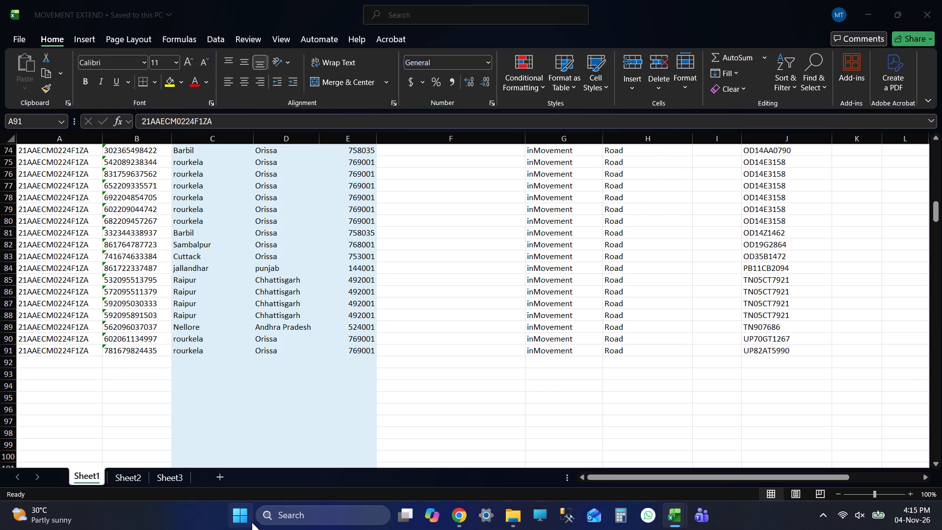
pyautogui.hotkey('alt', 'Tab')
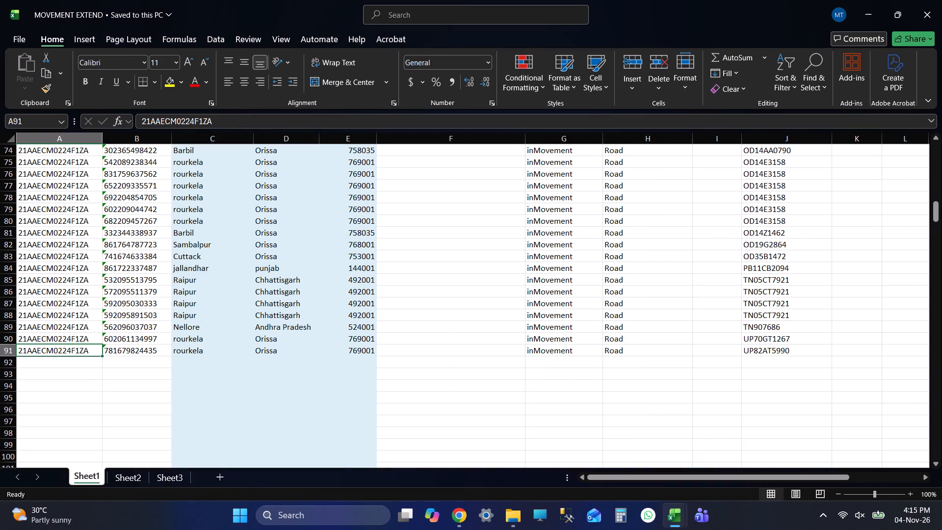
pyautogui.hotkey('ctrl', 's')
pyautogui.click(941, 0)
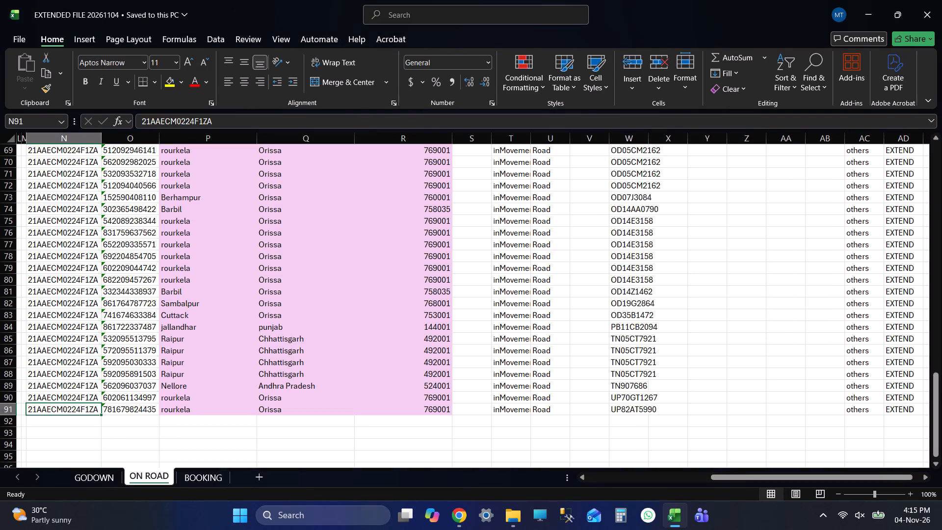
# Save the EXTENDED FILE 20261104 workbook and close it.
pyautogui.hotkey('ctrl', 's')
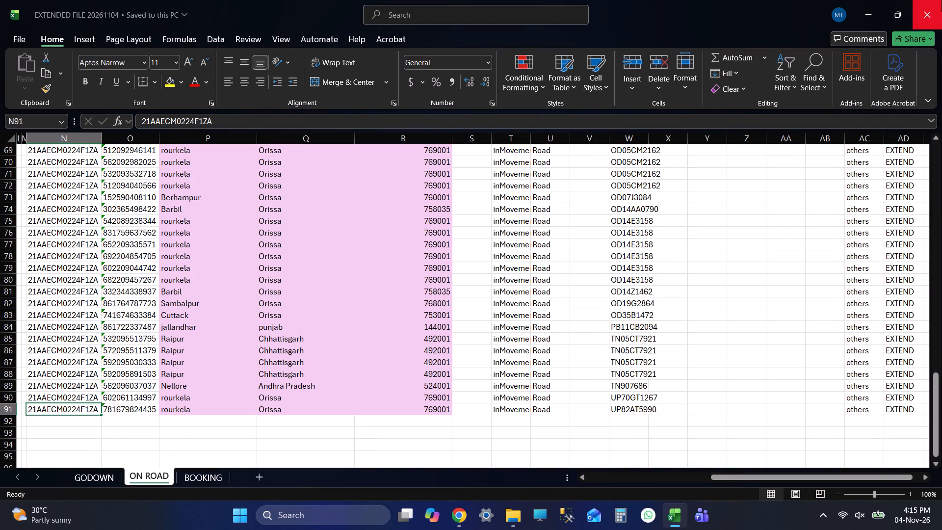
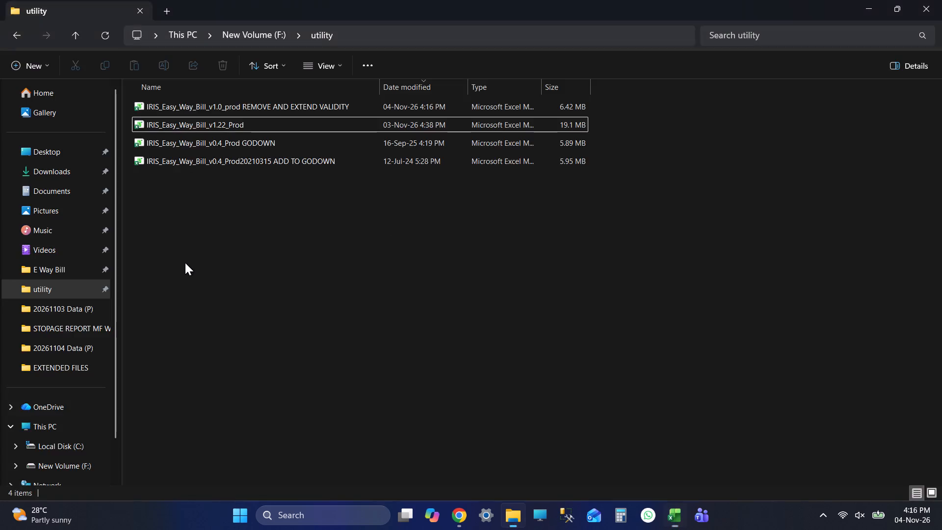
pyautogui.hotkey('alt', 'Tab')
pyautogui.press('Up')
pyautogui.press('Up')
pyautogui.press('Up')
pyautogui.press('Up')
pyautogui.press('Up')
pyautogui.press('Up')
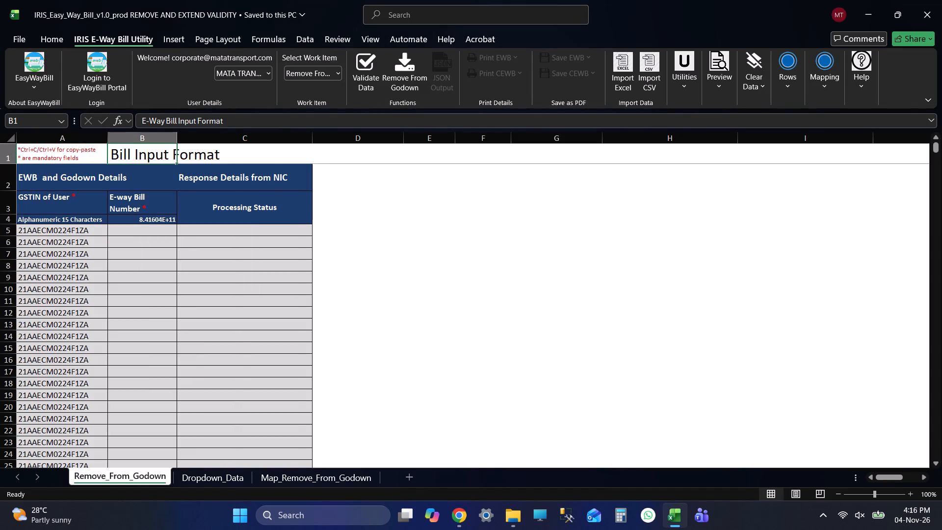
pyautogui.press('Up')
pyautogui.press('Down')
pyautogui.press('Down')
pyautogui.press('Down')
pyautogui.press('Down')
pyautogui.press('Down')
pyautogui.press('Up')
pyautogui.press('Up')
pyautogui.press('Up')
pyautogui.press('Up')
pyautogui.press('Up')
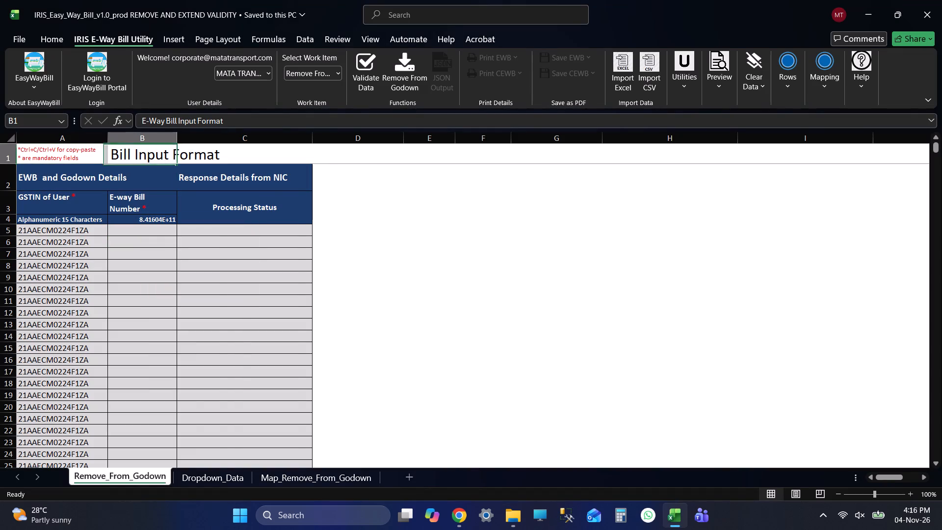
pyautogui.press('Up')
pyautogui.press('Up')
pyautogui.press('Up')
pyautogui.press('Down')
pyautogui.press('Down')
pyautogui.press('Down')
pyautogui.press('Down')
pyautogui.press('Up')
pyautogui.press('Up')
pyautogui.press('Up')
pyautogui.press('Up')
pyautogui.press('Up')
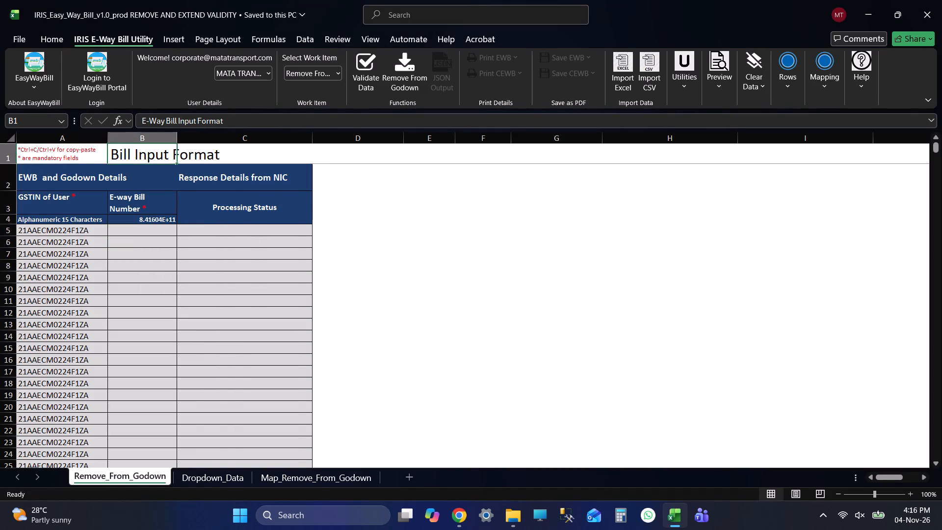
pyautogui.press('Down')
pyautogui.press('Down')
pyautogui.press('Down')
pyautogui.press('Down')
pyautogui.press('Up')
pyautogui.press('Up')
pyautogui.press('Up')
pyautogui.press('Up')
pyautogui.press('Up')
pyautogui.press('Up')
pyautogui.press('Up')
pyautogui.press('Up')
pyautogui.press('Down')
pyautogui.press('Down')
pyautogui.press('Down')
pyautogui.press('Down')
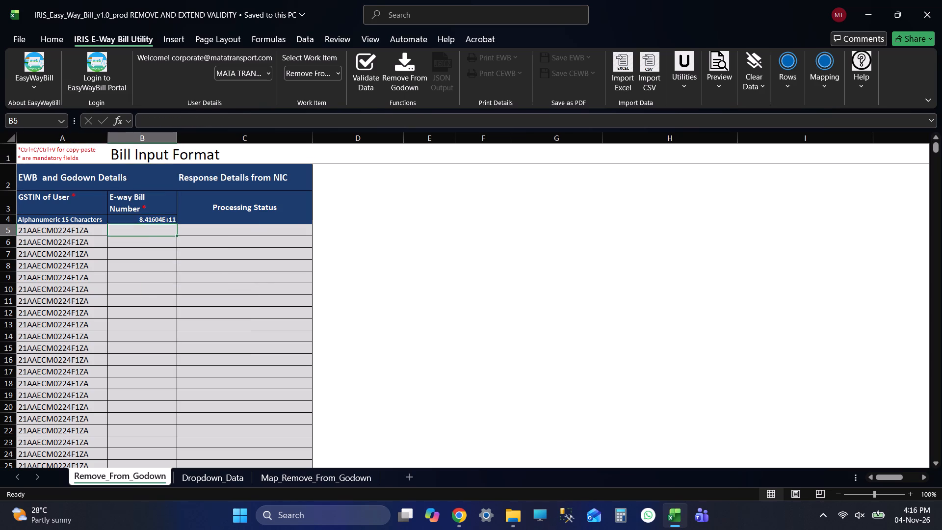
# Switch to File Explorer and open the E Way Bill folder.
pyautogui.hotkey('alt', 'Tab')
pyautogui.click(34, 272)
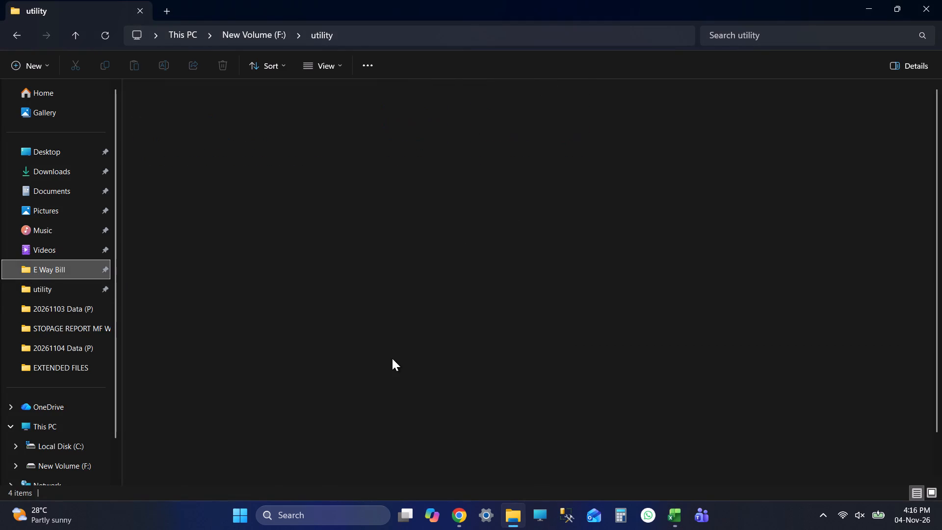
# Switch to the Easy way Bills dashboard in Chrome and download the My EWB list of all actionable EWBs.
pyautogui.hotkey('alt', 'Tab')
pyautogui.hotkey('alt', 'Tab')
pyautogui.hotkey('alt', 'Tab')
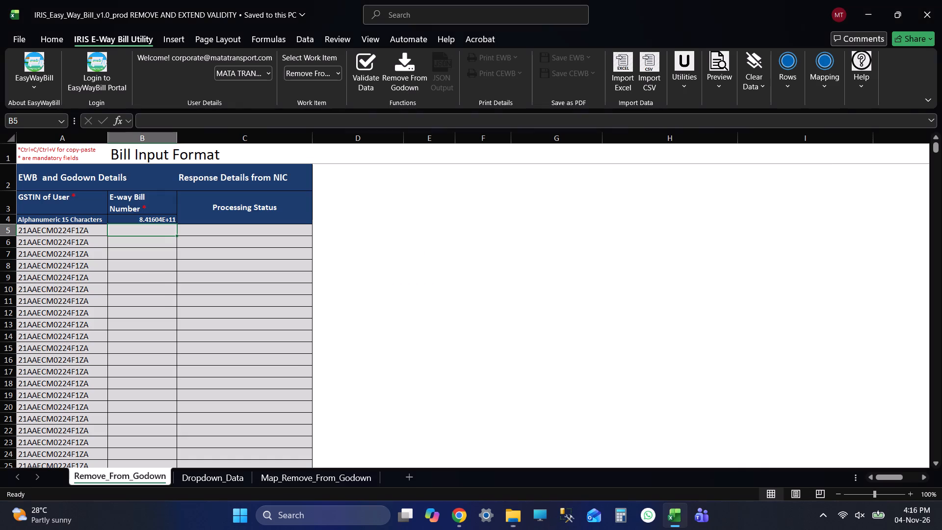
pyautogui.hotkey('alt', 'Tab')
pyautogui.hotkey('alt', 'Tab')
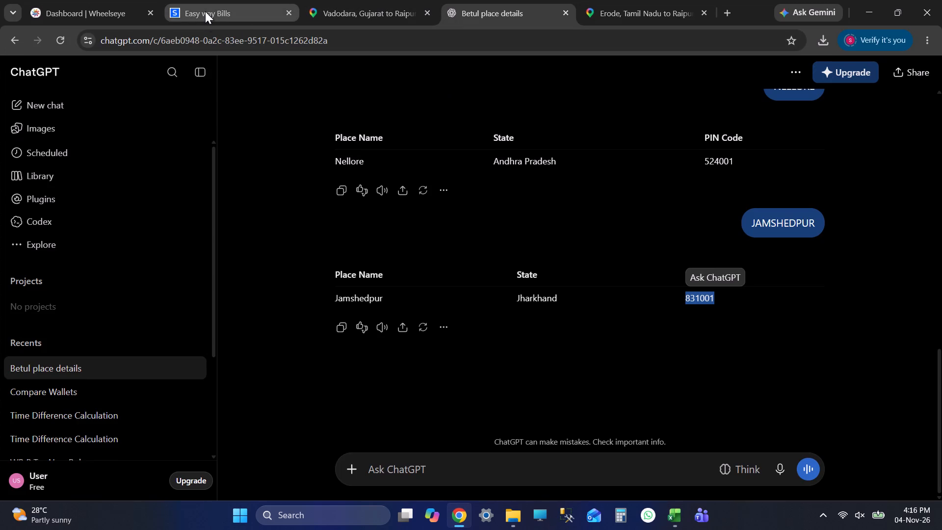
pyautogui.click(205, 11)
pyautogui.click(273, 69)
pyautogui.hotkey('alt', 'Tab')
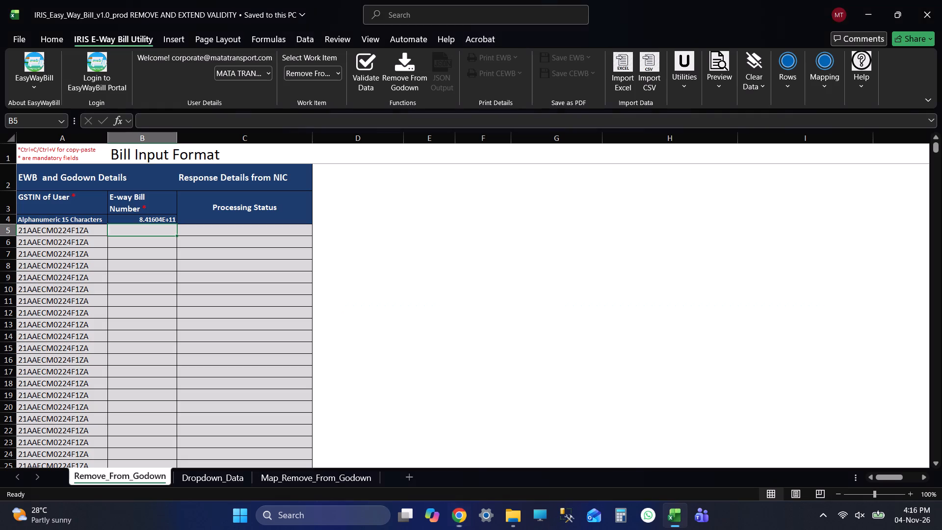
pyautogui.hotkey('alt', 'Tab')
pyautogui.scroll(-1, 500, 229)
pyautogui.scroll(5, 500, 229)
pyautogui.scroll(-1, 508, 242)
pyautogui.scroll(3, 508, 242)
pyautogui.scroll(-1, 543, 248)
pyautogui.scroll(1, 544, 248)
pyautogui.scroll(-1, 547, 248)
pyautogui.scroll(1, 559, 248)
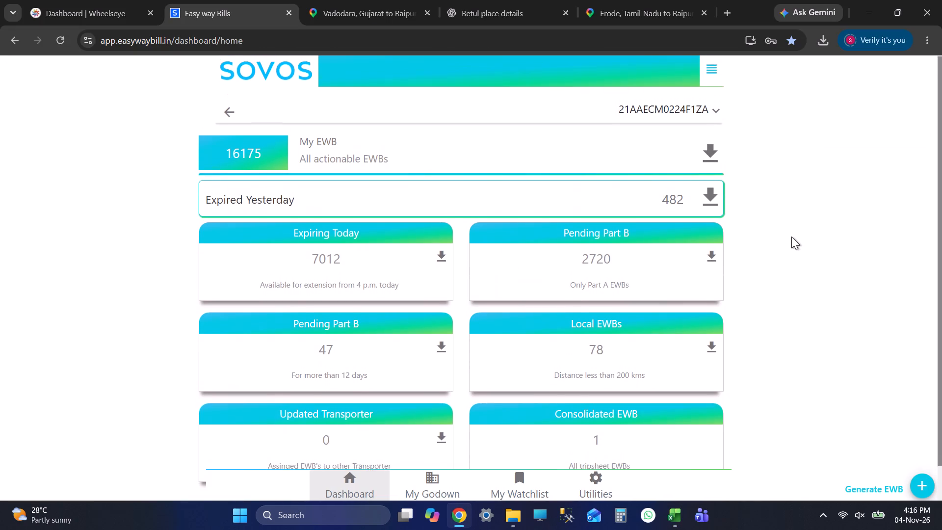
pyautogui.scroll(-1, 789, 237)
pyautogui.scroll(4, 788, 237)
pyautogui.click(709, 155)
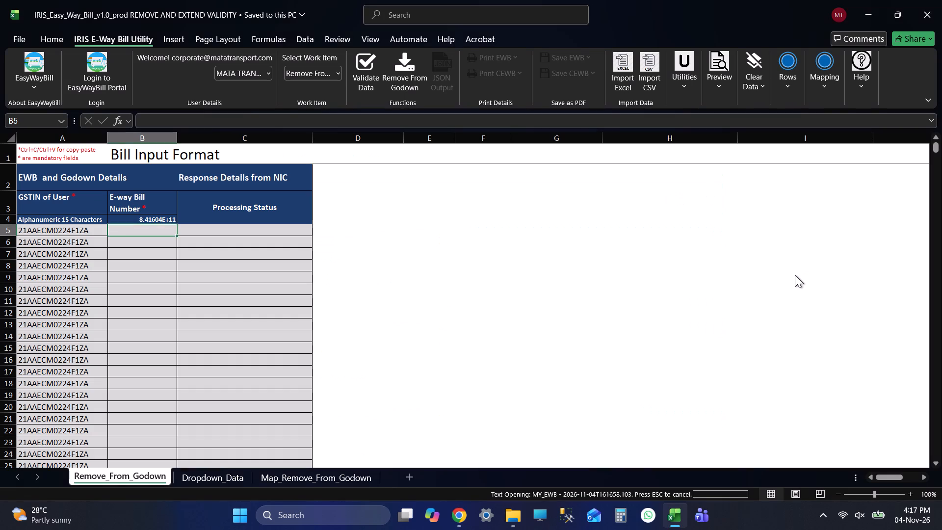
# In the downloaded MY_EWB file, replace every apostrophe in the Eway Bill Number values with nothing.
pyautogui.hotkey('ctrl', 'Up')
pyautogui.press('Up')
pyautogui.press('Up')
pyautogui.press('Up')
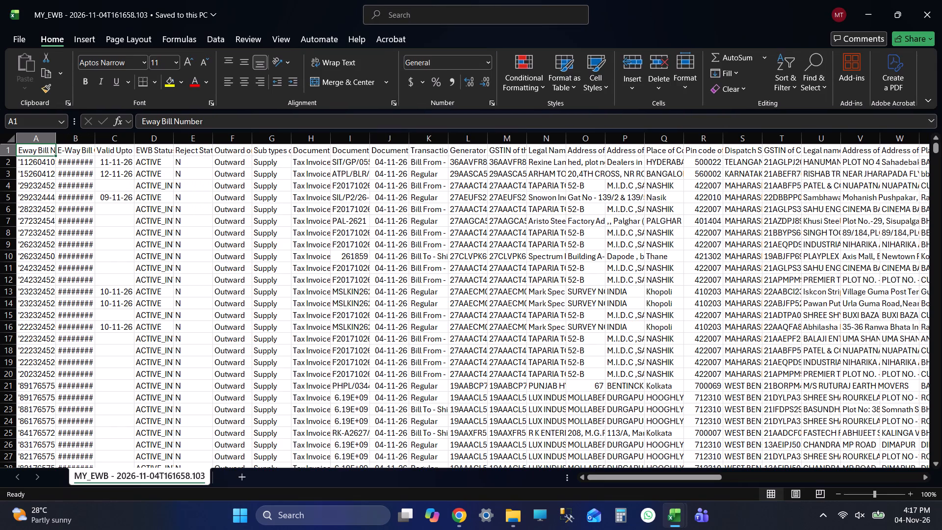
pyautogui.press('Down')
pyautogui.hotkey('ctrl', 'shift', 'Down')
pyautogui.hotkey('ctrl', 'h')
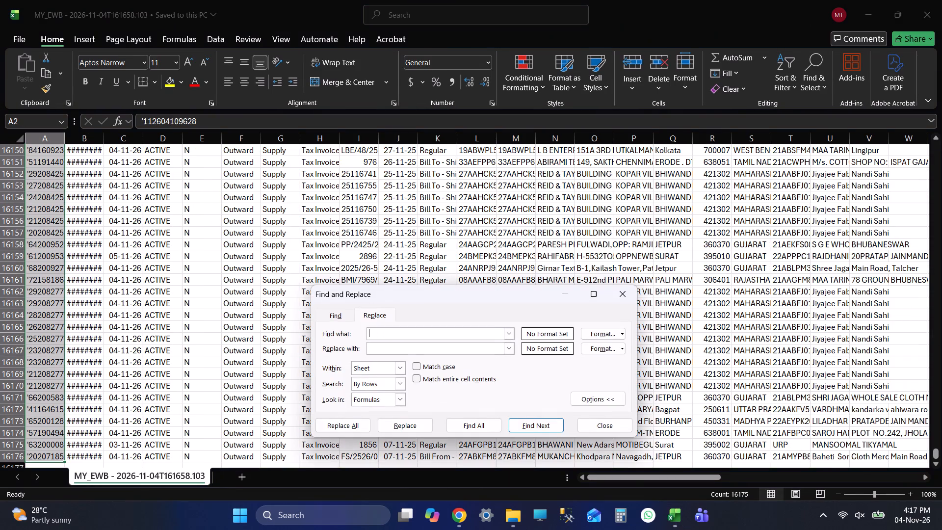
pyautogui.press("'")
pyautogui.click(346, 428)
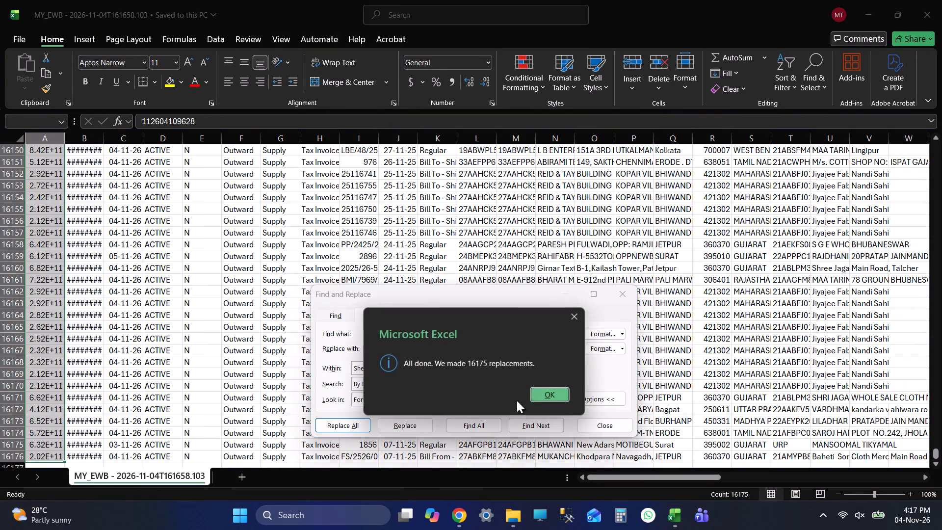
pyautogui.click(545, 397)
pyautogui.click(610, 427)
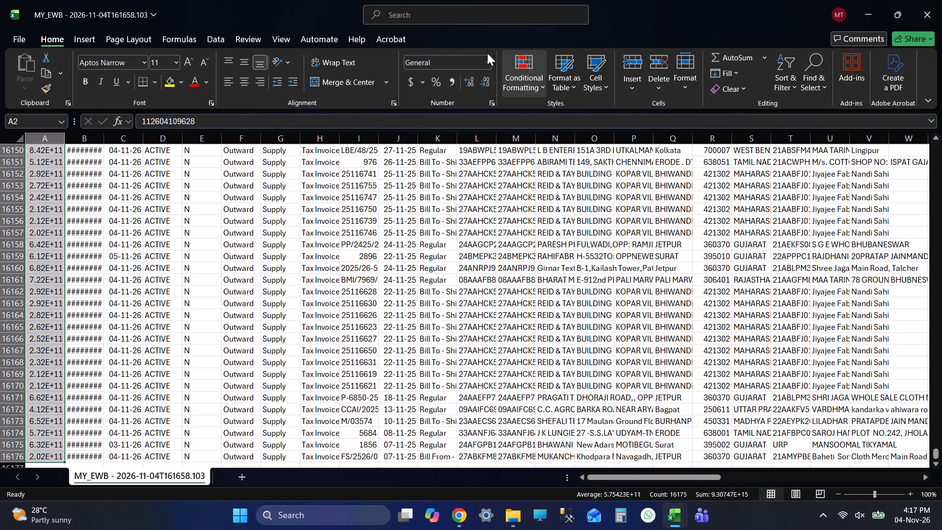
# Format the Eway Bill Number values as Number without decimal places and save the MY_EWB file.
pyautogui.click(490, 61)
pyautogui.click(484, 124)
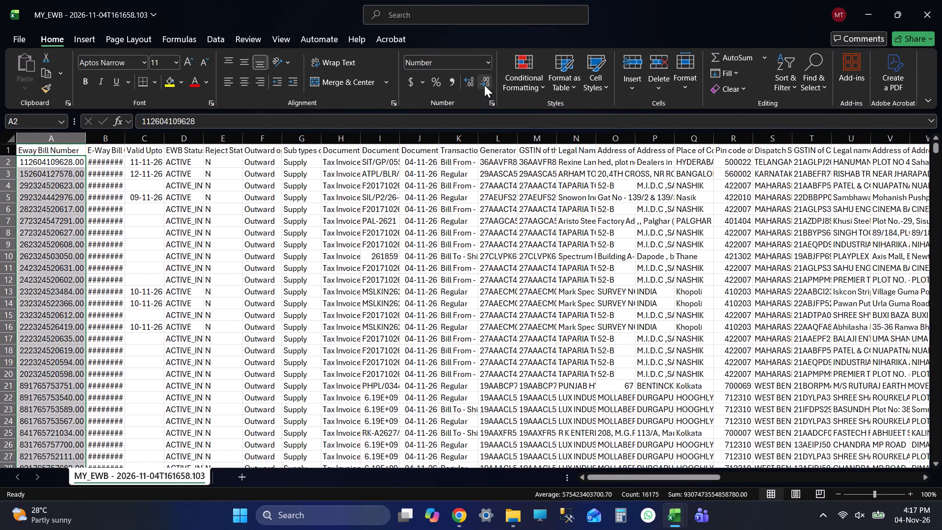
pyautogui.doubleClick(484, 85)
pyautogui.hotkey('ctrl', 's')
# Add filters to the MY_EWB header row and filter Godown Name to exclude blanks.
pyautogui.press('Up')
pyautogui.press('Up')
pyautogui.press('Up')
pyautogui.press('Up')
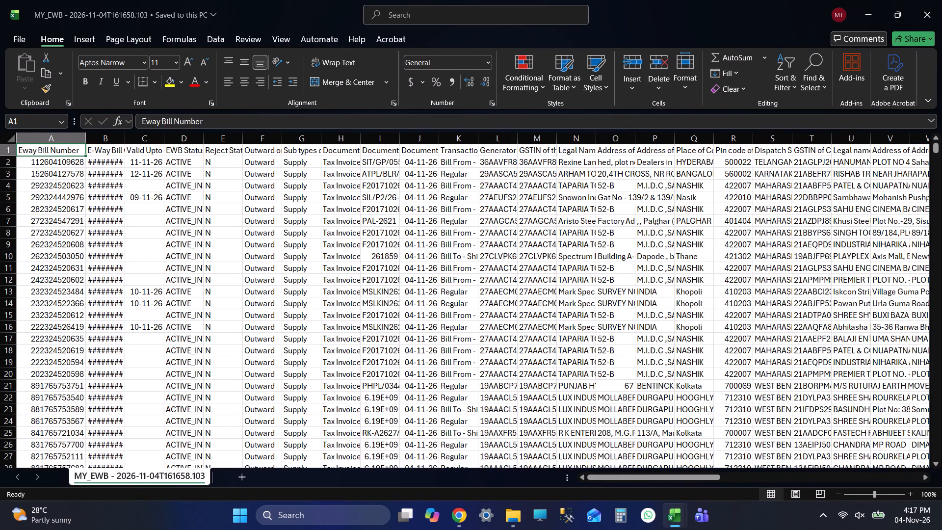
pyautogui.hotkey('ctrl', 'shift', 'l')
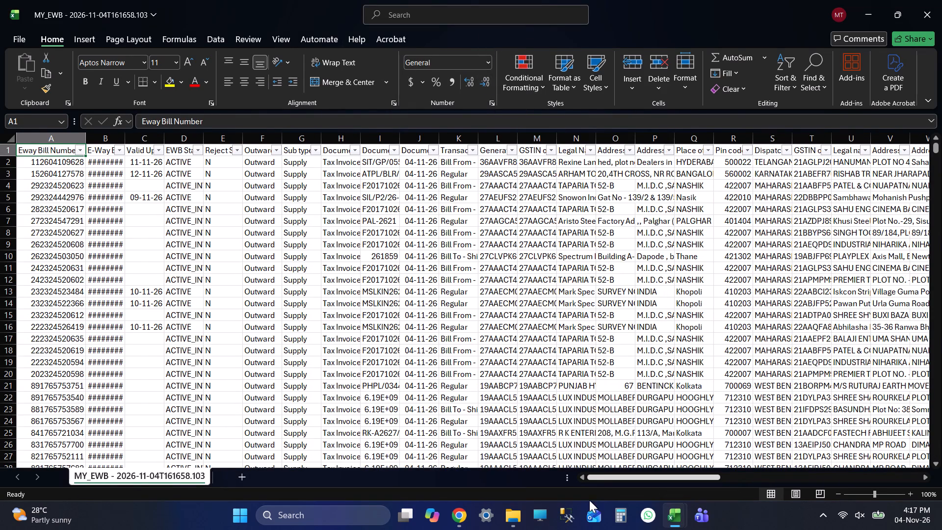
pyautogui.moveTo(603, 477); pyautogui.dragTo(823, 477)
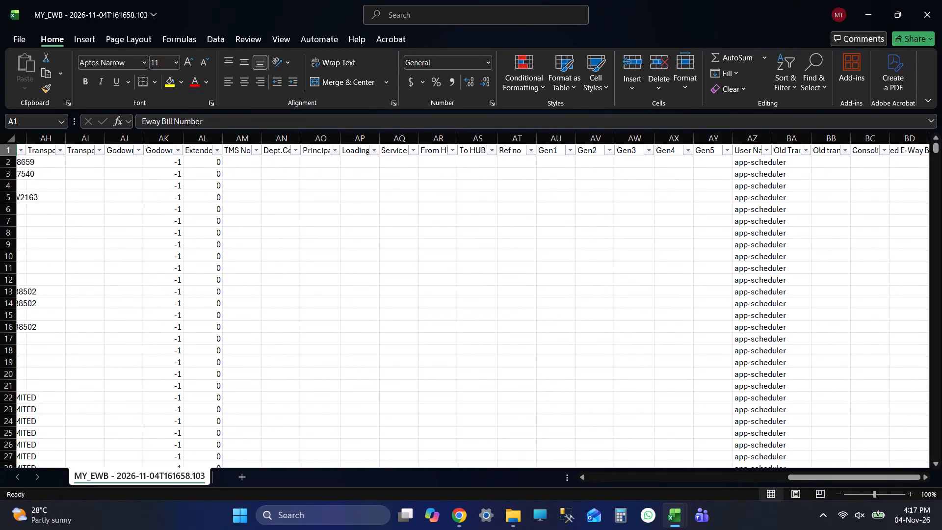
pyautogui.click(138, 150)
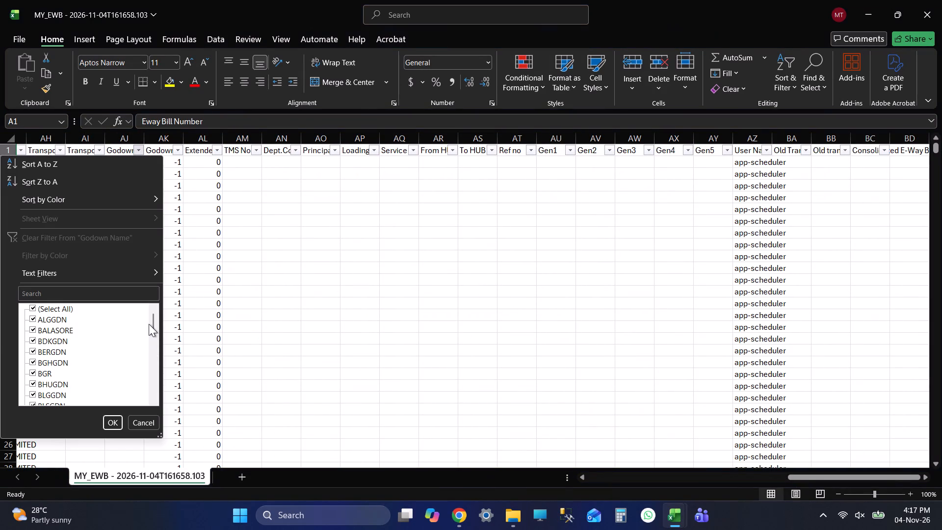
pyautogui.moveTo(149, 320); pyautogui.dragTo(154, 401)
pyautogui.click(57, 392)
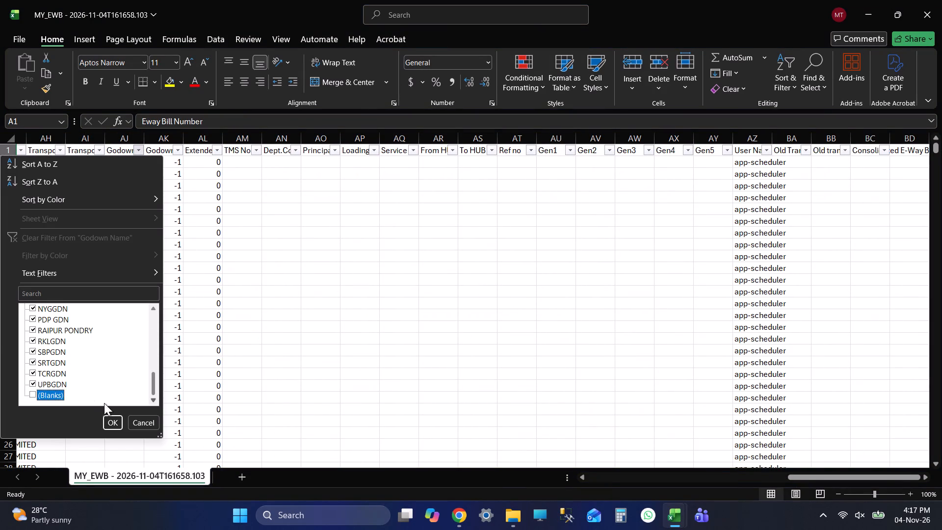
pyautogui.click(110, 420)
pyautogui.click(410, 267)
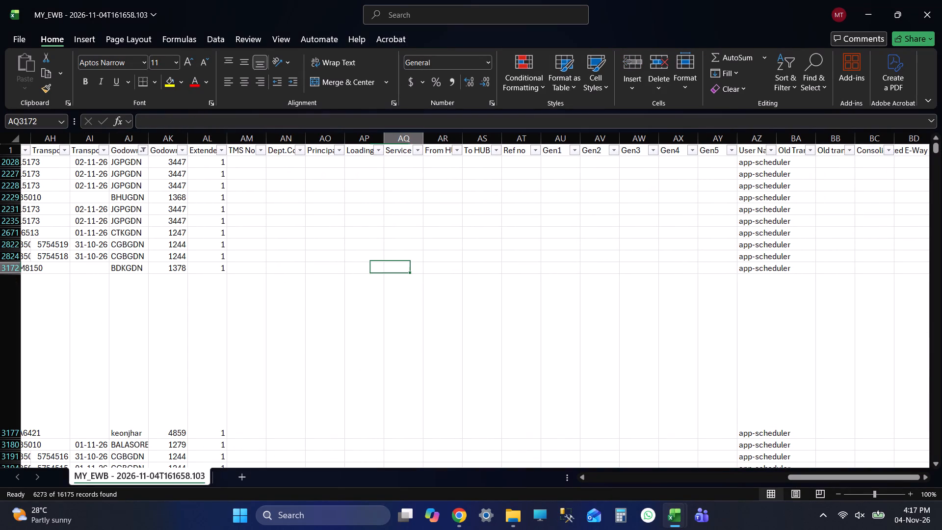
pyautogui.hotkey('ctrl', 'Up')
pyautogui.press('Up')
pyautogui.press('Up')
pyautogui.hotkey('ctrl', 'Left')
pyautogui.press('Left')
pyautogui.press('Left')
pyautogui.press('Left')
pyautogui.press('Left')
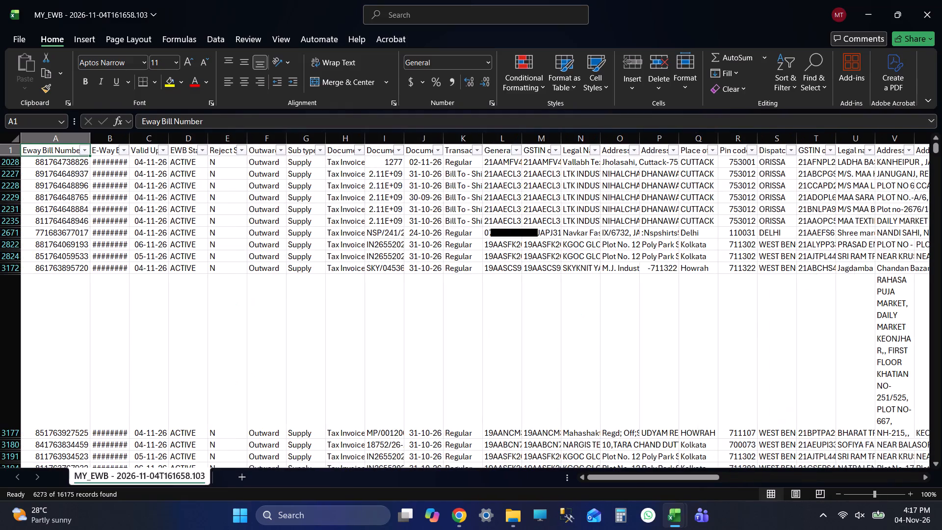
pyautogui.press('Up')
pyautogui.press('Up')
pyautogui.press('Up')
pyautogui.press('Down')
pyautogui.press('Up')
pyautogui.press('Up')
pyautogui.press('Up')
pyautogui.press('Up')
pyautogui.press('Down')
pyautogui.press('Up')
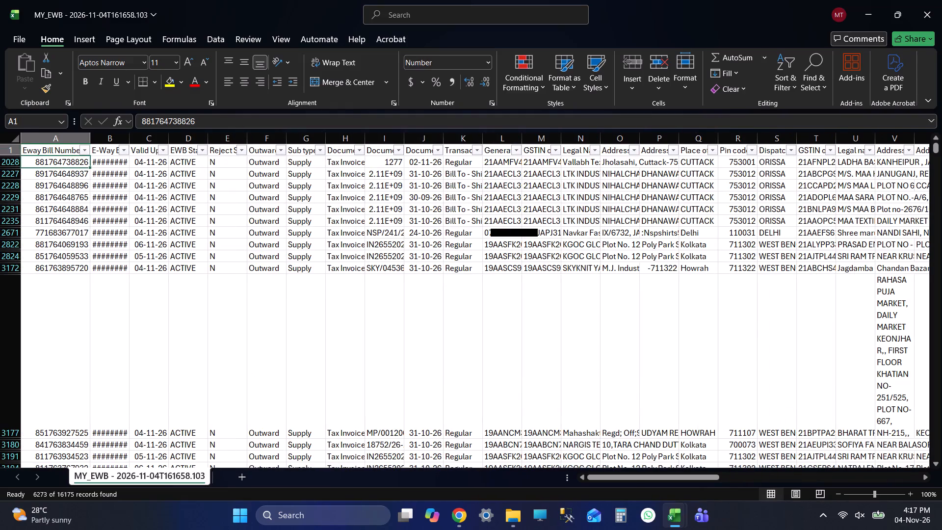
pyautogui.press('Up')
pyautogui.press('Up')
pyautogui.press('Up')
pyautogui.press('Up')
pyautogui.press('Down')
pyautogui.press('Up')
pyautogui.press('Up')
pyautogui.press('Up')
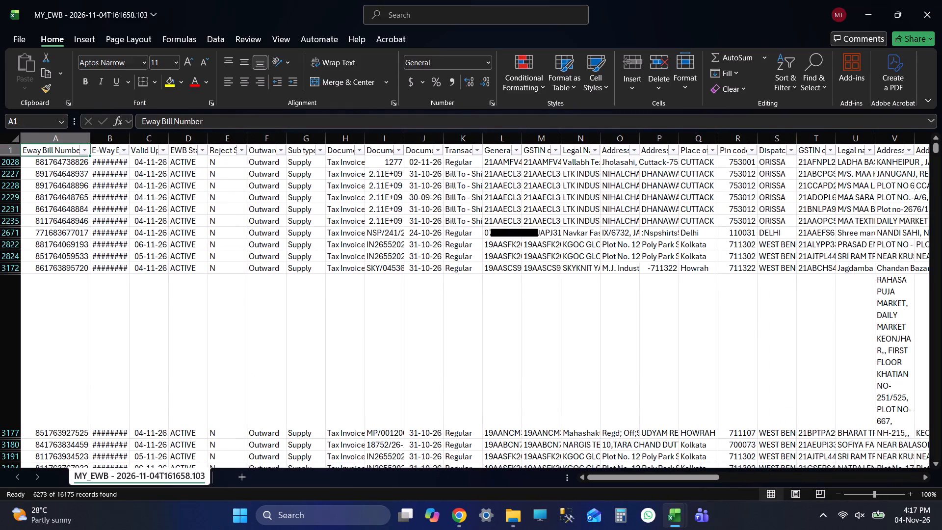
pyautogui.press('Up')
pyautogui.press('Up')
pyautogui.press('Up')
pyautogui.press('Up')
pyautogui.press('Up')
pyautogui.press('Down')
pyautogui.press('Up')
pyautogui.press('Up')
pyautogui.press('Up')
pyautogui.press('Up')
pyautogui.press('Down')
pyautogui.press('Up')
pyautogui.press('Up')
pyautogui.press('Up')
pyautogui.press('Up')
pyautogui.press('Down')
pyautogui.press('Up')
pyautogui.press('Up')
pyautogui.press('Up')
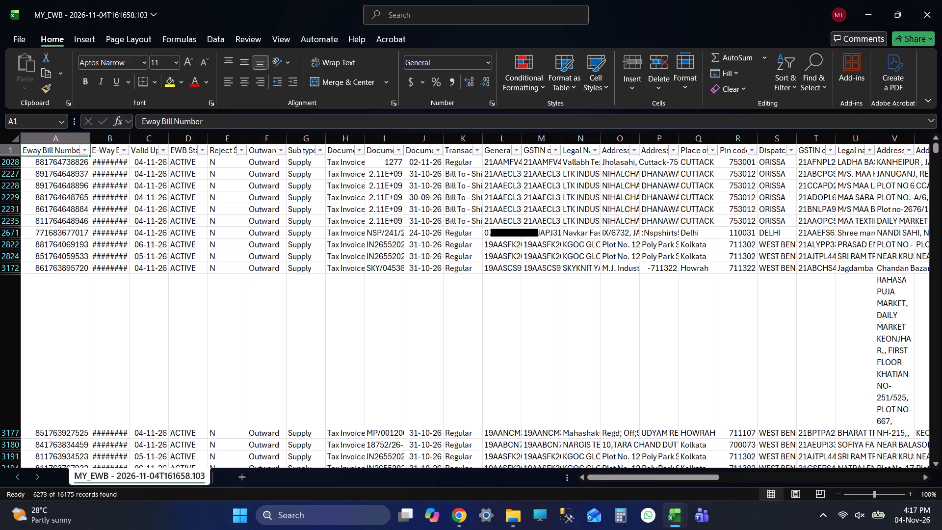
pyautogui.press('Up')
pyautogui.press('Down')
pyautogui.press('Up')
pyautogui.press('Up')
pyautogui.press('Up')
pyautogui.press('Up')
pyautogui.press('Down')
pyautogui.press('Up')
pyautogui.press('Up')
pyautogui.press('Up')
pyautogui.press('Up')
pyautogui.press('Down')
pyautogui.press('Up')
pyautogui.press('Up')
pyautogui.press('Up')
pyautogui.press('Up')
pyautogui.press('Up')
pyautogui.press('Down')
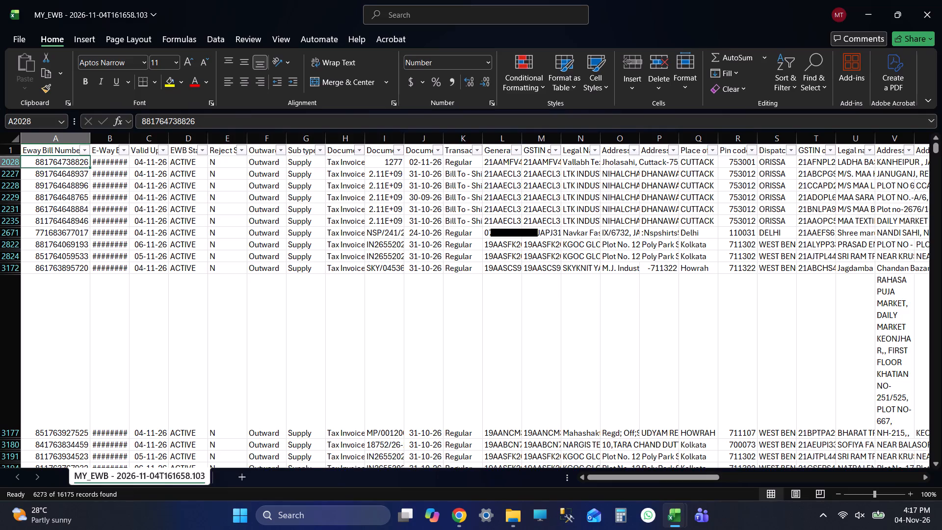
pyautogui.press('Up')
# Examine the filtered MY_EWB columns across to the last header, including the value list of the Godown Name filter.
pyautogui.hotkey('ctrl', 'Right')
pyautogui.press('Right')
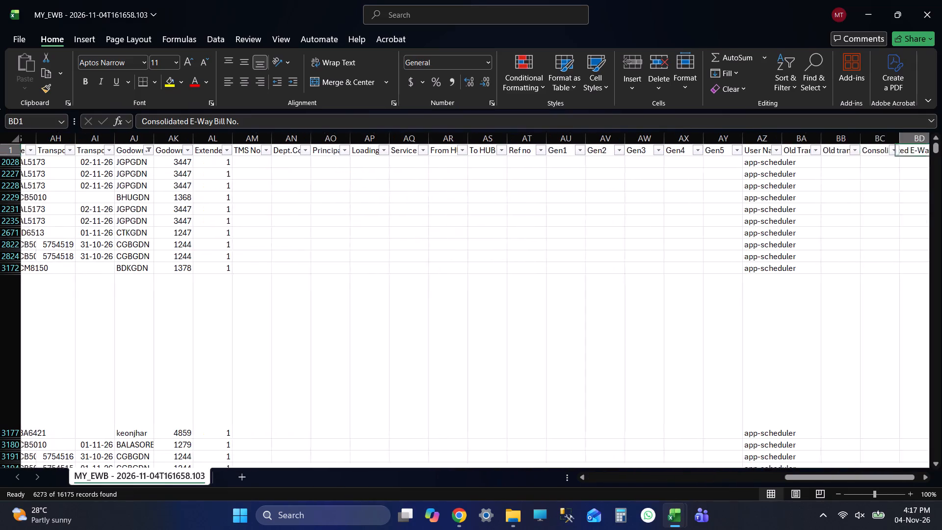
pyautogui.press('Right')
pyautogui.press('Right')
pyautogui.press('Right')
pyautogui.press('Right')
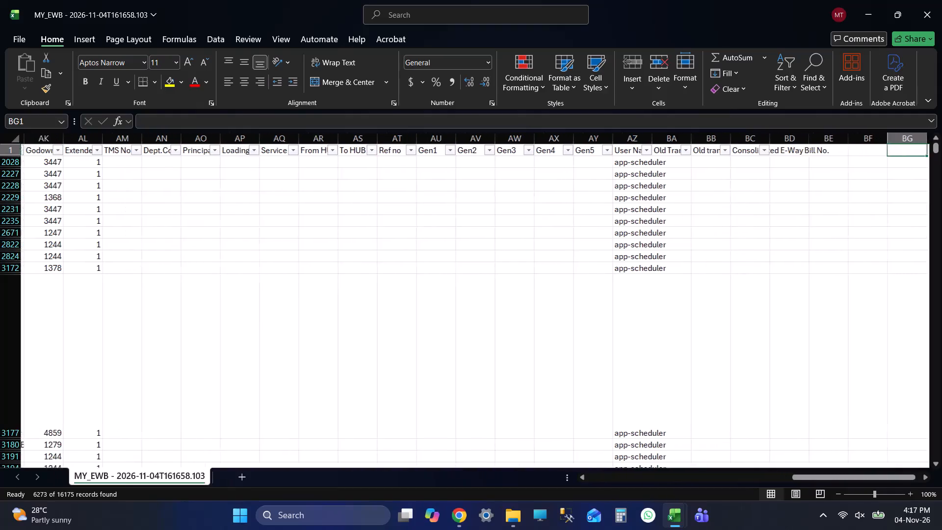
pyautogui.press('Right')
pyautogui.press('Right')
pyautogui.press('Right')
pyautogui.press('Right')
pyautogui.hotkey('ctrl', 'Left')
pyautogui.hotkey('ctrl', 'Left')
pyautogui.hotkey('ctrl', 'Left')
pyautogui.press('Right')
pyautogui.press('Right')
pyautogui.press('Right')
pyautogui.press('Right')
pyautogui.press('Right')
pyautogui.press('Right')
pyautogui.press('Right')
pyautogui.press('Right')
pyautogui.press('Right')
pyautogui.press('Right')
pyautogui.press('Right')
pyautogui.press('Right')
pyautogui.press('Right')
pyautogui.press('Right')
pyautogui.press('Right')
pyautogui.press('Right')
pyautogui.press('Right')
pyautogui.press('Right')
pyautogui.press('Right')
pyautogui.press('Right')
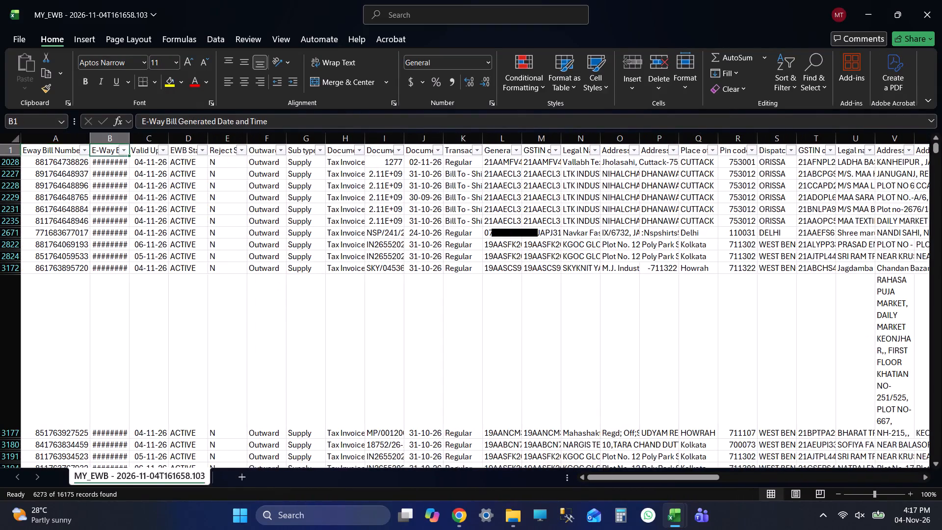
pyautogui.press('Right')
pyautogui.press('Right')
pyautogui.press('Right')
pyautogui.press('Right')
pyautogui.press('Right')
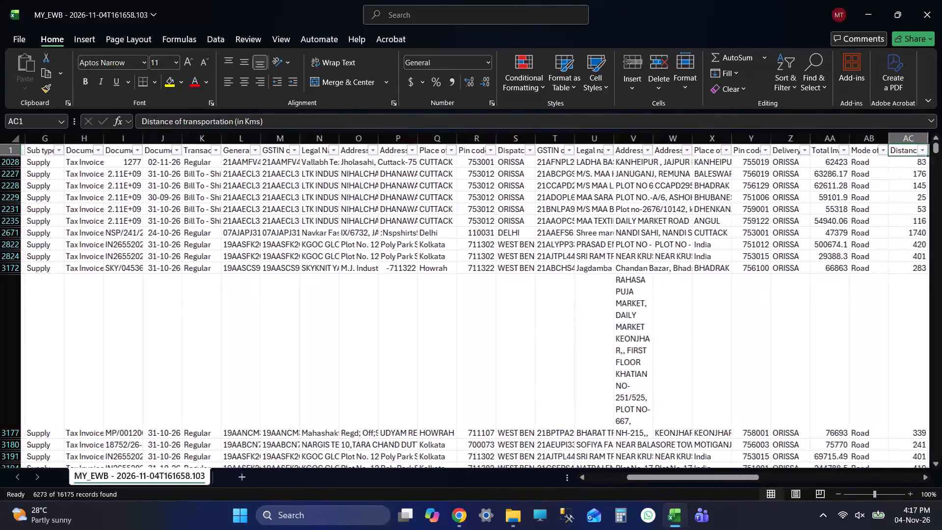
pyautogui.press('Right')
pyautogui.press('Right')
pyautogui.press('Right')
pyautogui.press('Right')
pyautogui.press('Right')
pyautogui.press('Right')
pyautogui.press('Right')
pyautogui.press('Right')
pyautogui.press('Right')
pyautogui.press('Right')
pyautogui.press('Right')
pyautogui.press('Right')
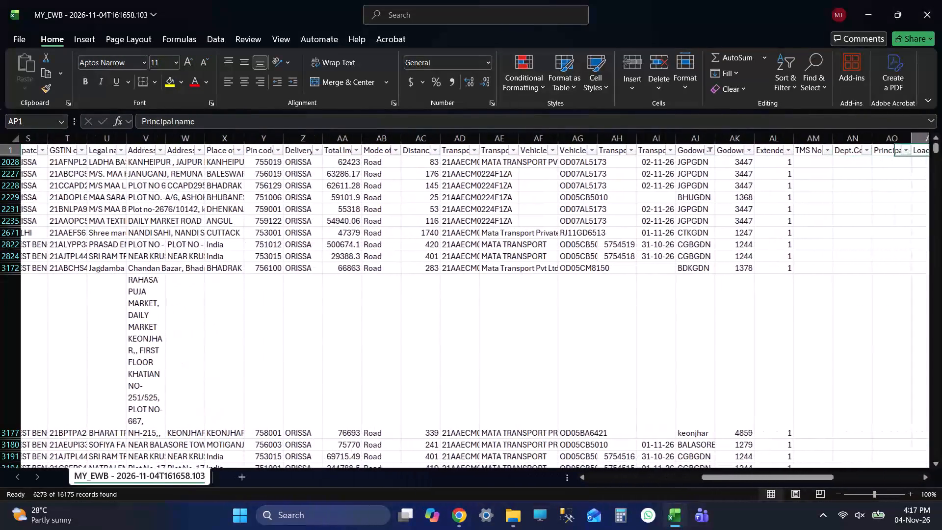
pyautogui.press('Right')
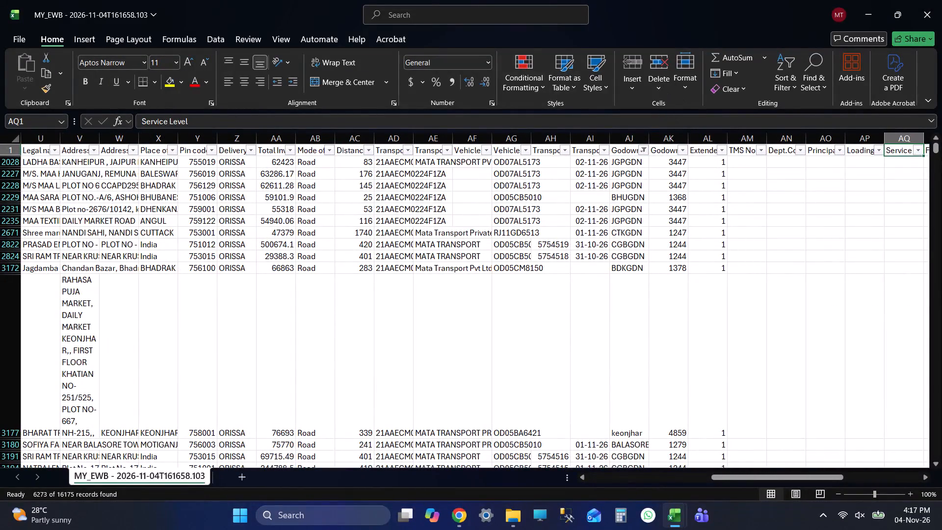
pyautogui.click(641, 154)
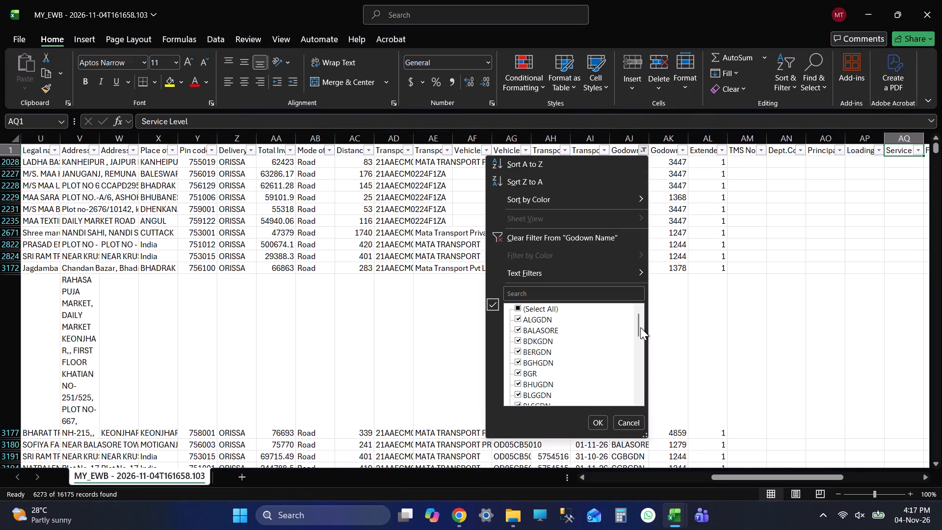
pyautogui.moveTo(640, 327); pyautogui.dragTo(634, 400)
pyautogui.click(633, 419)
pyautogui.click(777, 306)
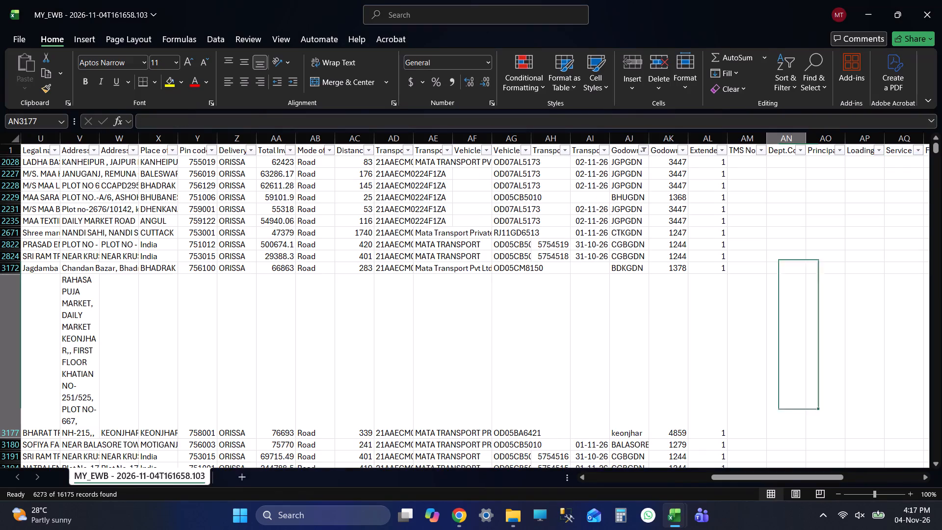
# Copy all filtered Eway Bill Number values from MY_EWB into the Remove_From_Godown sheet of the IRIS utility workbook, starting at B5.
pyautogui.hotkey('ctrl', 'Up')
pyautogui.hotkey('ctrl', 'Up')
pyautogui.hotkey('ctrl', 'Up')
pyautogui.hotkey('ctrl', 'Left')
pyautogui.press('Left')
pyautogui.press('Left')
pyautogui.press('Left')
pyautogui.press('Up')
pyautogui.press('Up')
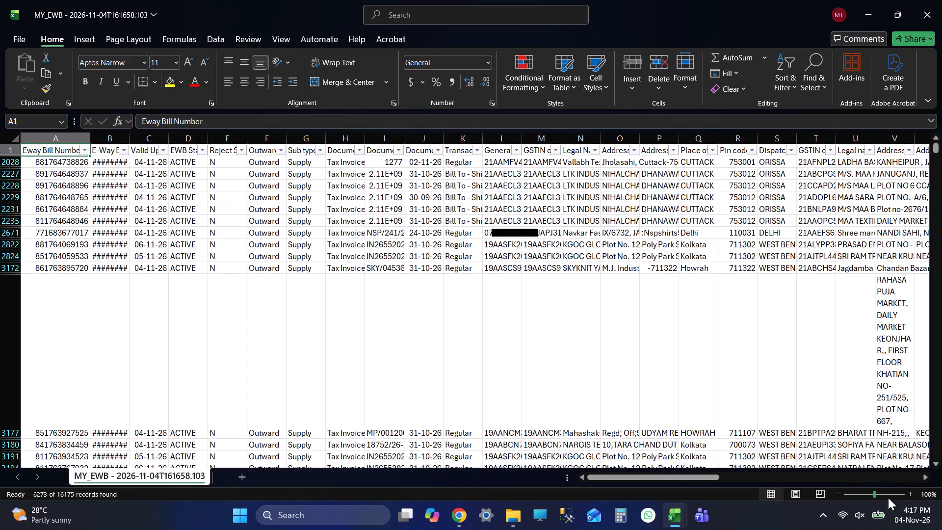
pyautogui.press('Up')
pyautogui.press('Up')
pyautogui.press('Down')
pyautogui.hotkey('ctrl', 'shift', 'Down')
pyautogui.hotkey('ctrl', 'c')
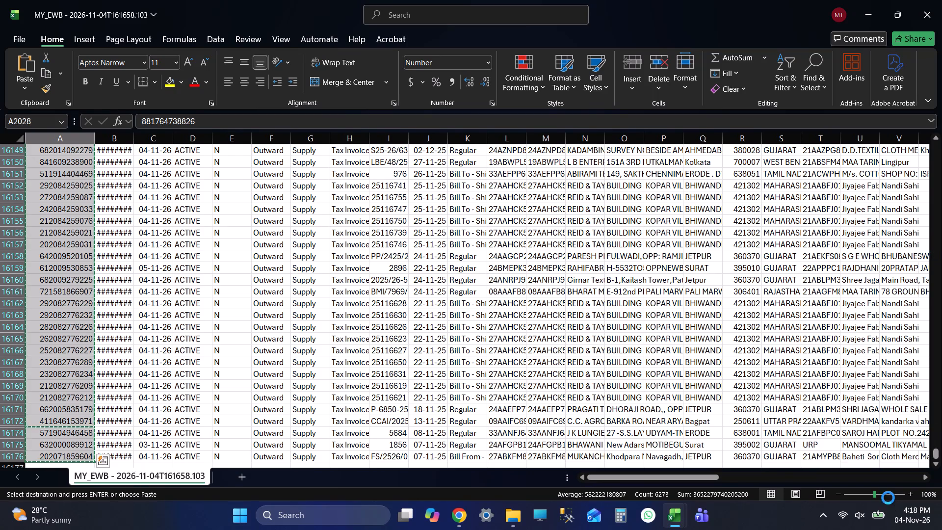
pyautogui.hotkey('ctrl', 'c')
pyautogui.hotkey('ctrl', 'c')
pyautogui.hotkey('alt', 'Tab')
pyautogui.press('Up')
pyautogui.press('Down')
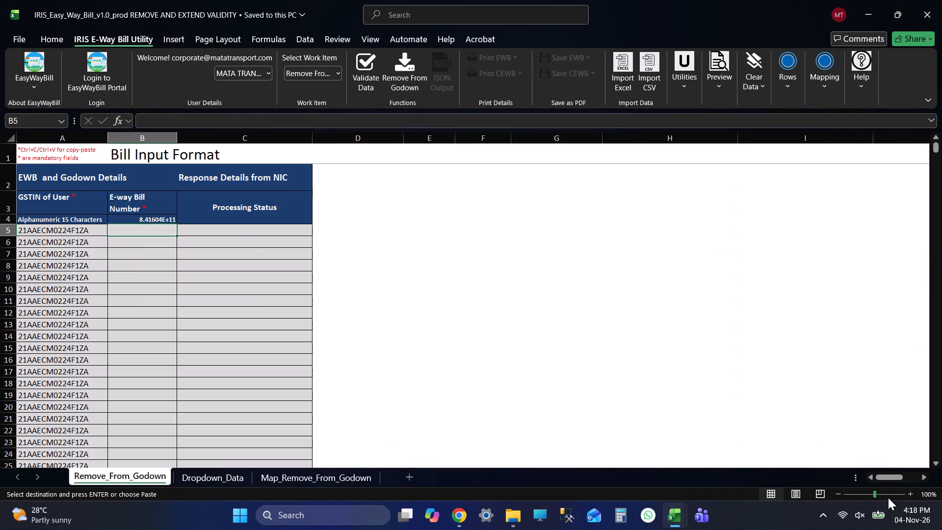
pyautogui.hotkey('ctrl', 'v')
pyautogui.press('Up')
pyautogui.press('Down')
# Compare the first and last e-way bill numbers in the MY_EWB file with those pasted in the Remove_From_Godown sheet.
pyautogui.hotkey('alt', 'Tab')
pyautogui.hotkey('ctrl', 'Up')
pyautogui.press('Up')
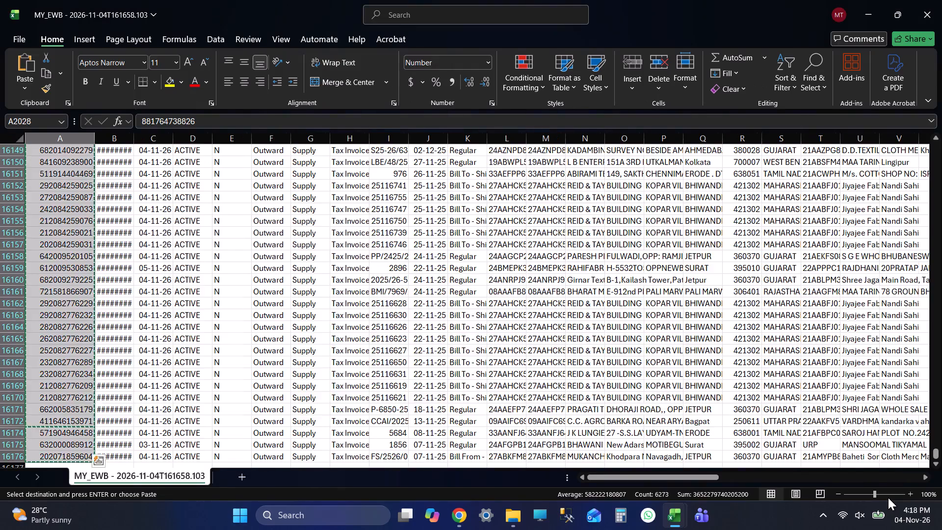
pyautogui.press('Up')
pyautogui.press('Down')
pyautogui.hotkey('alt', 'Tab')
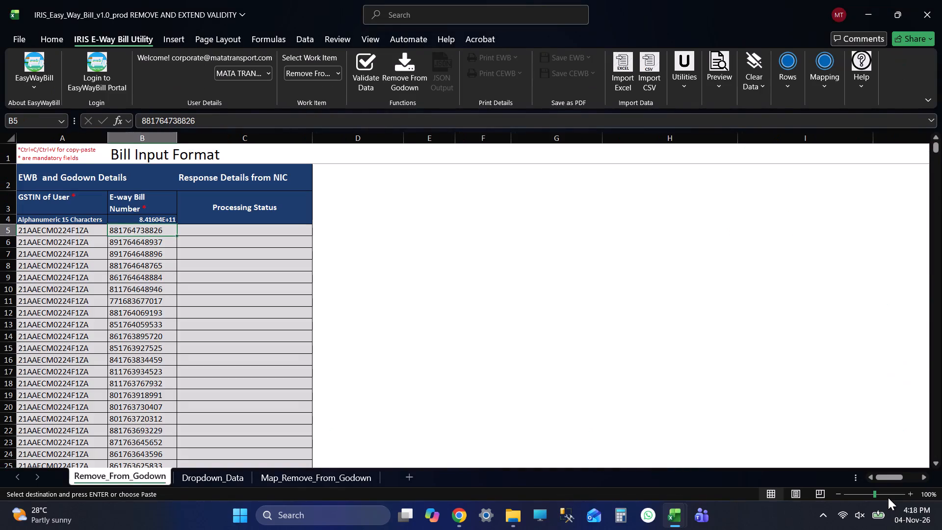
pyautogui.hotkey('ctrl', 'Down')
pyautogui.hotkey('alt', 'Tab')
pyautogui.hotkey('ctrl', 'Down')
pyautogui.press('Down')
pyautogui.press('Down')
pyautogui.press('Down')
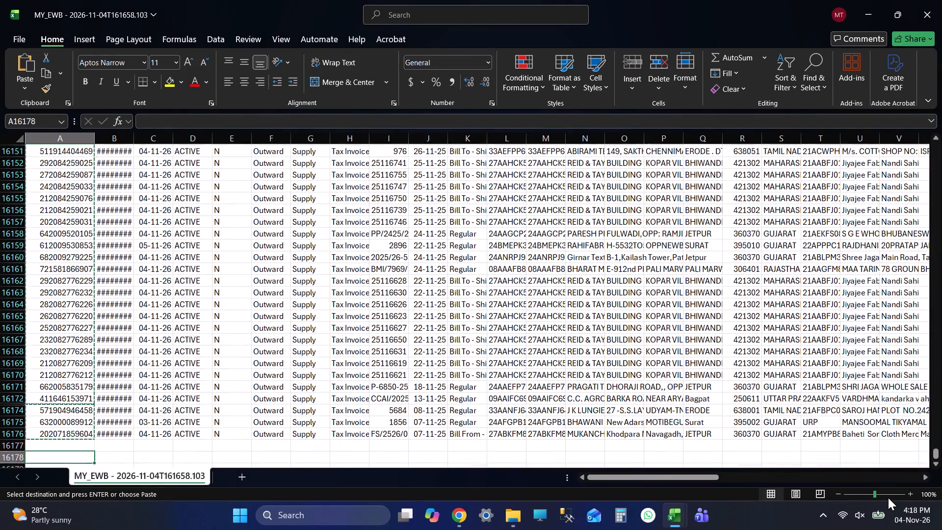
pyautogui.hotkey('ctrl', 'Up')
# Save the MY_EWB file and close it.
pyautogui.hotkey('ctrl', 's')
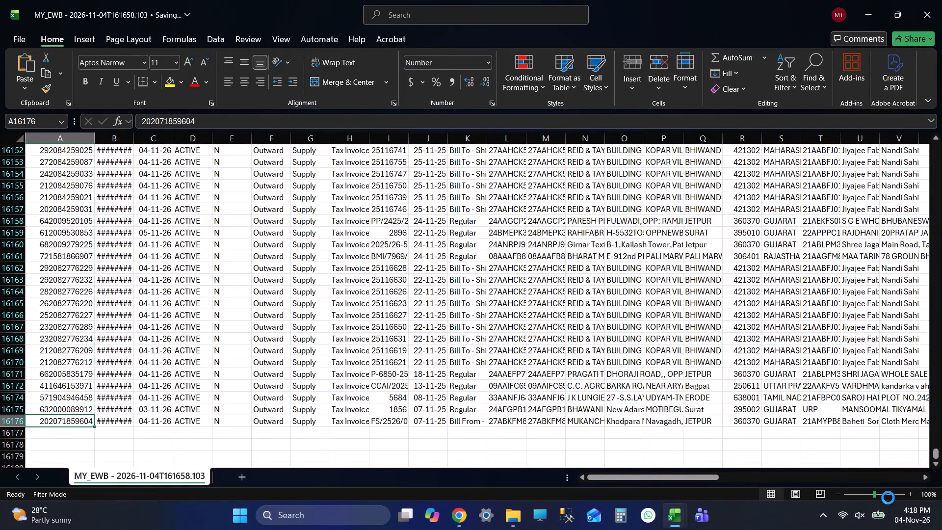
pyautogui.click(941, 0)
# Copy the last filled GSTIN of User value in A6093 down column A to row 6277, the last e-way bill row.
pyautogui.scroll(-3, 238, 388)
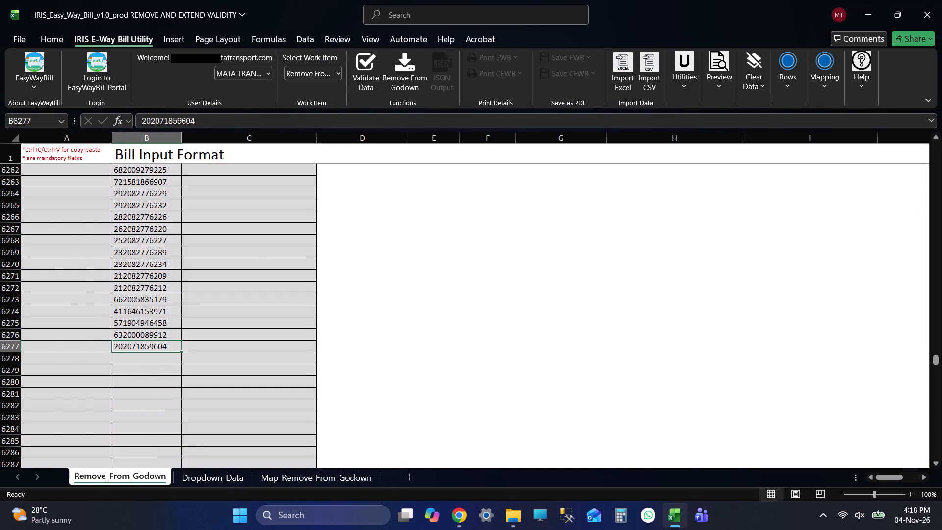
pyautogui.hotkey('ctrl', 'Up')
pyautogui.press('Up')
pyautogui.hotkey('ctrl', 'Left')
pyautogui.hotkey('ctrl', 'Down')
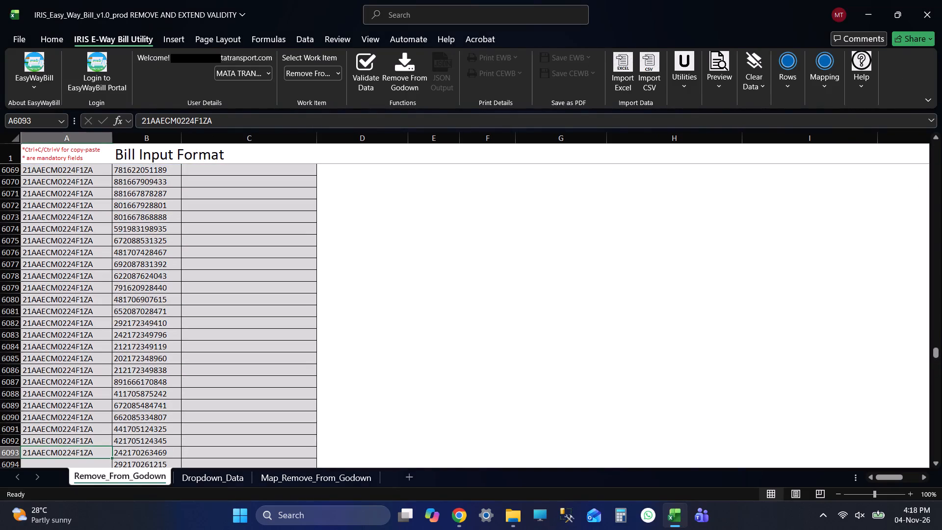
pyautogui.hotkey('ctrl', 'c')
pyautogui.hotkey('shift', 'pagedown')
pyautogui.hotkey('shift', 'pagedown')
pyautogui.hotkey('shift', 'pagedown')
pyautogui.hotkey('shift', 'pagedown')
pyautogui.hotkey('shift', 'pagedown')
pyautogui.hotkey('shift', 'pagedown')
pyautogui.hotkey('shift', 'pagedown')
pyautogui.hotkey('shift', 'pagedown')
pyautogui.hotkey('shift', 'pagedown')
pyautogui.hotkey('shift', 'pagedown')
pyautogui.hotkey('shift', 'pagedown')
pyautogui.hotkey('shift', 'pagedown')
pyautogui.hotkey('shift', 'pagedown')
pyautogui.hotkey('shift', 'pagedown')
pyautogui.hotkey('shift', 'pagedown')
pyautogui.hotkey('shift', 'pagedown')
pyautogui.hotkey('shift', 'pagedown')
pyautogui.hotkey('shift', 'pagedown')
pyautogui.hotkey('shift', 'pagedown')
pyautogui.hotkey('shift', 'pagedown')
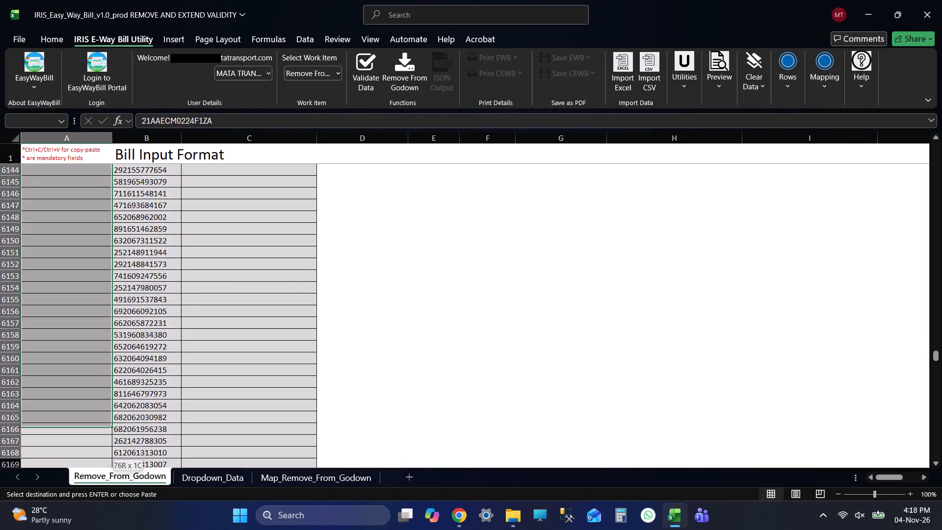
pyautogui.hotkey('shift', 'pageup')
pyautogui.hotkey('shift', 'pageup')
pyautogui.hotkey('shift', 'pageup')
pyautogui.hotkey('shift', 'pageup')
pyautogui.hotkey('shift', 'pageup')
pyautogui.hotkey('shift', 'pageup')
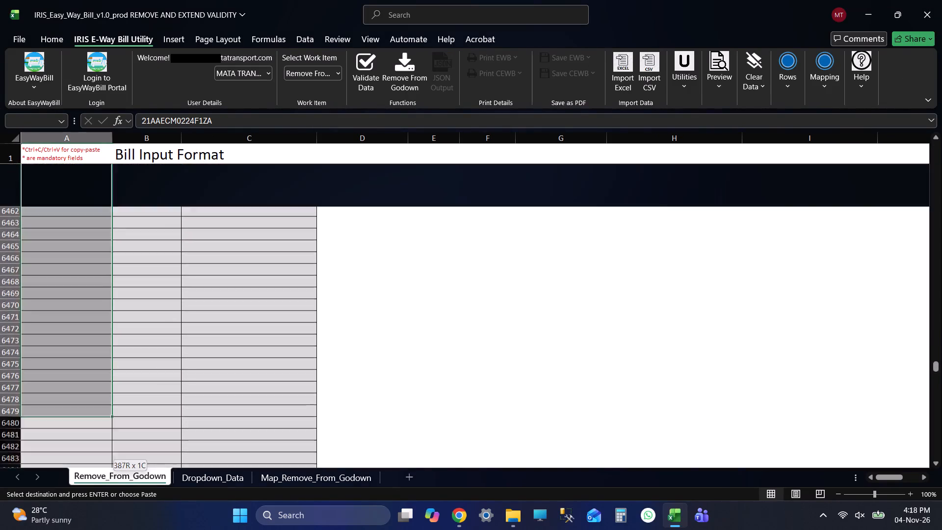
pyautogui.hotkey('shift', 'pageup')
pyautogui.hotkey('shift', 'pageup')
pyautogui.hotkey('shift', 'pageup')
pyautogui.hotkey('shift', 'pageup')
pyautogui.hotkey('shift', 'pageup')
pyautogui.hotkey('shift', 'pageup')
pyautogui.hotkey('shift', 'pageup')
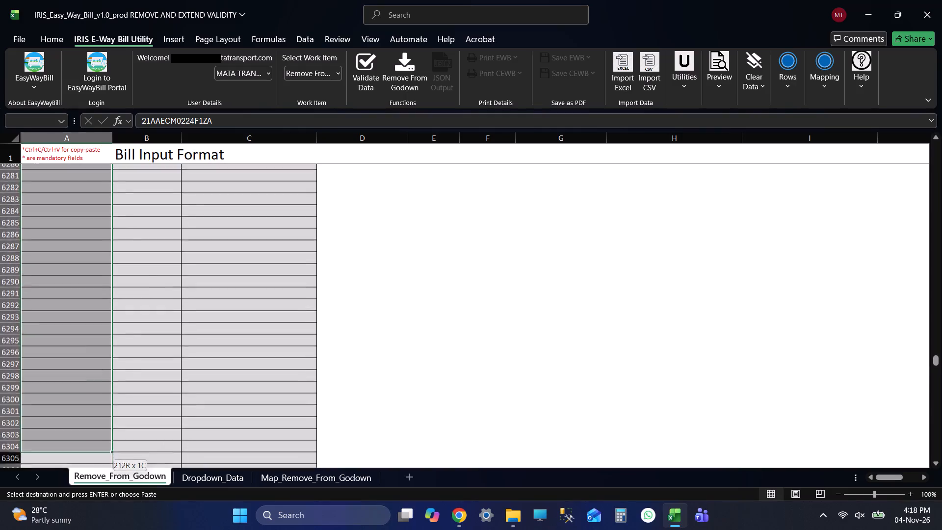
pyautogui.hotkey('shift', 'pageup')
pyautogui.hotkey('shift', 'pageup')
pyautogui.hotkey('shift', 'pageup')
pyautogui.hotkey('shift', 'pagedown')
pyautogui.hotkey('shift', 'pagedown')
pyautogui.hotkey('shift', 'pagedown')
pyautogui.hotkey('shift', 'pageup')
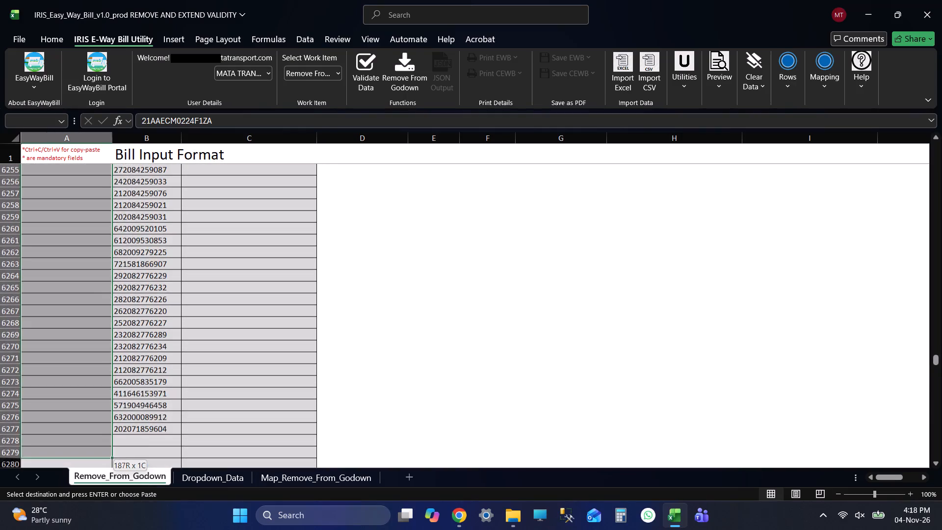
pyautogui.hotkey('shift', 'Up')
pyautogui.hotkey('shift', 'Up')
pyautogui.hotkey('shift', 'Up')
pyautogui.hotkey('shift', 'Down')
pyautogui.hotkey('ctrl', 'v')
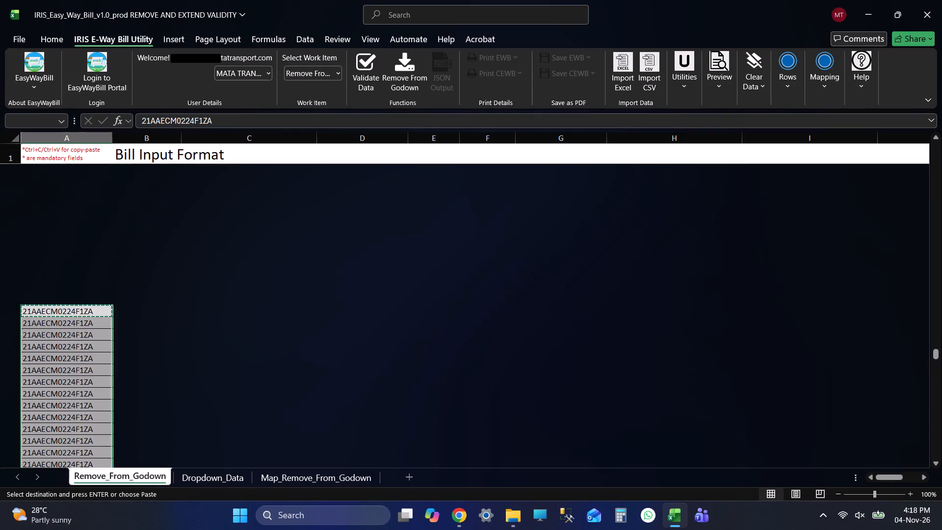
# Check that the GSTIN and e-way bill entries end on the same row, and save the utility workbook.
pyautogui.hotkey('ctrl', 'Down')
pyautogui.press('Down')
pyautogui.press('Down')
pyautogui.press('Down')
pyautogui.press('Down')
pyautogui.press('Down')
pyautogui.press('Down')
pyautogui.press('Right')
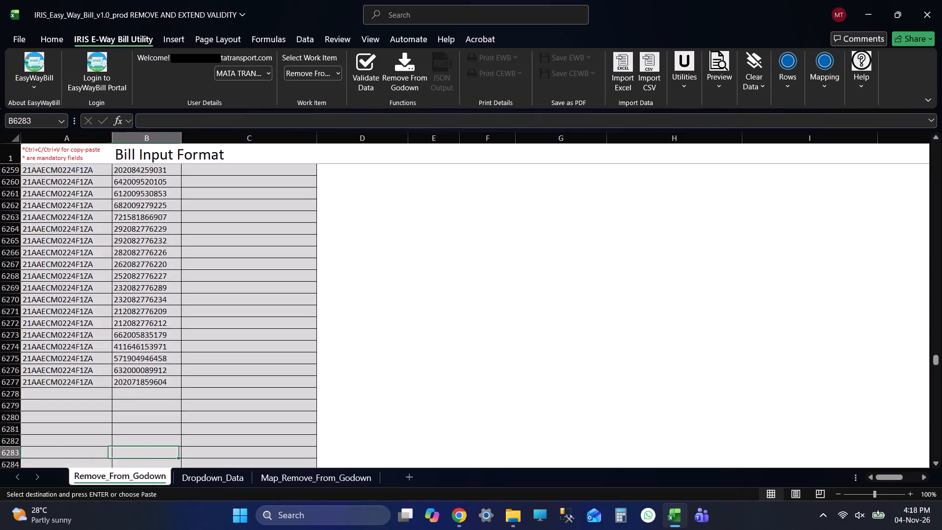
pyautogui.press('Down')
pyautogui.press('Down')
pyautogui.press('Down')
pyautogui.hotkey('ctrl', 'Up')
pyautogui.hotkey('ctrl', 's')
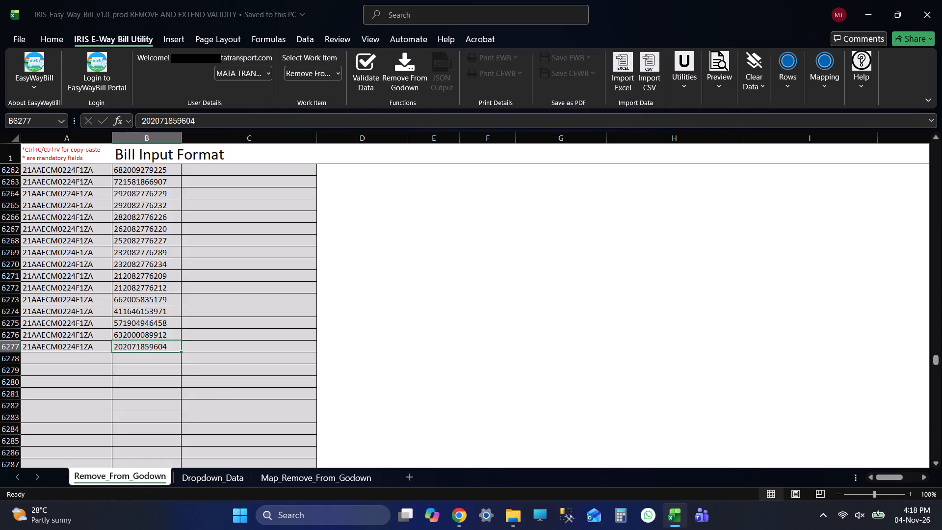
# Review the top and bottom ends of the E-way Bill Number column in the Remove_From_Godown sheet for complete entries.
pyautogui.press('Up')
pyautogui.press('Up')
pyautogui.hotkey('ctrl', 'Up')
pyautogui.press('Up')
pyautogui.press('Up')
pyautogui.press('Up')
pyautogui.press('Up')
pyautogui.press('Up')
pyautogui.press('Up')
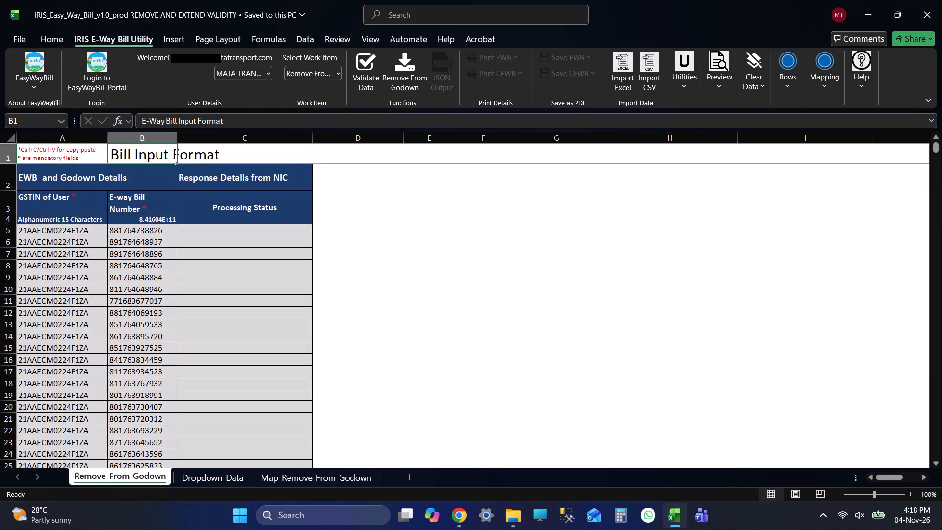
pyautogui.press('Up')
pyautogui.press('Down')
pyautogui.press('Down')
pyautogui.press('Down')
pyautogui.press('Down')
pyautogui.hotkey('ctrl', 'Down')
pyautogui.press('Down')
pyautogui.press('Down')
pyautogui.press('Down')
pyautogui.press('Down')
pyautogui.press('Down')
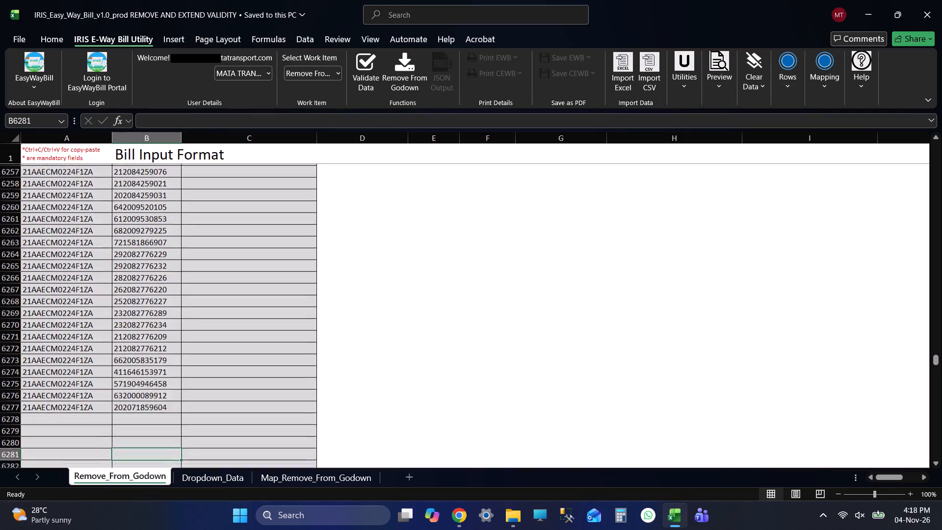
pyautogui.hotkey('ctrl', 'Up')
pyautogui.hotkey('ctrl', 'Up')
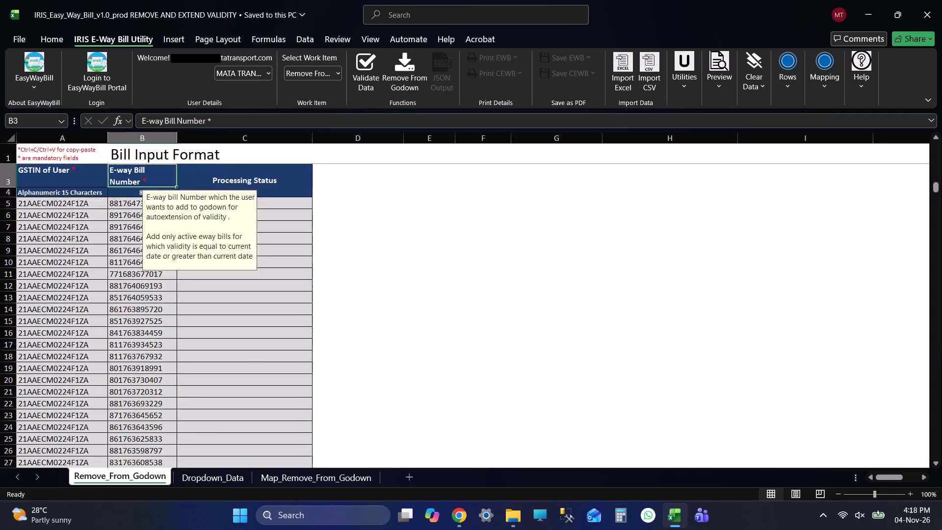
pyautogui.press('Up')
pyautogui.press('Up')
pyautogui.press('Up')
pyautogui.press('Up')
pyautogui.press('Up')
pyautogui.press('Up')
pyautogui.press('Up')
pyautogui.press('Down')
pyautogui.press('Up')
pyautogui.press('Up')
pyautogui.press('Up')
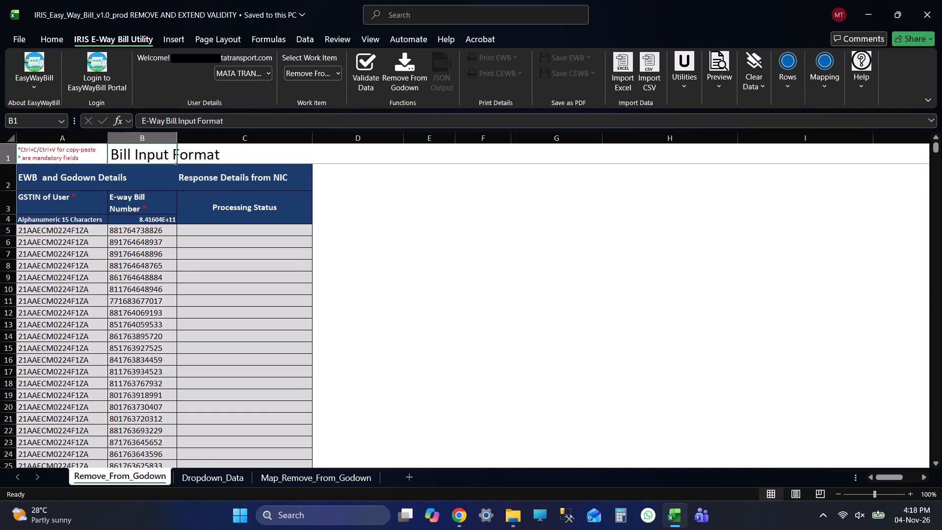
# Run Remove From Godown on the listed e-way bills and agree to proceed with the removal.
pyautogui.click(410, 68)
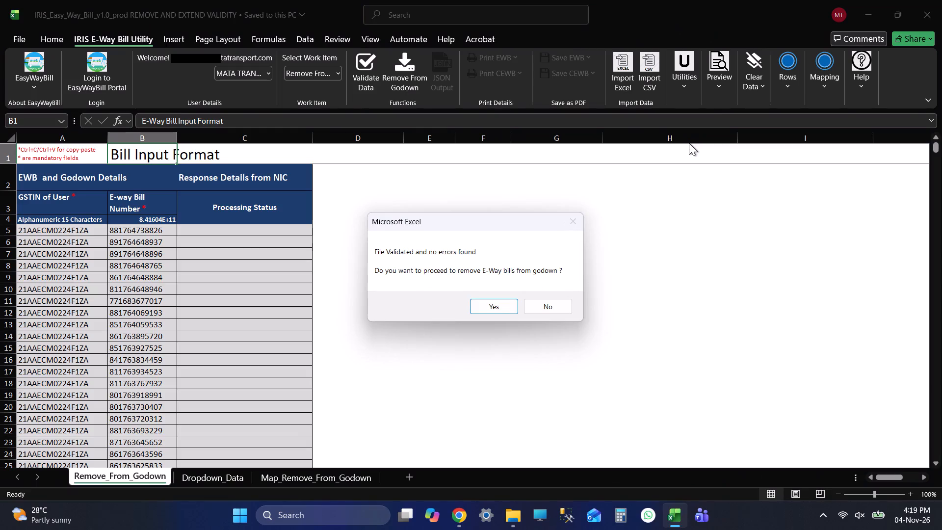
pyautogui.click(481, 306)
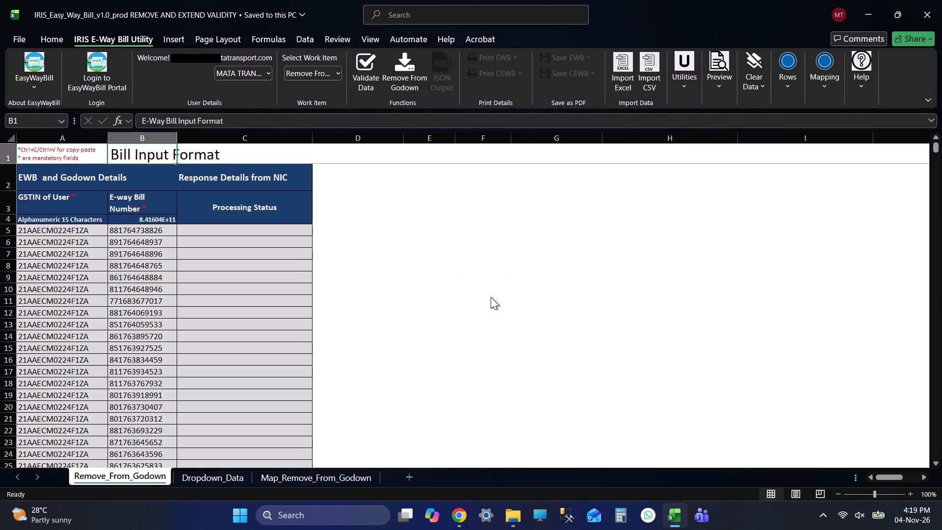
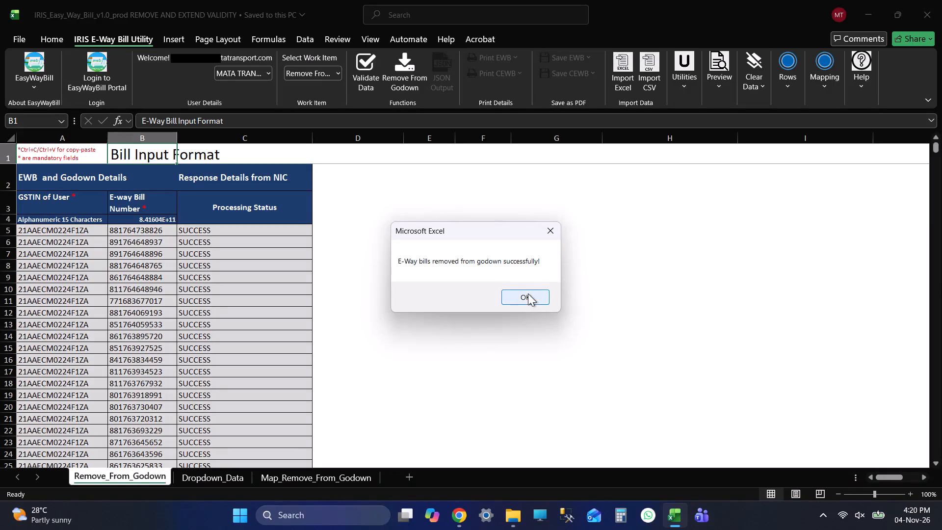
# Acknowledge the completed removal of the listed e-way bills from godown.
pyautogui.click(528, 293)
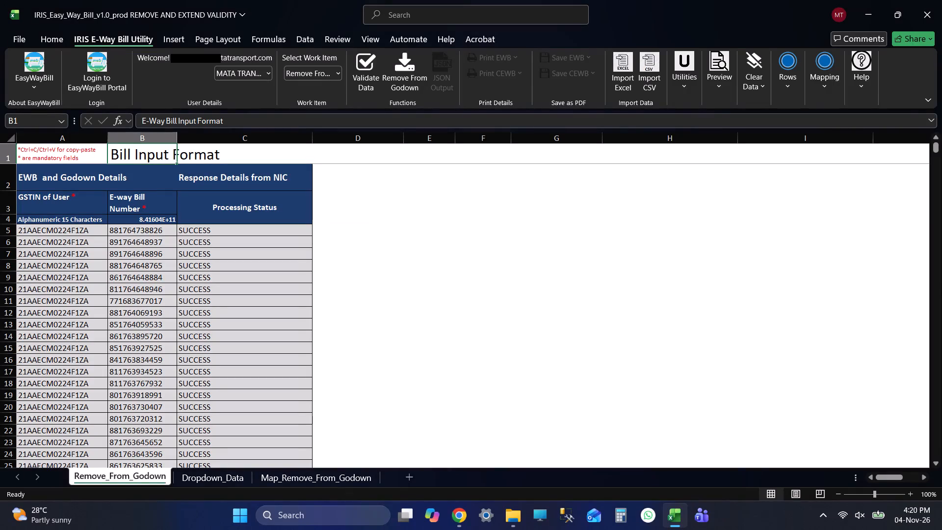
# Examine the Processing Status entries at the first and last e-way bill rows of the Remove_From_Godown sheet.
pyautogui.click(151, 153)
pyautogui.press('Up')
pyautogui.press('Up')
pyautogui.press('Up')
pyautogui.press('Up')
pyautogui.press('Up')
pyautogui.press('Up')
pyautogui.press('Up')
pyautogui.press('Up')
pyautogui.press('Up')
pyautogui.press('Up')
pyautogui.press('Up')
pyautogui.press('Up')
pyautogui.press('Up')
pyautogui.press('Up')
pyautogui.press('Up')
pyautogui.press('Up')
pyautogui.press('Up')
pyautogui.press('Up')
pyautogui.press('Up')
pyautogui.press('Up')
pyautogui.press('Up')
pyautogui.press('Up')
pyautogui.press('Up')
pyautogui.press('Up')
pyautogui.press('Up')
pyautogui.press('Down')
pyautogui.press('Down')
pyautogui.press('Down')
pyautogui.press('Down')
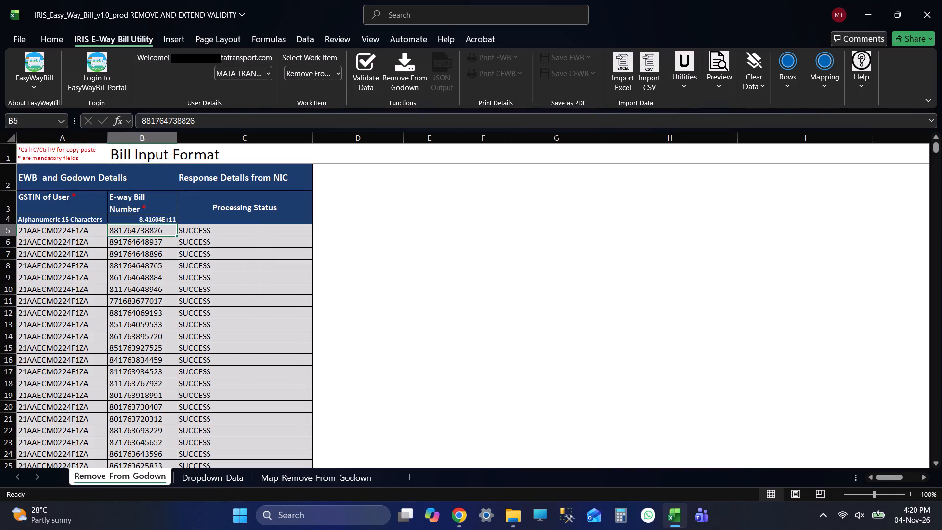
pyautogui.press('Up')
pyautogui.press('Up')
pyautogui.press('Up')
pyautogui.press('Up')
pyautogui.press('Down')
pyautogui.press('Down')
pyautogui.press('Down')
pyautogui.press('Down')
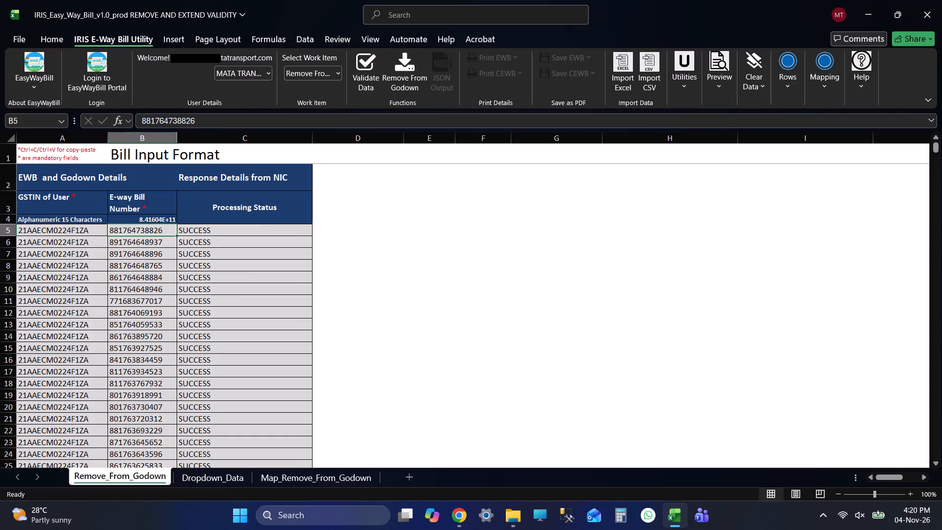
pyautogui.hotkey('ctrl', 'Down')
pyautogui.scroll(-1, 363, 238)
pyautogui.scroll(1, 363, 238)
pyautogui.scroll(-2, 363, 238)
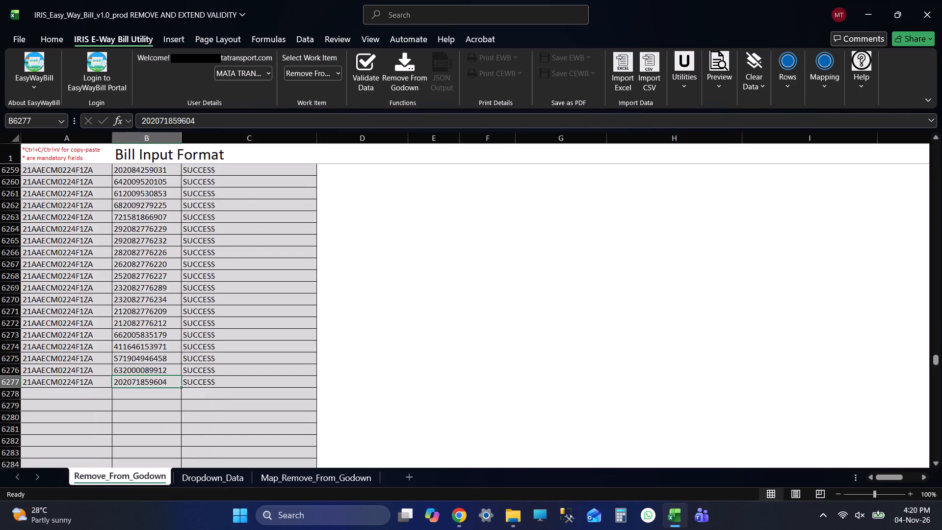
# Save the utility workbook with the godown removal responses.
pyautogui.hotkey('ctrl', 's')
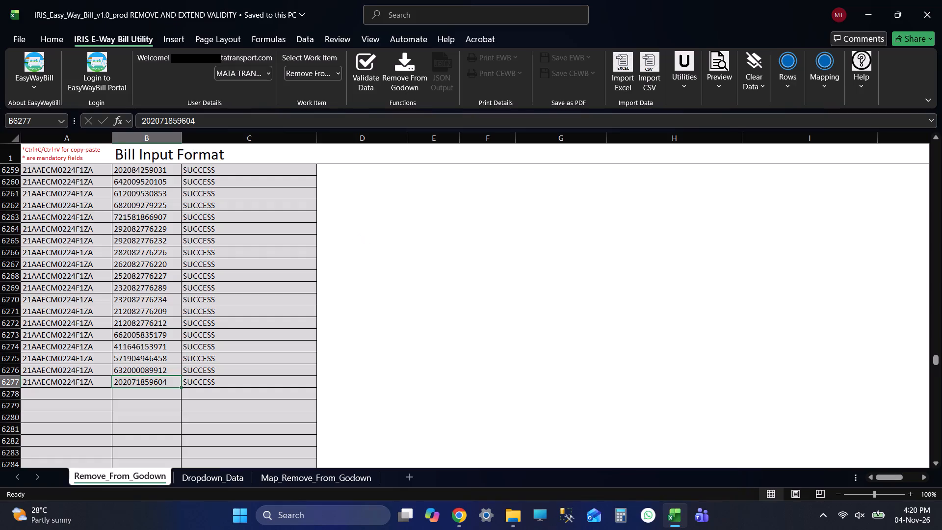
# Recheck both ends of the E-way Bill Number list against their Processing Status entries in the Remove_From_Godown sheet.
pyautogui.press('Down')
pyautogui.press('Down')
pyautogui.press('Down')
pyautogui.press('Down')
pyautogui.press('Down')
pyautogui.press('Down')
pyautogui.press('Down')
pyautogui.press('Down')
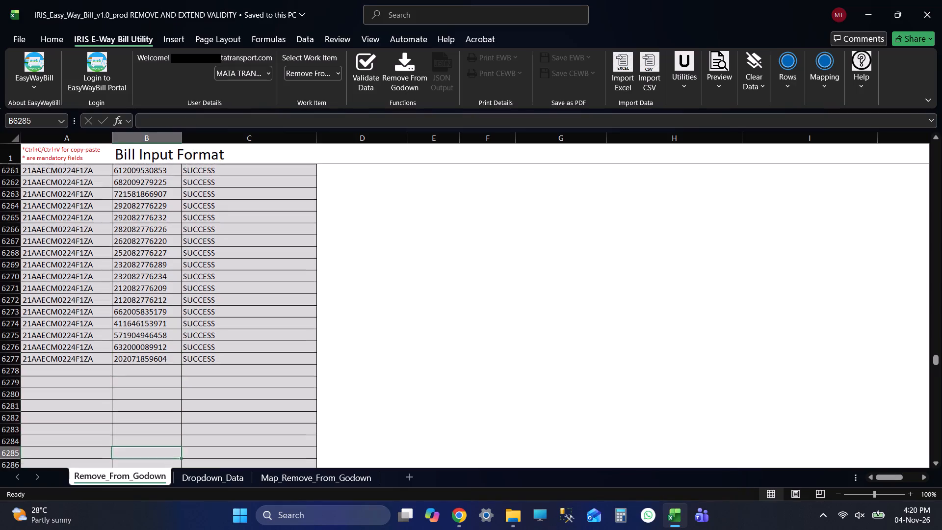
pyautogui.hotkey('ctrl', 'Up')
pyautogui.hotkey('ctrl', 'Up')
pyautogui.press('Up')
pyautogui.press('Up')
pyautogui.press('Up')
pyautogui.press('Up')
pyautogui.press('Up')
pyautogui.press('Up')
pyautogui.press('Up')
pyautogui.press('Up')
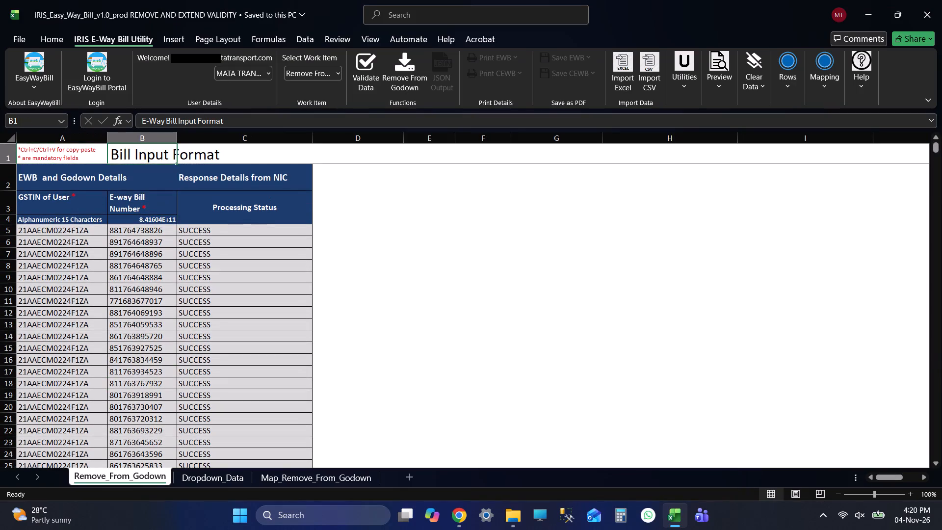
pyautogui.press('Up')
pyautogui.press('Down')
pyautogui.press('Down')
pyautogui.press('Down')
pyautogui.press('Down')
pyautogui.hotkey('ctrl', 'Down')
pyautogui.press('Down')
pyautogui.press('Down')
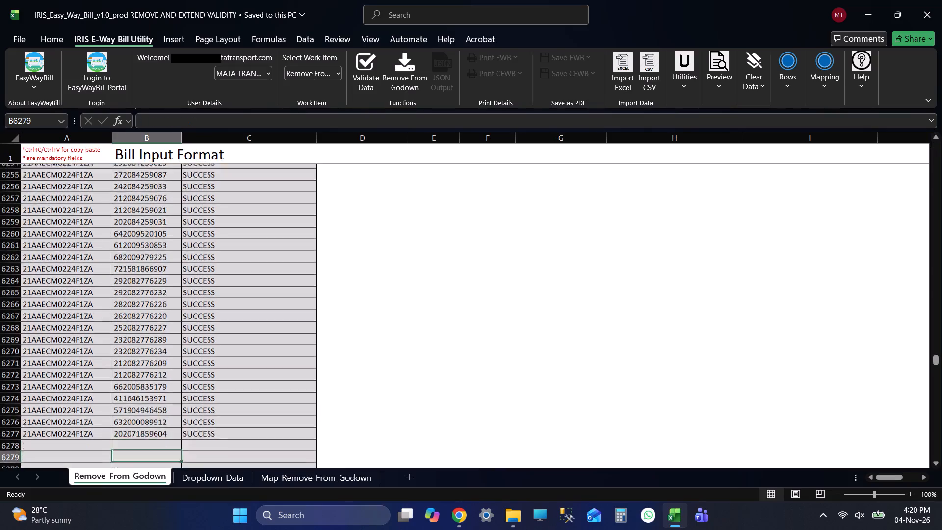
pyautogui.press('Down')
pyautogui.press('Down')
pyautogui.press('Down')
pyautogui.press('Down')
pyautogui.hotkey('ctrl', 'Up')
pyautogui.hotkey('ctrl', 'Up')
pyautogui.press('Up')
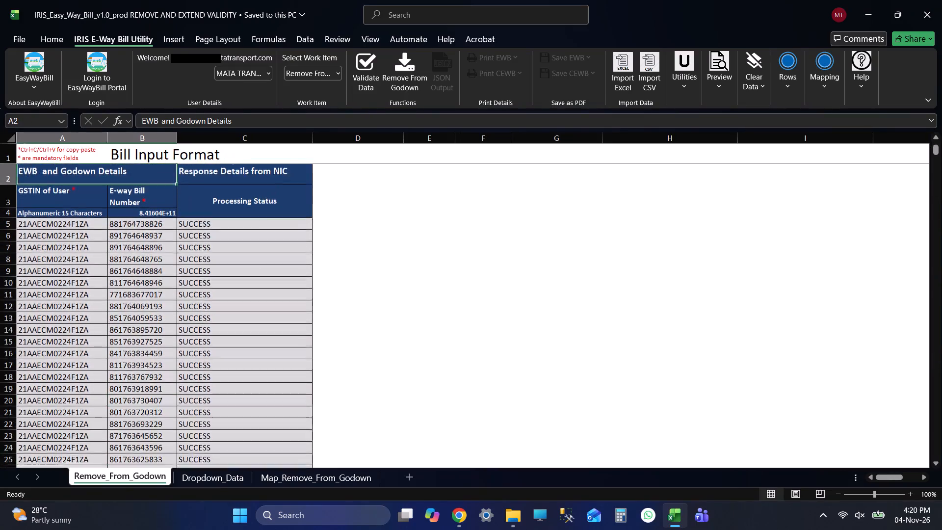
pyautogui.press('Up')
pyautogui.press('Up')
pyautogui.press('Up')
pyautogui.press('Up')
pyautogui.press('Up')
pyautogui.press('Up')
pyautogui.press('Down')
pyautogui.press('Down')
pyautogui.press('Down')
pyautogui.press('Down')
pyautogui.hotkey('ctrl', 'Down')
pyautogui.press('Down')
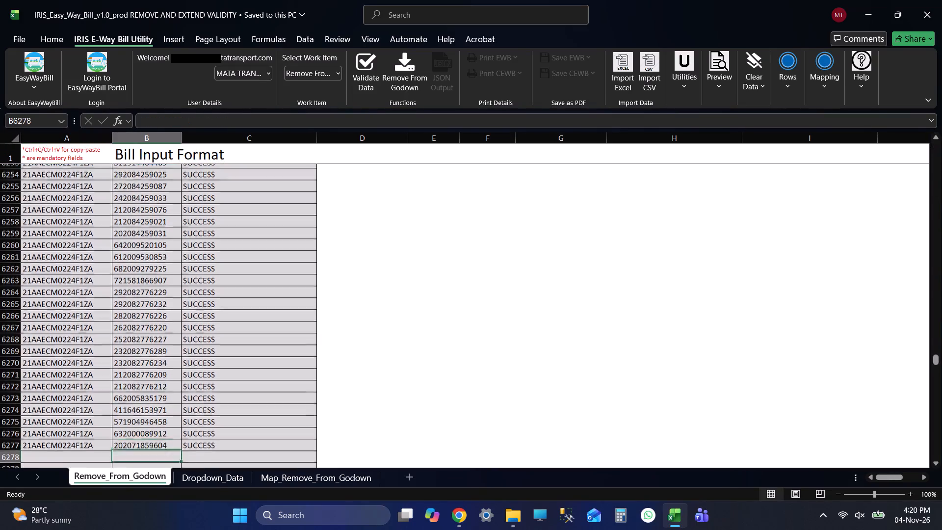
pyautogui.press('Down')
pyautogui.press('Down')
pyautogui.press('Down')
pyautogui.press('Down')
pyautogui.press('Down')
pyautogui.hotkey('ctrl', 'Up')
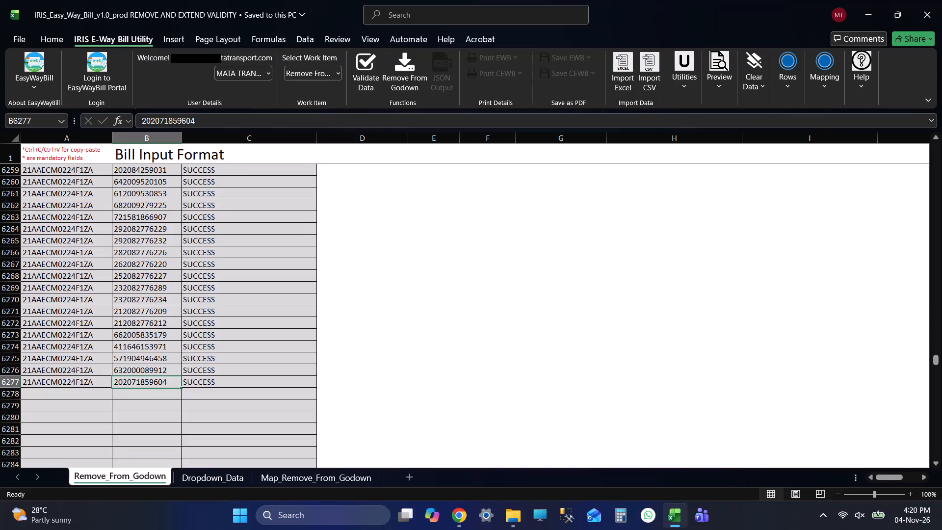
pyautogui.hotkey('ctrl', 'Up')
pyautogui.press('Up')
pyautogui.press('Up')
pyautogui.press('Up')
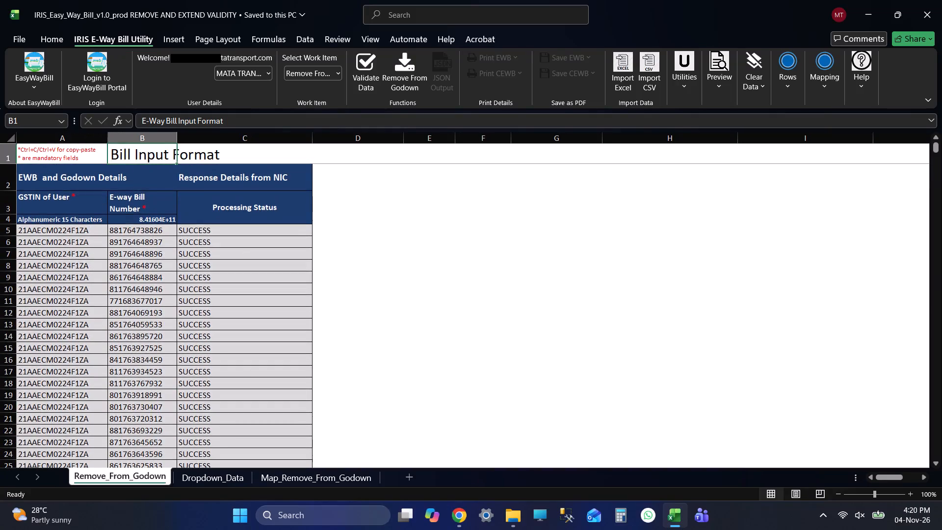
pyautogui.press('Up')
pyautogui.press('Up')
pyautogui.press('Down')
pyautogui.press('Down')
pyautogui.press('Down')
pyautogui.press('Down')
pyautogui.hotkey('ctrl', 'Down')
pyautogui.press('Down')
pyautogui.press('Down')
pyautogui.press('Down')
pyautogui.press('Down')
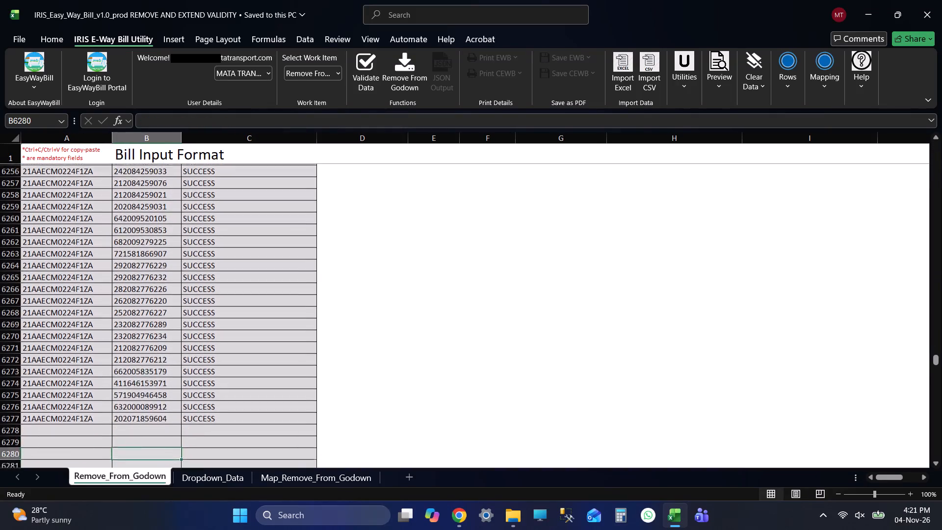
pyautogui.press('Down')
pyautogui.hotkey('ctrl', 'Up')
pyautogui.hotkey('ctrl', 'Up')
pyautogui.press('Up')
pyautogui.press('Up')
pyautogui.press('Up')
pyautogui.press('Up')
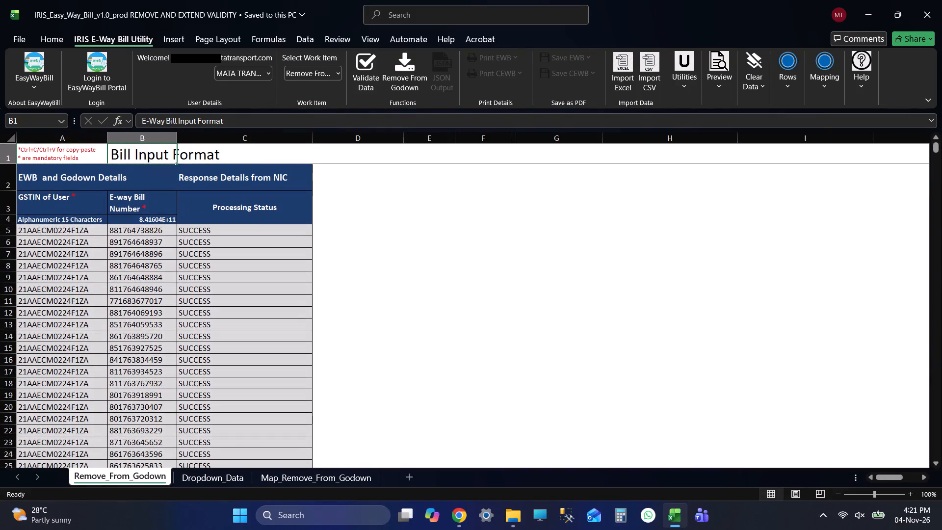
# Save the utility workbook again.
pyautogui.hotkey('ctrl', 's')
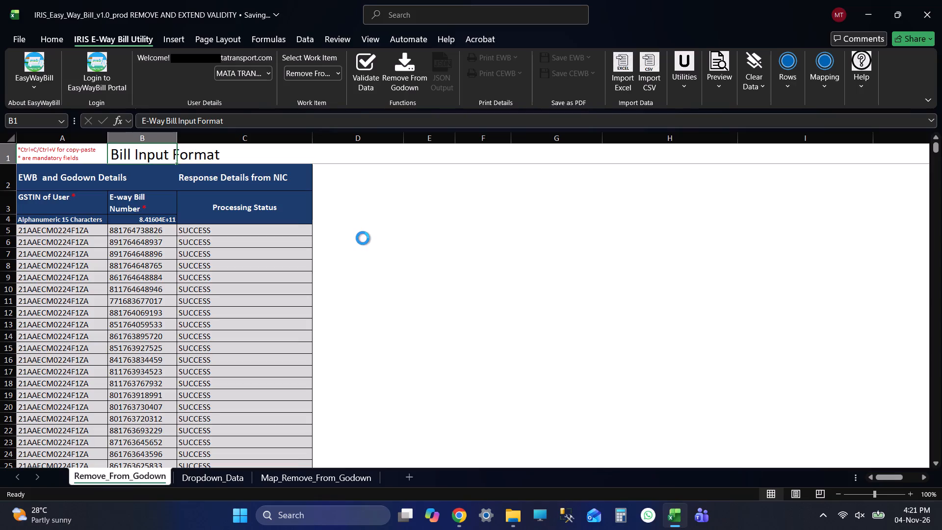
# Inspect the first and last processed e-way bill rows once more for complete Processing Status entries.
pyautogui.press('Down')
pyautogui.press('Down')
pyautogui.press('Down')
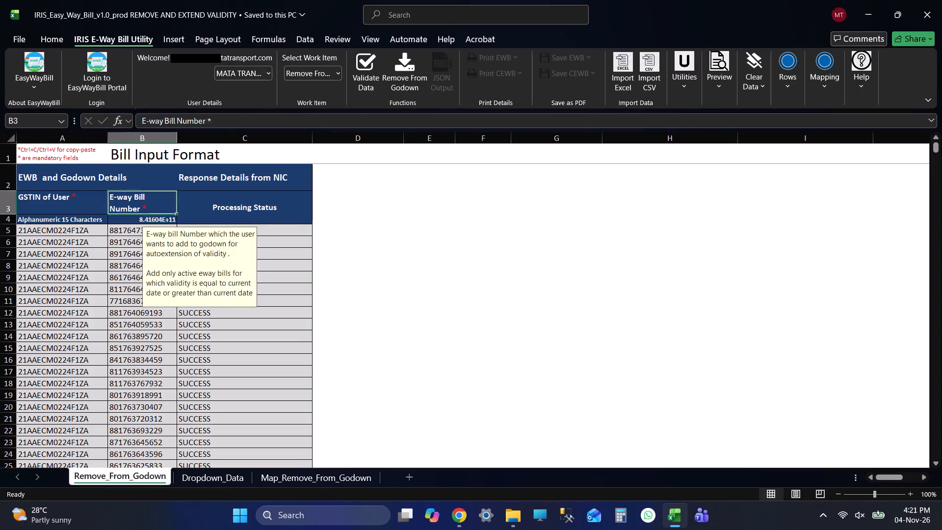
pyautogui.press('Down')
pyautogui.hotkey('ctrl', 'Down')
pyautogui.press('Down')
pyautogui.press('Down')
pyautogui.press('Down')
pyautogui.press('Down')
pyautogui.press('Down')
pyautogui.press('Down')
pyautogui.hotkey('ctrl', 'Up')
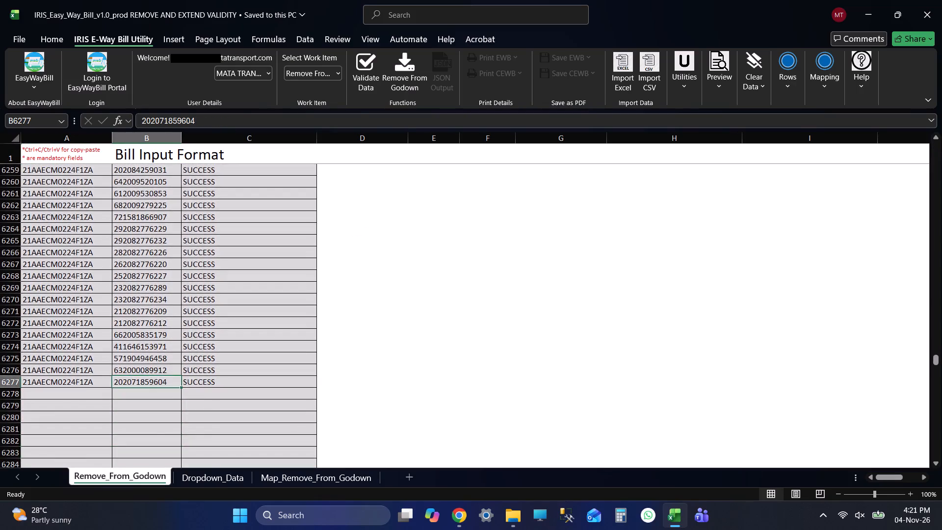
pyautogui.hotkey('ctrl', 'Up')
pyautogui.press('Up')
pyautogui.press('Up')
pyautogui.press('Up')
pyautogui.press('Up')
pyautogui.press('Up')
pyautogui.press('Up')
pyautogui.press('Up')
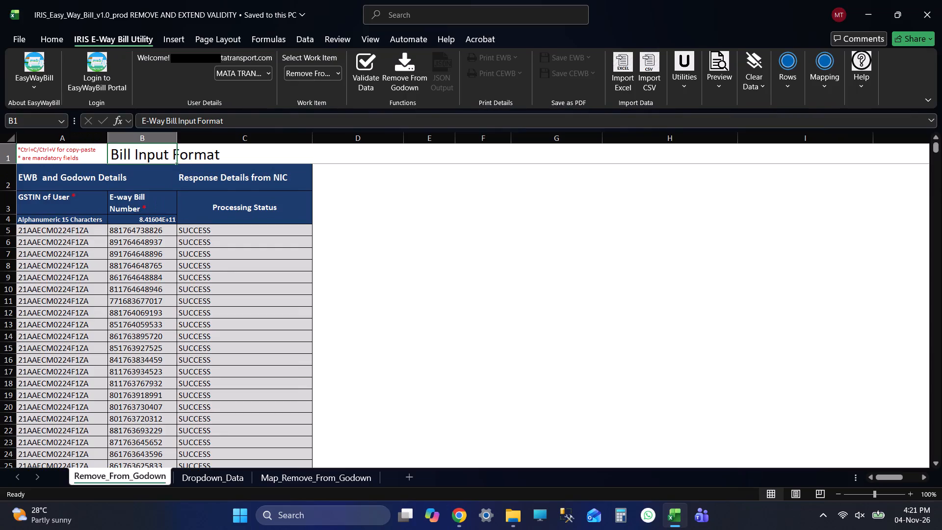
pyautogui.press('Up')
pyautogui.press('Up')
pyautogui.press('Up')
pyautogui.press('Up')
pyautogui.press('Up')
pyautogui.press('Up')
pyautogui.press('Down')
pyautogui.press('Down')
pyautogui.press('Down')
pyautogui.press('Down')
pyautogui.press('Down')
pyautogui.hotkey('ctrl', 'Down')
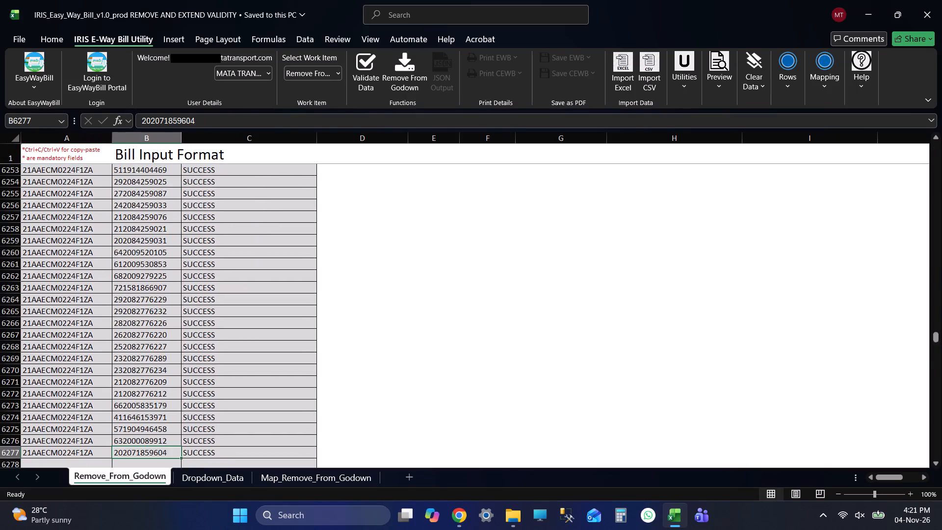
pyautogui.press('Down')
pyautogui.press('Down')
pyautogui.press('Down')
pyautogui.press('Down')
pyautogui.hotkey('ctrl', 'Up')
# Save the IRIS utility workbook for removing and extending validity, and close it.
pyautogui.hotkey('ctrl', 's')
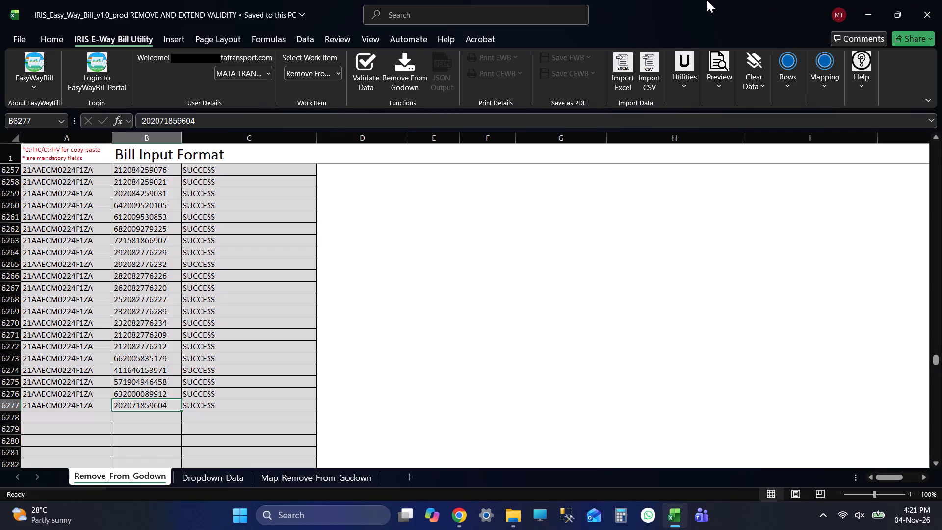
pyautogui.click(941, 0)
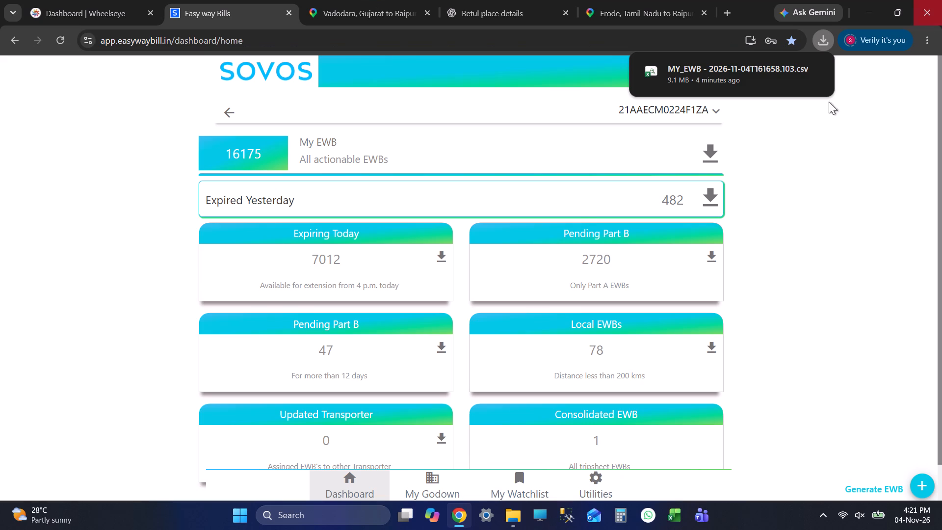
# Switch to File Explorer and open the pinned utility folder.
pyautogui.hotkey('alt', 'Tab')
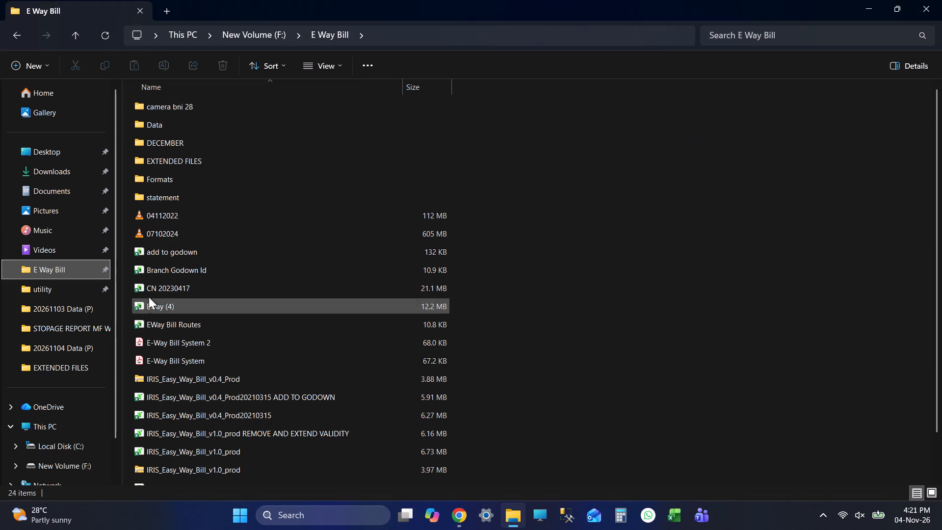
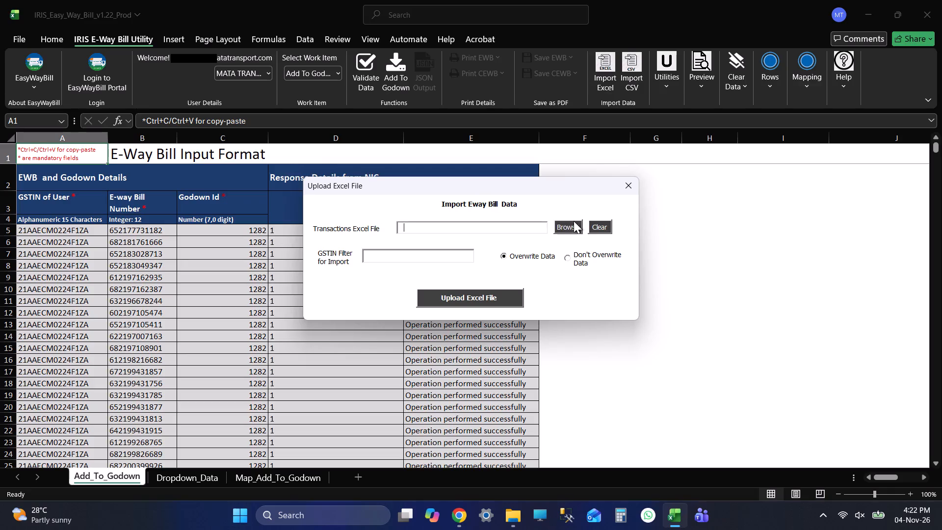
# Import the XLSX file "add to godown" from F:\E Way Bill into the Add_To_Godown sheet, overwriting the existing data.
pyautogui.click(574, 229)
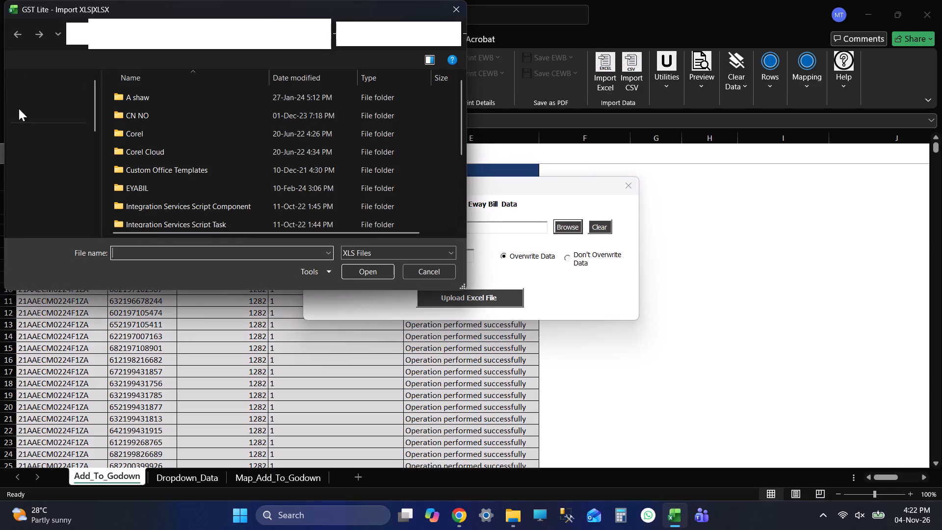
pyautogui.moveTo(92, 95); pyautogui.dragTo(97, 190)
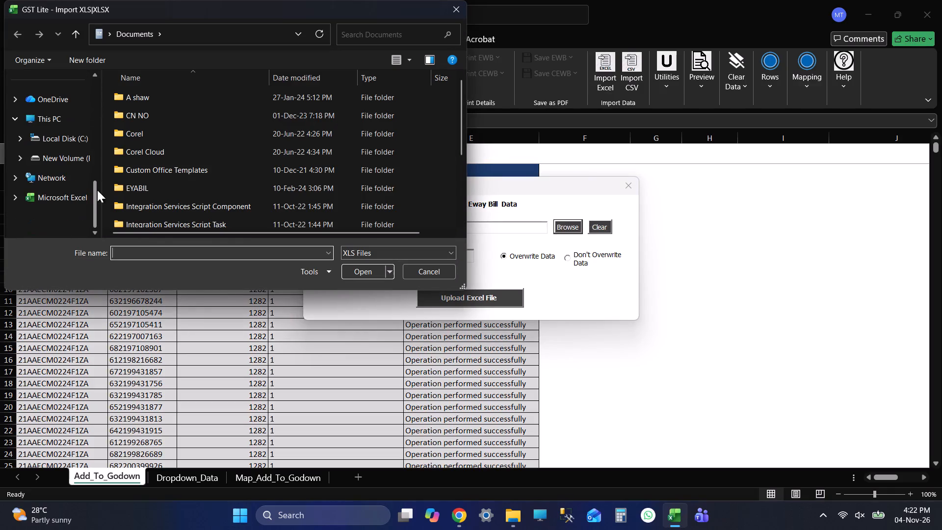
pyautogui.moveTo(97, 190); pyautogui.dragTo(97, 198)
pyautogui.click(78, 160)
pyautogui.doubleClick(161, 146)
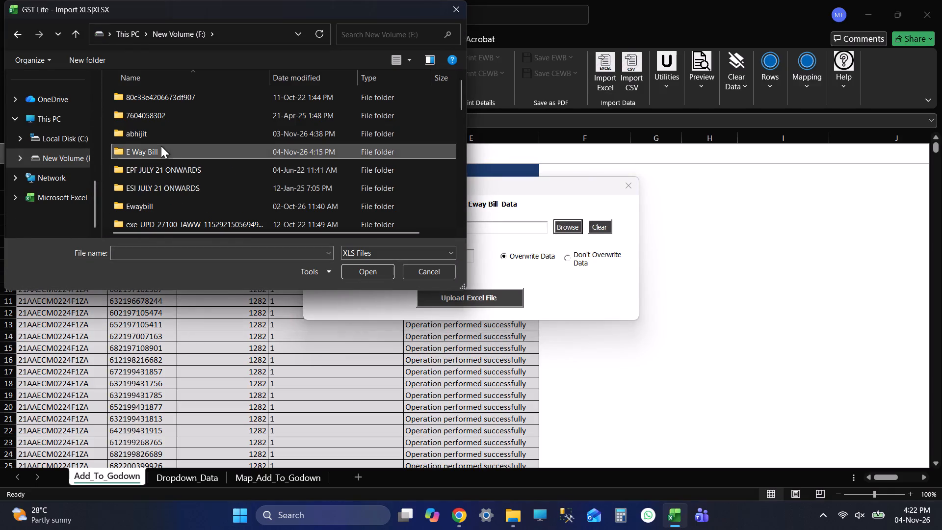
pyautogui.click(377, 251)
pyautogui.click(379, 276)
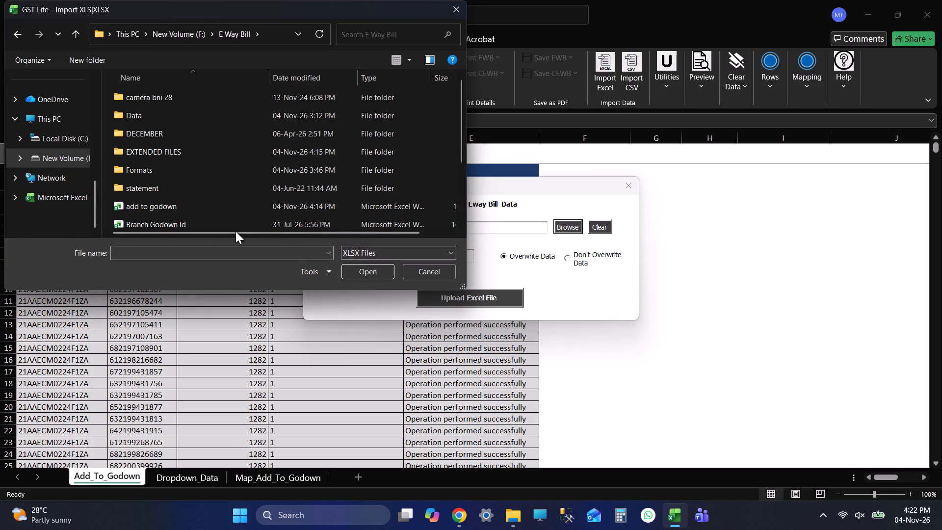
pyautogui.click(208, 204)
pyautogui.click(352, 265)
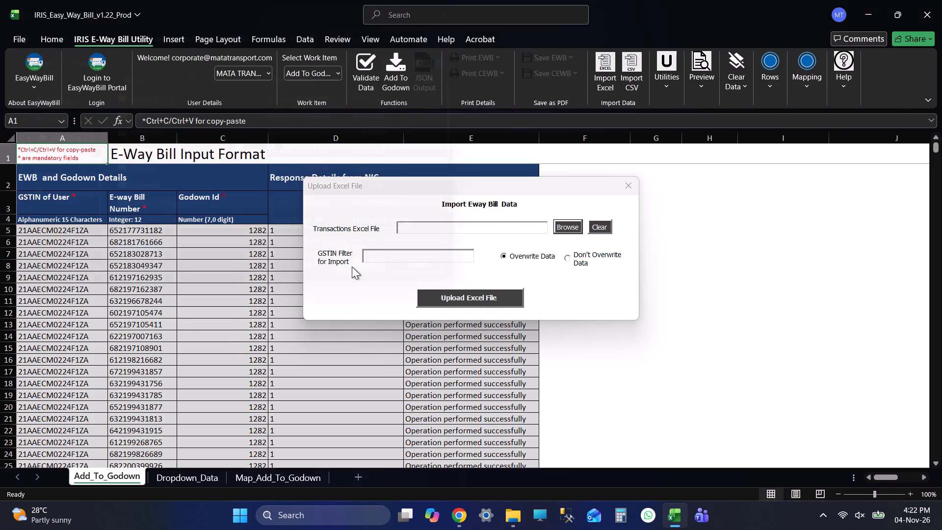
pyautogui.click(474, 301)
pyautogui.click(451, 297)
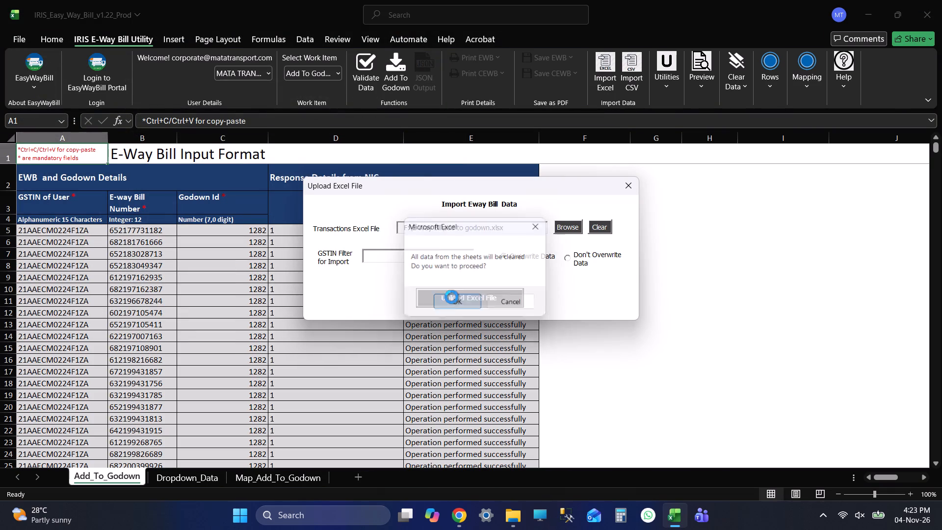
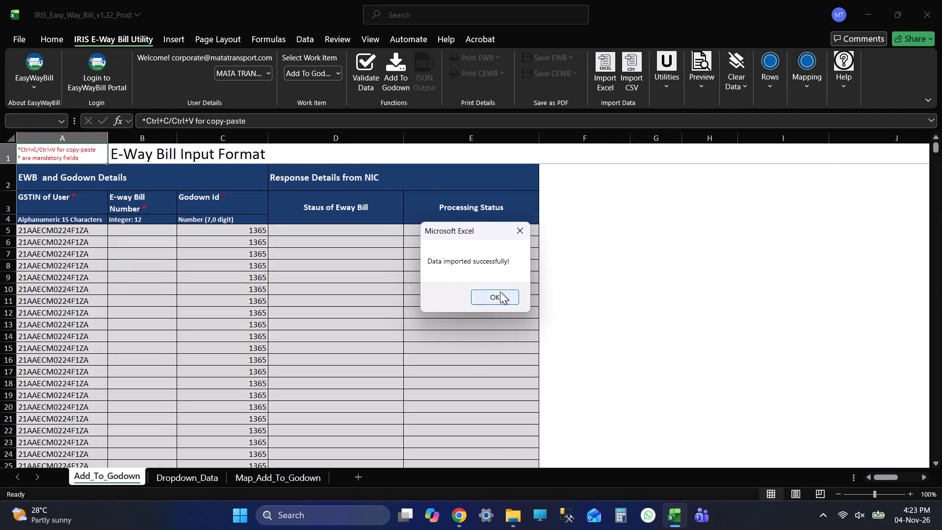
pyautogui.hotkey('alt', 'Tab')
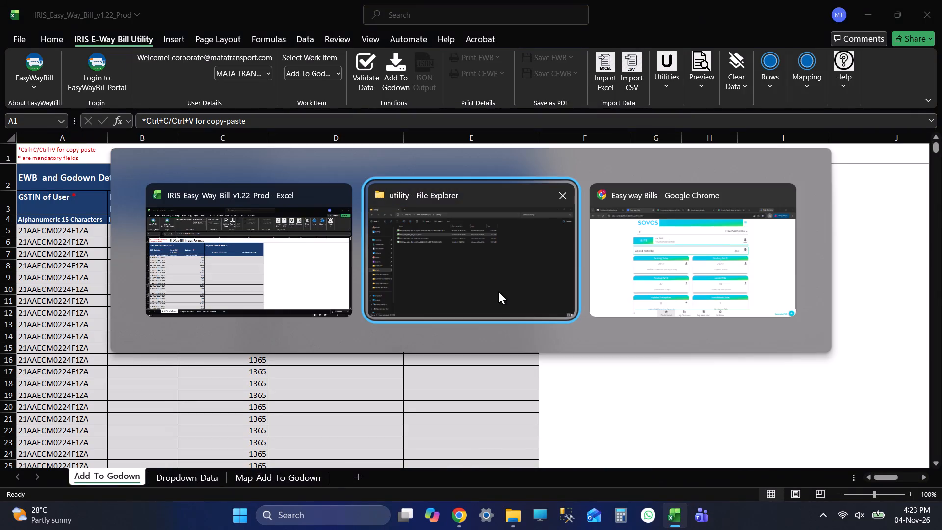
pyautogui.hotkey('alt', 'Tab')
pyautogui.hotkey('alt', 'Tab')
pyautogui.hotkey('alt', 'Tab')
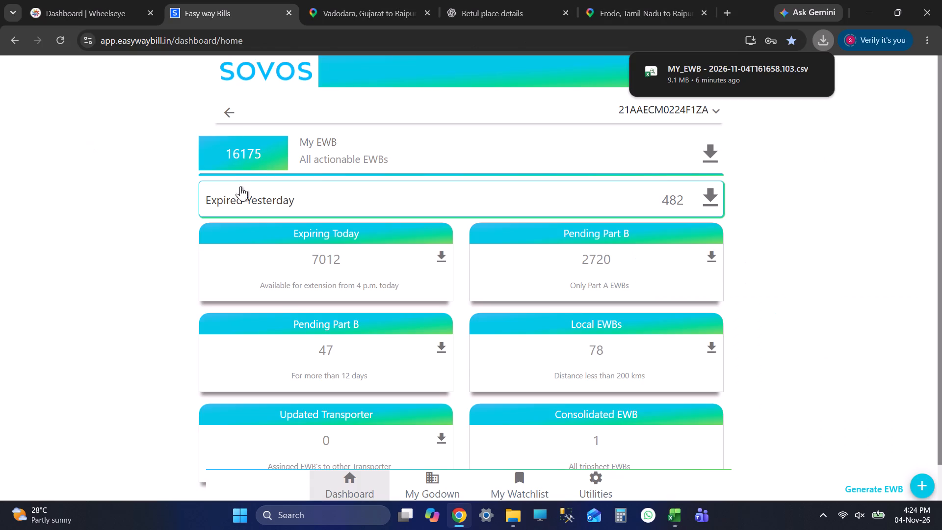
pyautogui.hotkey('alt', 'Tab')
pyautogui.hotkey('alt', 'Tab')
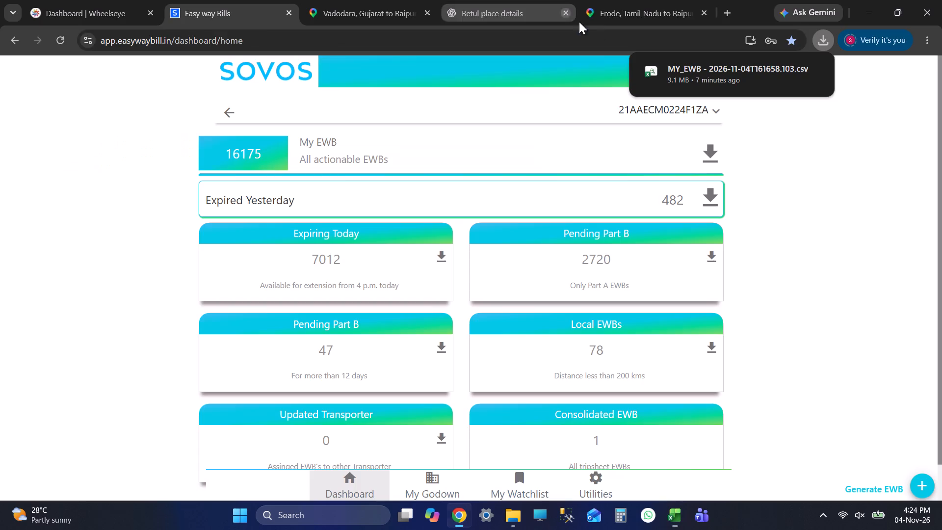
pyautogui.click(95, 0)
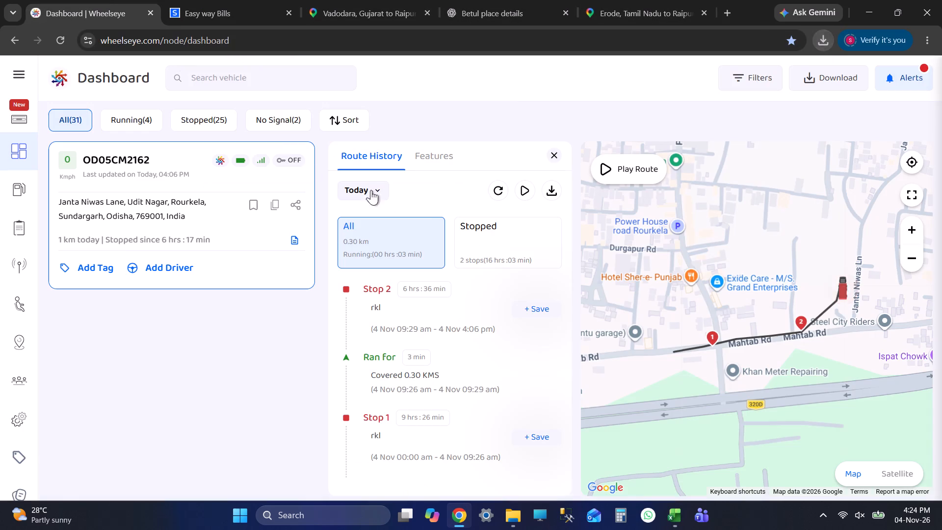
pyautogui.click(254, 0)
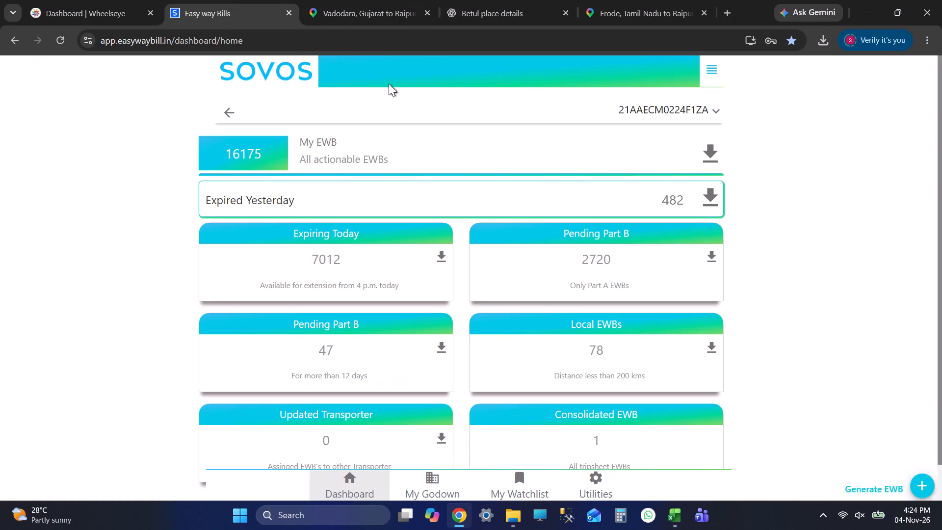
# Switch to File Explorer and open the "add to godown" workbook from the E Way Bill folder.
pyautogui.hotkey('alt', 'Tab')
pyautogui.hotkey('alt', 'Tab')
pyautogui.hotkey('alt', 'Tab')
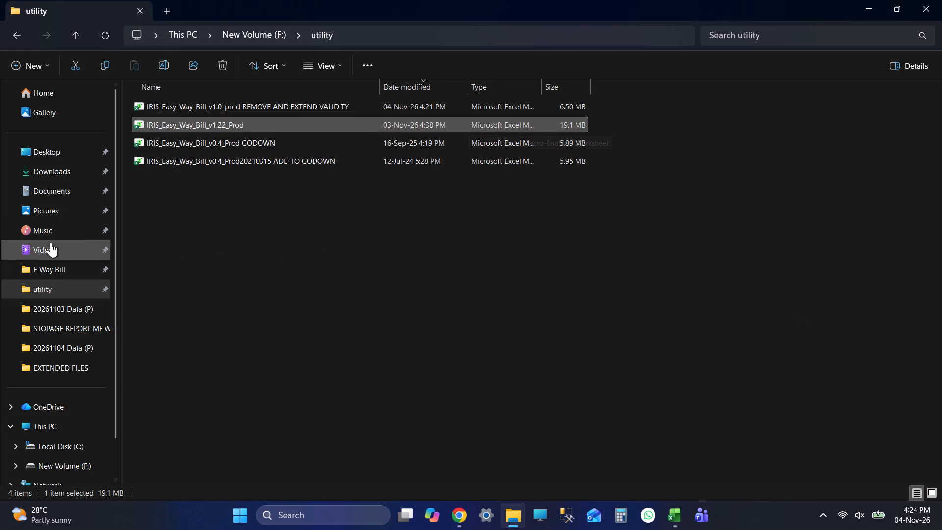
pyautogui.click(45, 275)
pyautogui.doubleClick(198, 256)
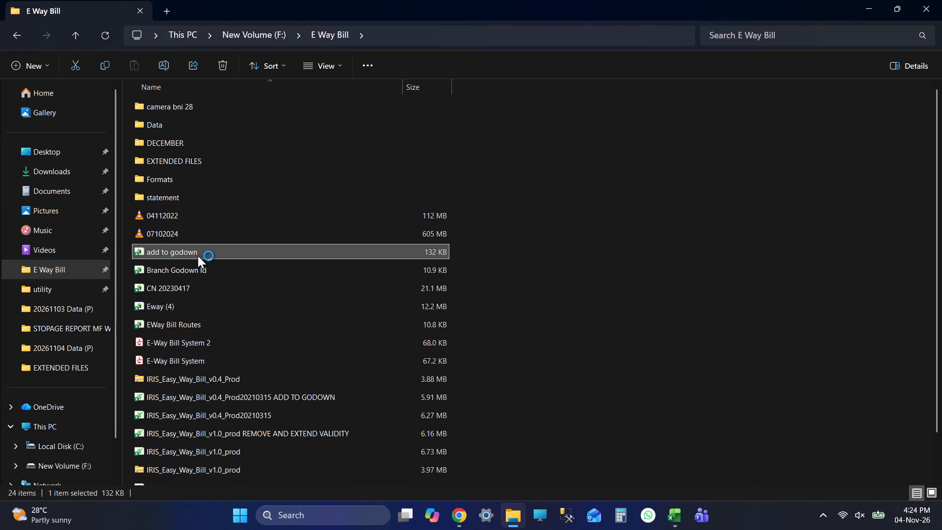
# Copy all the e-way bill numbers in column B of the "add to godown" workbook, from B2 down.
pyautogui.hotkey('ctrl', 'Up')
pyautogui.press('Up')
pyautogui.press('Up')
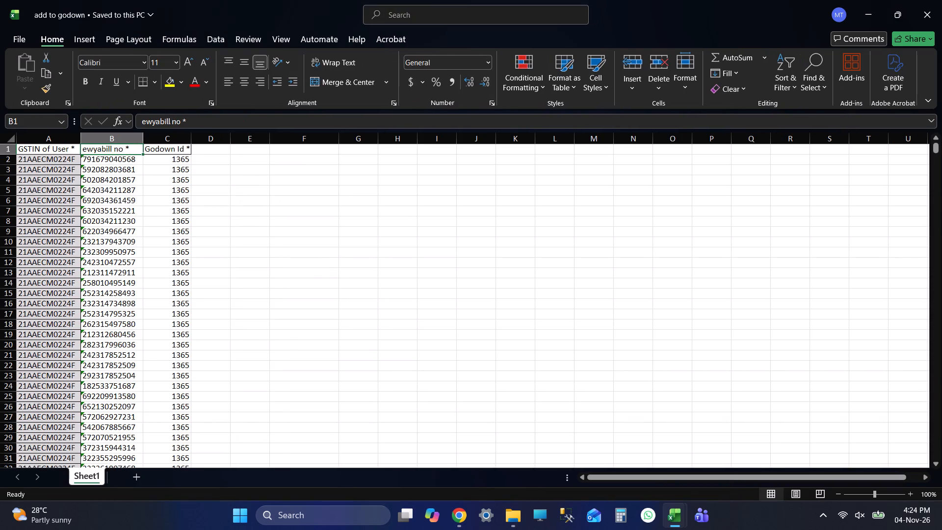
pyautogui.press('Up')
pyautogui.press('Down')
pyautogui.hotkey('ctrl', 'shift', 'Down')
pyautogui.hotkey('ctrl', 'c')
pyautogui.hotkey('ctrl', 'c')
pyautogui.hotkey('ctrl', 'c')
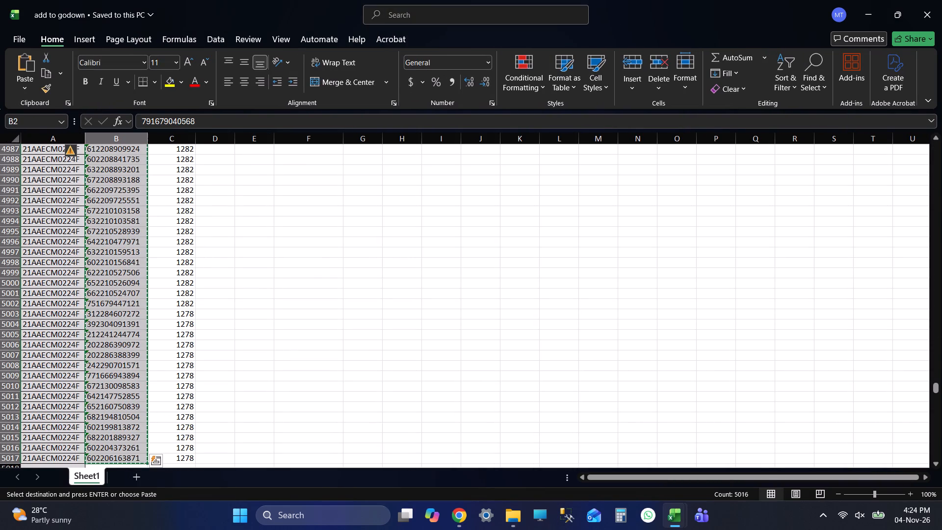
# Paste the copied numbers into the E-way Bill Number column of the IRIS utility's Add_To_Godown sheet, starting at B5.
pyautogui.hotkey('alt', 'Tab')
pyautogui.press('Up')
pyautogui.press('Right')
pyautogui.press('Down')
pyautogui.press('Down')
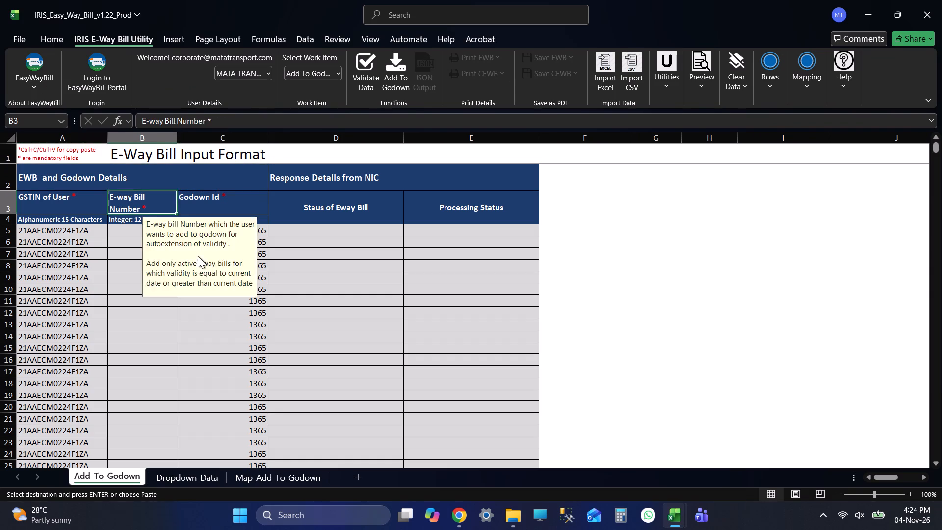
pyautogui.press('Down')
pyautogui.press('Down')
pyautogui.hotkey('ctrl', 'v')
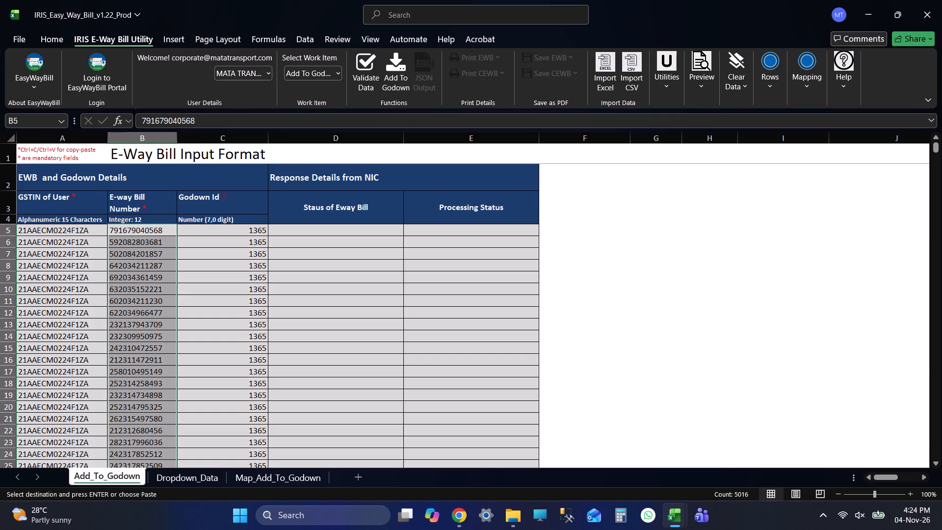
# Check the pasted e-way bill numbers in the Add_To_Godown sheet from the first data row through the last.
pyautogui.press('Up')
pyautogui.press('Up')
pyautogui.press('Up')
pyautogui.press('Up')
pyautogui.press('Up')
pyautogui.press('Up')
pyautogui.press('Up')
pyautogui.press('Up')
pyautogui.press('Up')
pyautogui.press('Up')
pyautogui.press('Up')
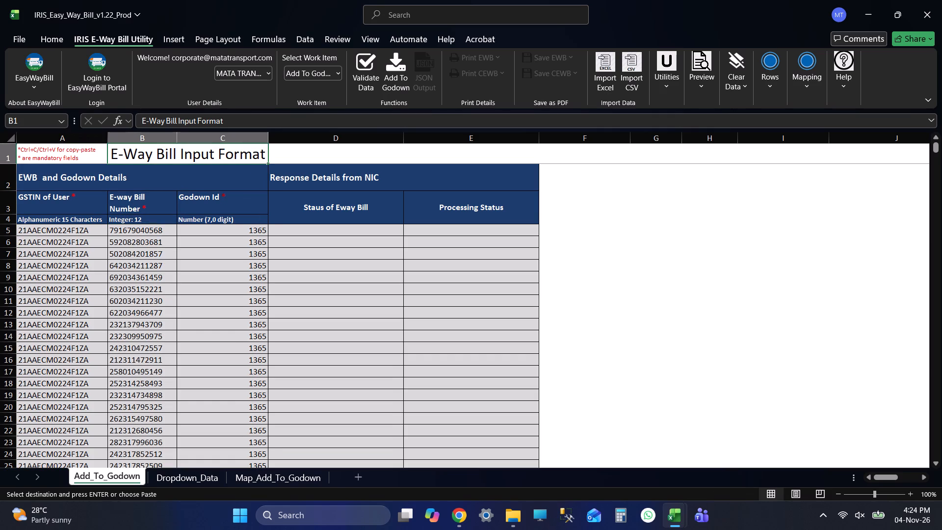
pyautogui.press('Down')
pyautogui.press('Up')
pyautogui.press('Up')
pyautogui.press('Up')
pyautogui.press('Down')
pyautogui.press('Down')
pyautogui.press('Down')
pyautogui.press('Down')
pyautogui.press('Down')
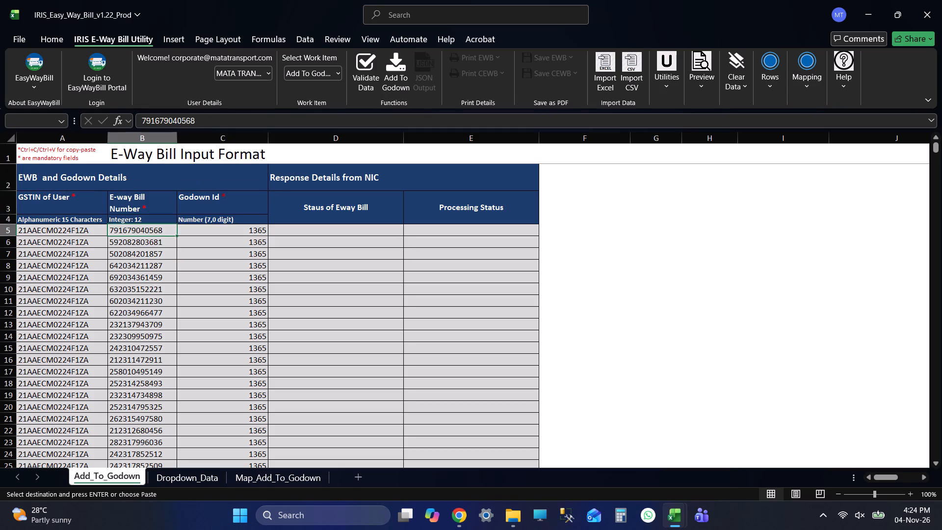
pyautogui.hotkey('ctrl', 'Down')
pyautogui.press('Down')
pyautogui.press('Down')
pyautogui.press('Down')
pyautogui.press('Down')
pyautogui.press('Down')
pyautogui.press('Down')
pyautogui.press('Down')
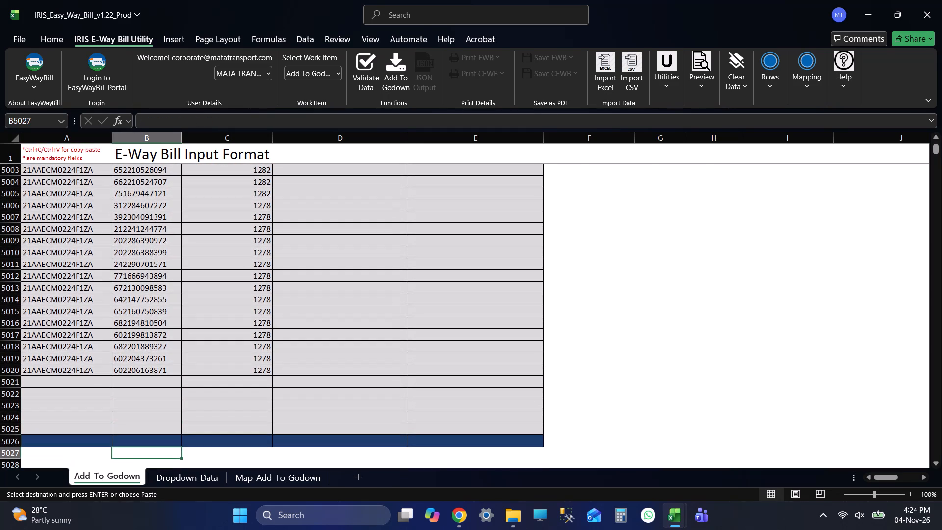
pyautogui.hotkey('ctrl', 'Up')
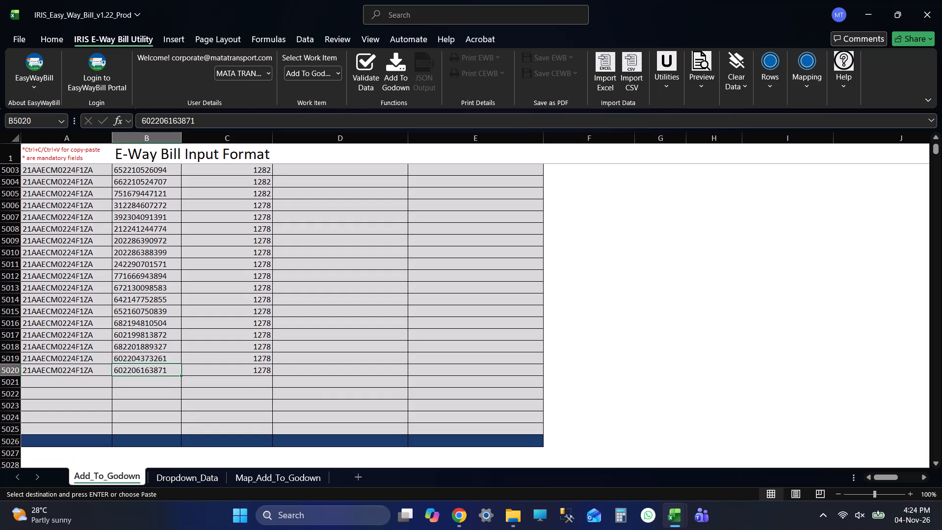
pyautogui.hotkey('ctrl', 'Up')
pyautogui.press('Up')
pyautogui.press('Up')
pyautogui.press('Up')
pyautogui.press('Up')
pyautogui.press('Up')
pyautogui.press('Up')
pyautogui.press('Left')
pyautogui.press('Left')
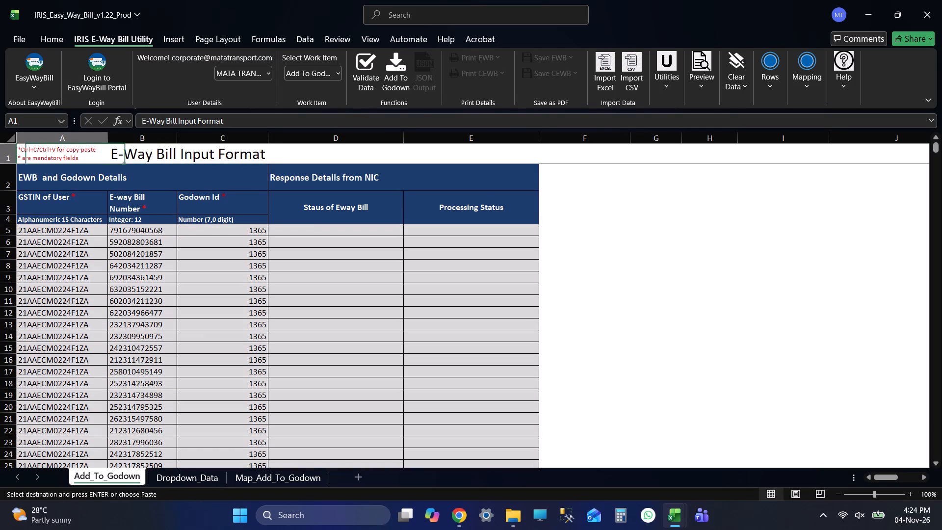
pyautogui.press('Left')
pyautogui.press('Up')
pyautogui.press('Up')
pyautogui.press('Up')
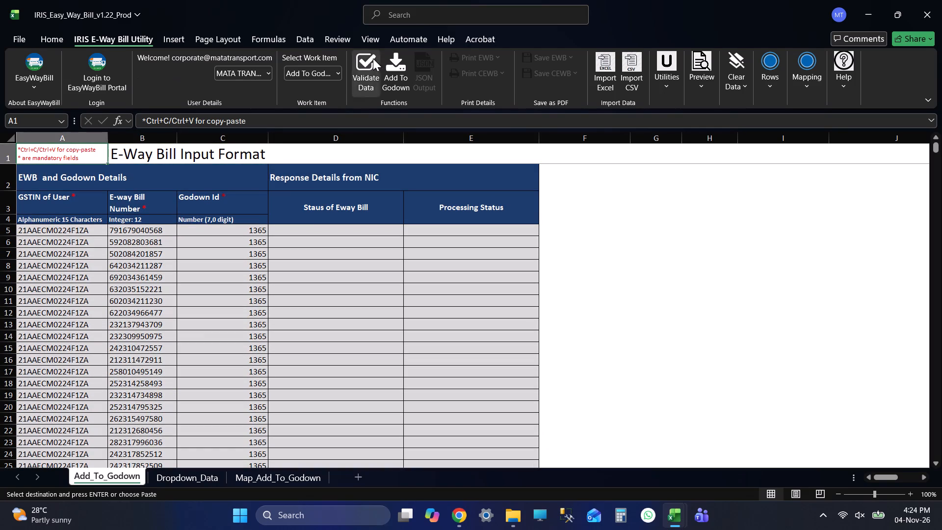
# Run Add To Godown on the sheet's e-way bills and agree to proceed with adding them.
pyautogui.click(391, 65)
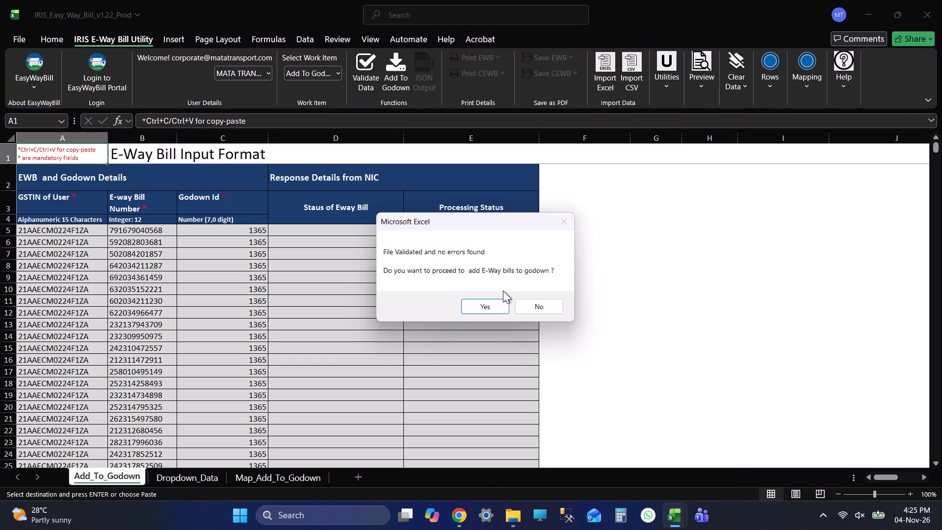
pyautogui.click(474, 302)
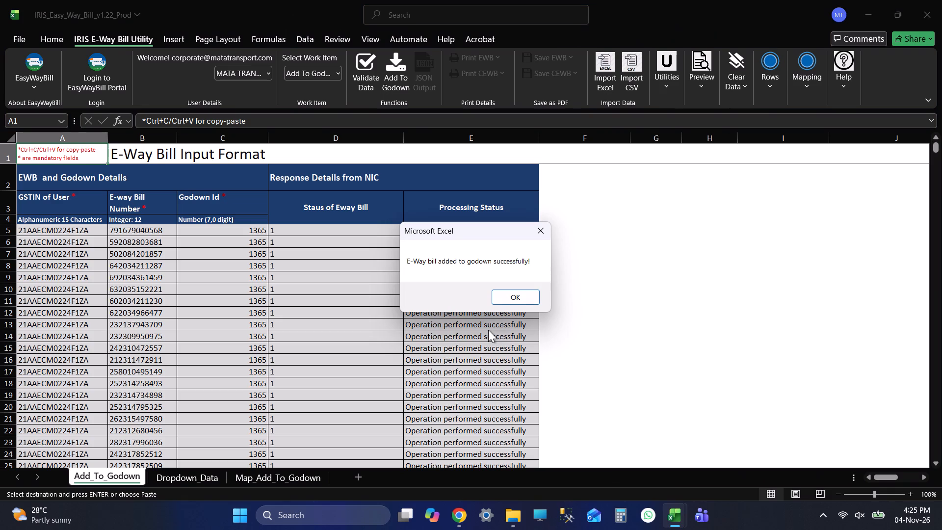
pyautogui.click(509, 298)
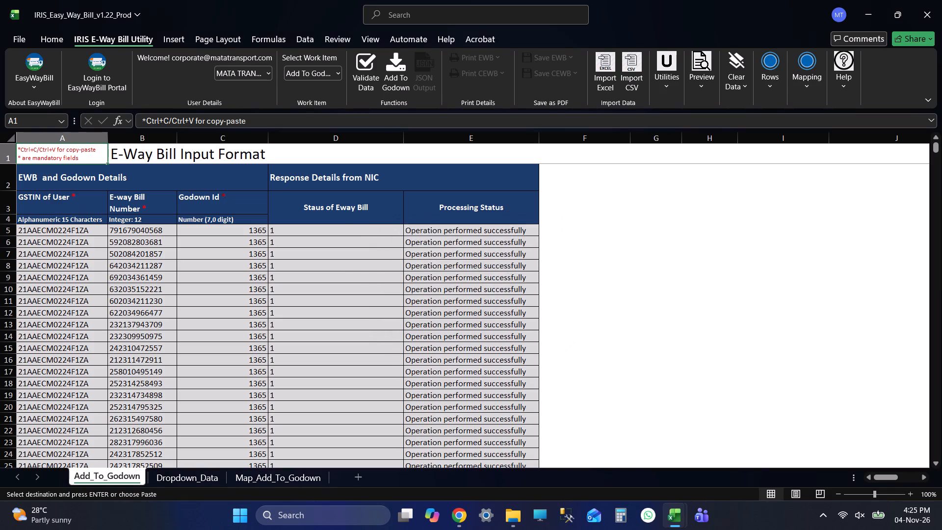
# Review the status and processing results of the e-way bills down to the last filled row.
pyautogui.click(138, 240)
pyautogui.hotkey('ctrl', 'Down')
pyautogui.press('Down')
pyautogui.press('Down')
pyautogui.press('Down')
pyautogui.press('Down')
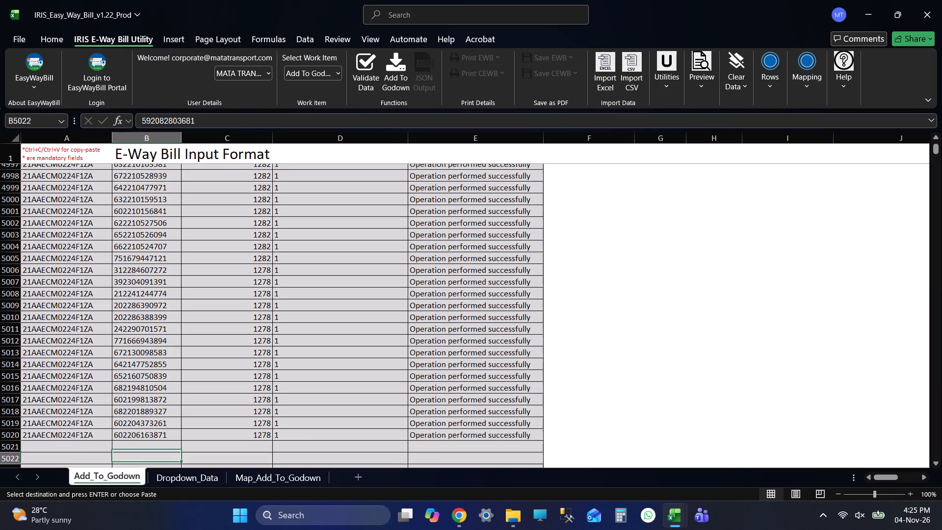
pyautogui.hotkey('ctrl', 'Up')
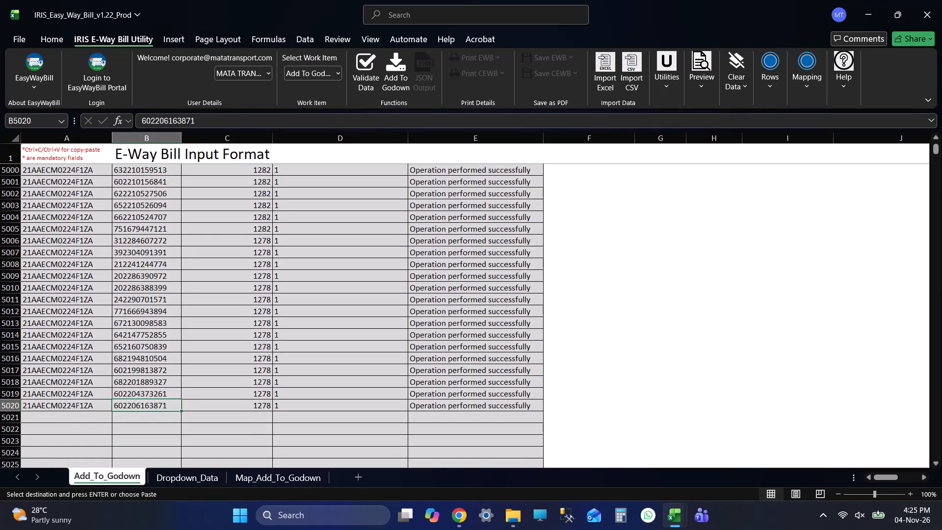
pyautogui.hotkey('ctrl', 'Up')
pyautogui.press('Up')
pyautogui.press('Up')
pyautogui.press('Up')
pyautogui.press('Up')
pyautogui.press('Up')
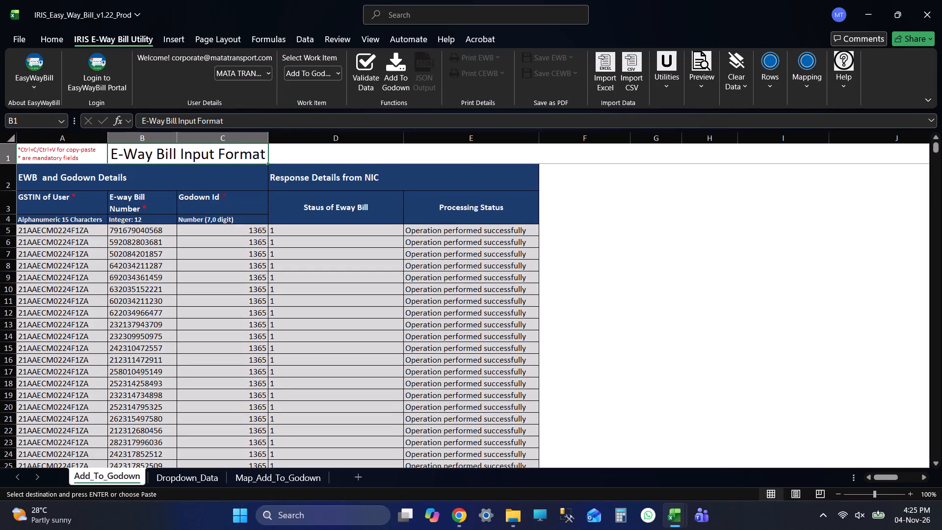
# Copy the entire Add_To_Godown sheet with its response details into a new blank workbook, starting at A1.
pyautogui.click(7, 140)
pyautogui.hotkey('ctrl', 'c')
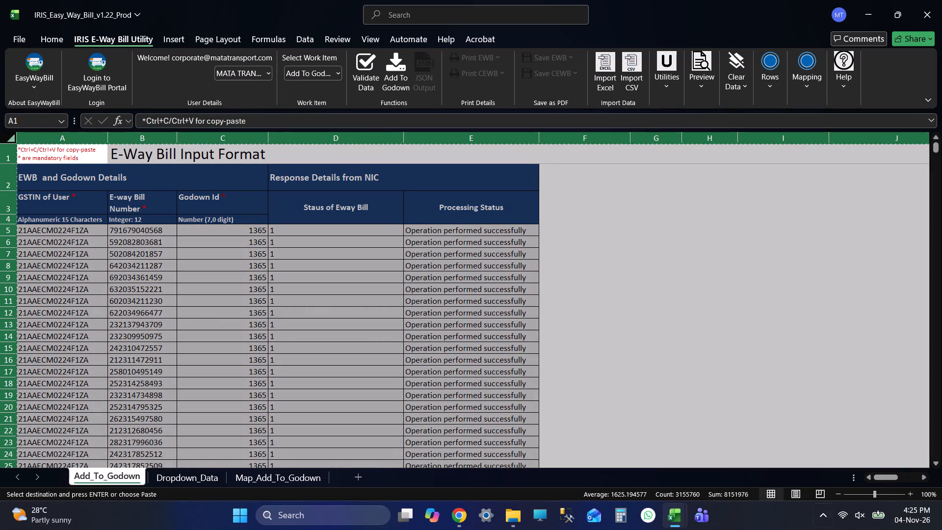
pyautogui.rightClick(666, 516)
pyautogui.click(638, 446)
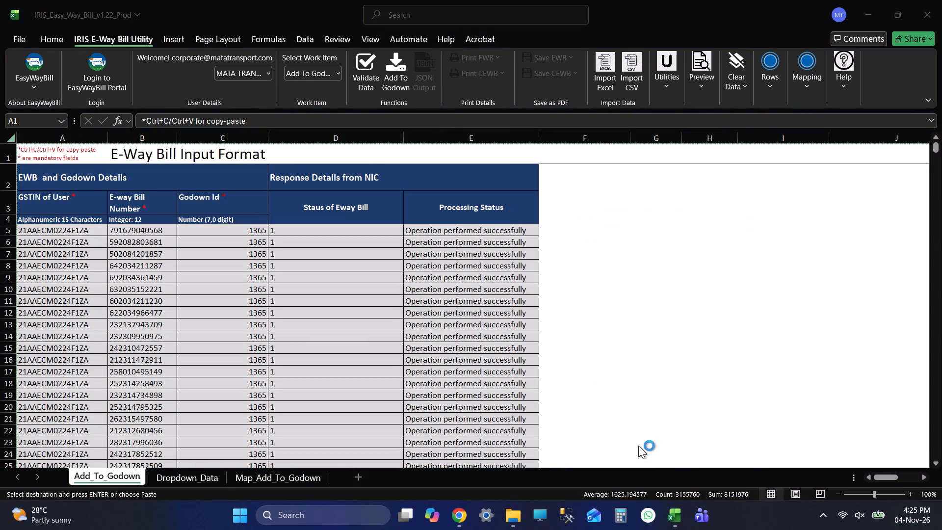
pyautogui.hotkey('ctrl', 'v')
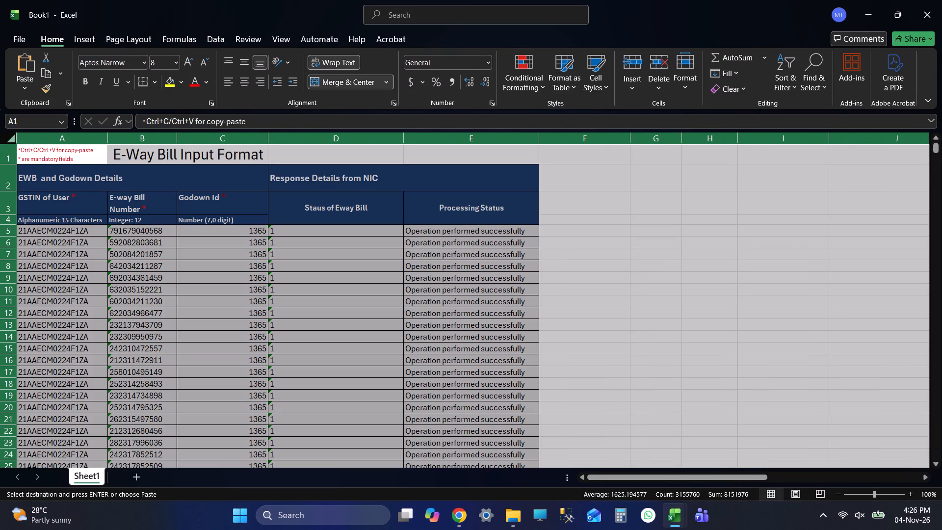
# Check the copied e-way bill rows and their processing statuses in the new workbook, from the headers to the last filled row.
pyautogui.click(144, 154)
pyautogui.press('Up')
pyautogui.press('Up')
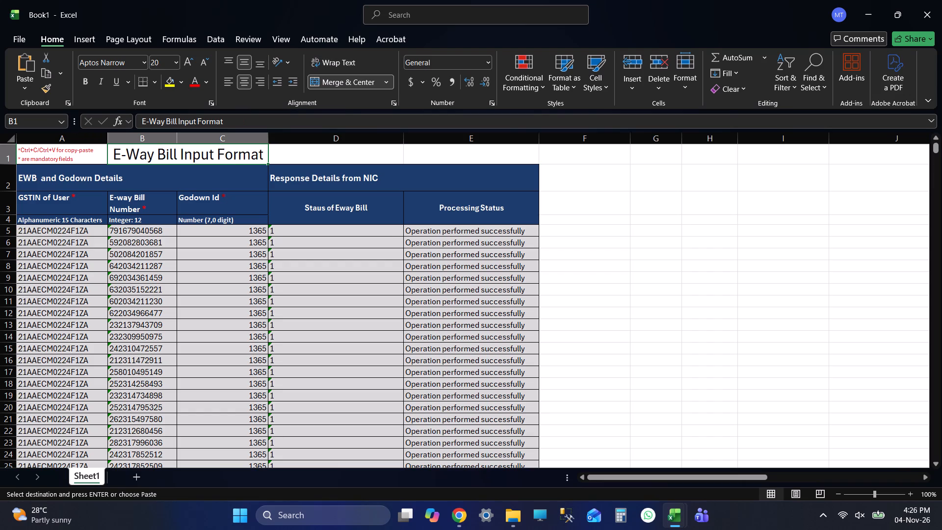
pyautogui.press('Up')
pyautogui.press('Up')
pyautogui.press('Up')
pyautogui.press('Up')
pyautogui.press('Up')
pyautogui.press('Up')
pyautogui.press('Up')
pyautogui.press('Up')
pyautogui.press('Down')
pyautogui.press('Down')
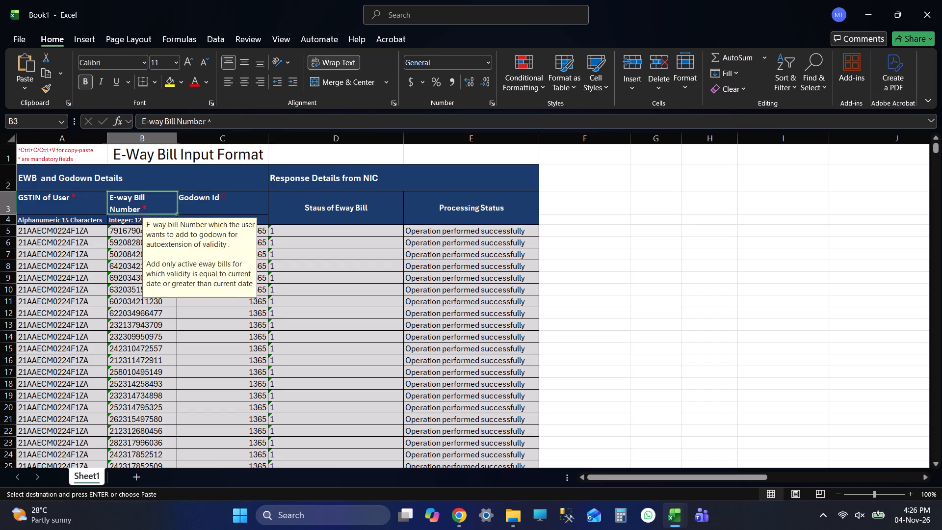
pyautogui.press('Down')
pyautogui.press('Down')
pyautogui.hotkey('ctrl', 'Down')
pyautogui.press('Down')
pyautogui.press('Down')
pyautogui.press('Down')
pyautogui.press('Down')
pyautogui.press('Down')
pyautogui.press('Down')
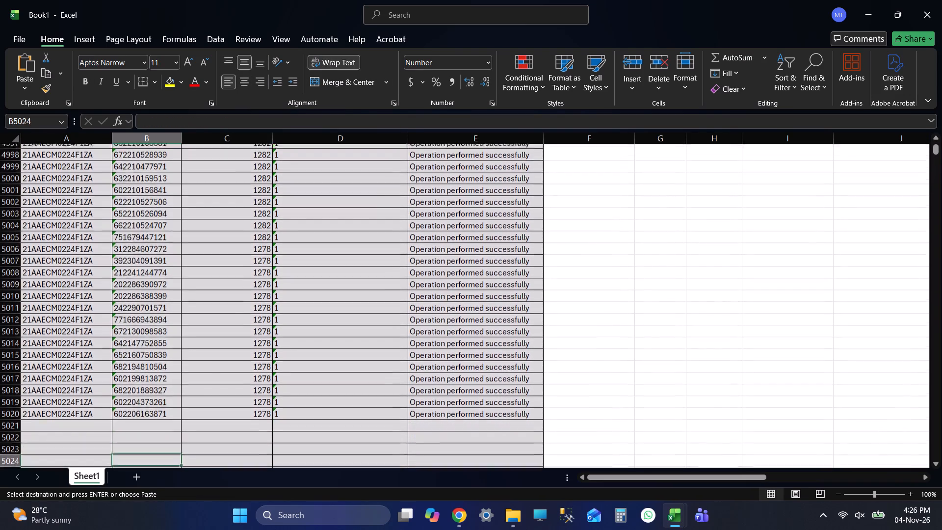
pyautogui.press('Down')
pyautogui.hotkey('ctrl', 'Up')
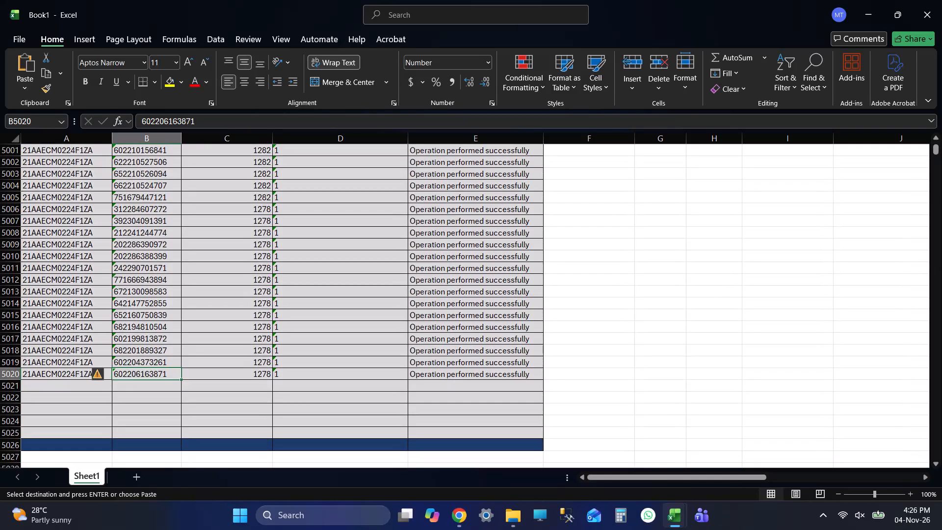
pyautogui.press('Down')
pyautogui.press('Down')
pyautogui.press('Down')
pyautogui.press('Down')
pyautogui.press('Down')
pyautogui.press('Down')
pyautogui.press('Down')
pyautogui.press('Down')
pyautogui.press('Down')
pyautogui.press('Down')
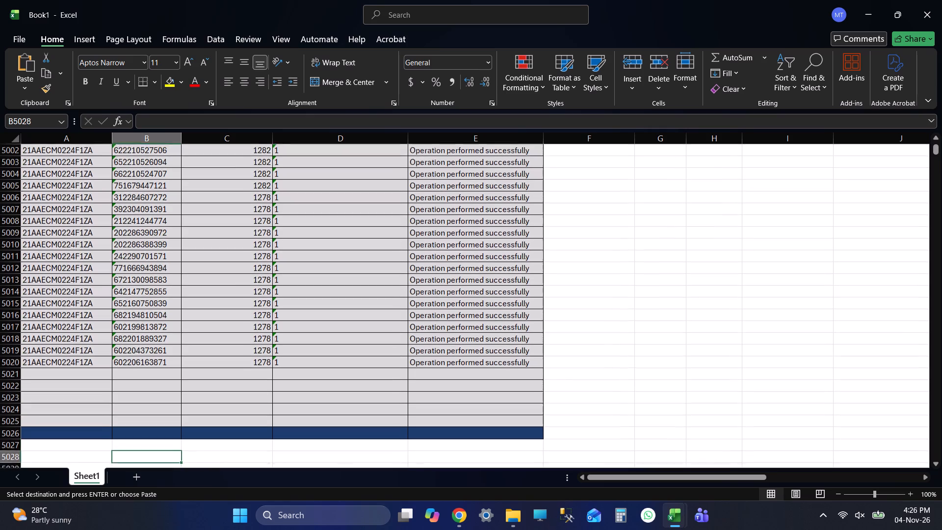
pyautogui.hotkey('ctrl', 'Up')
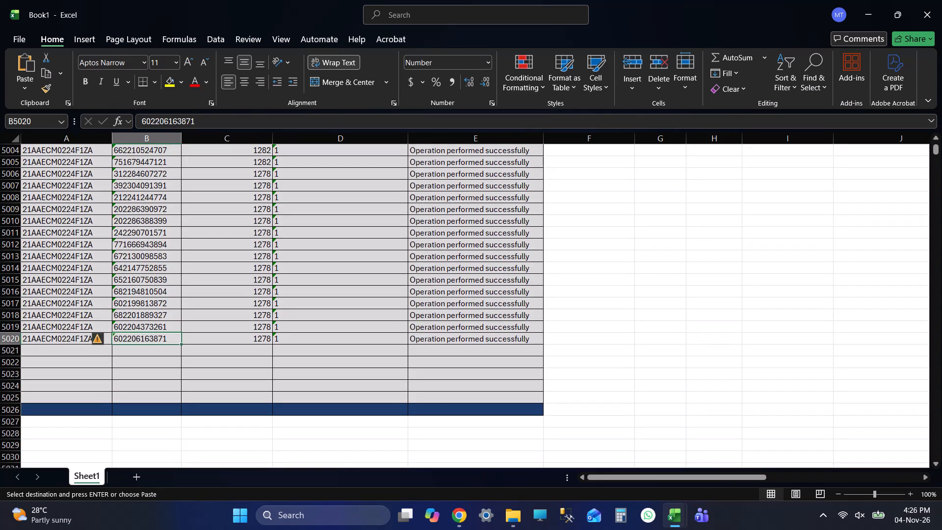
pyautogui.hotkey('ctrl', 'Up')
pyautogui.press('Up')
pyautogui.press('Up')
pyautogui.press('Up')
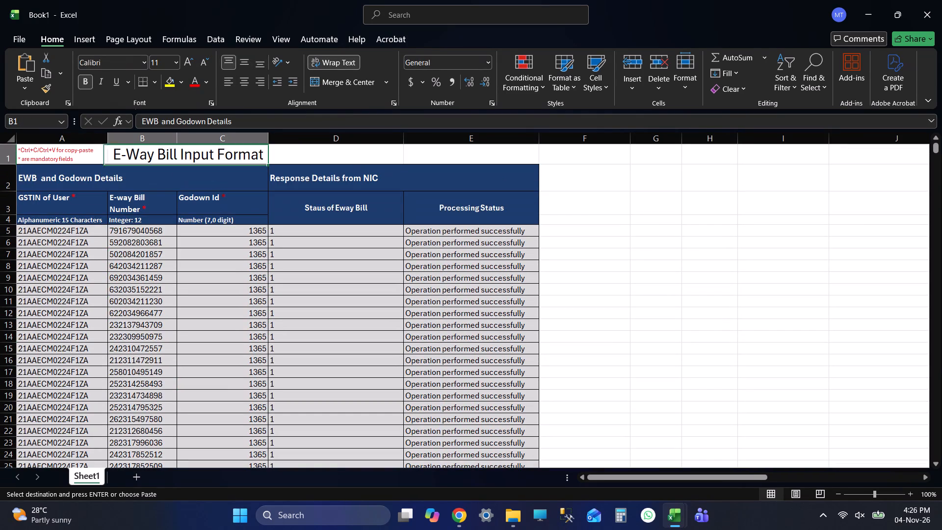
pyautogui.press('Up')
pyautogui.press('Up')
pyautogui.press('Up')
pyautogui.press('Down')
pyautogui.press('Up')
pyautogui.press('Up')
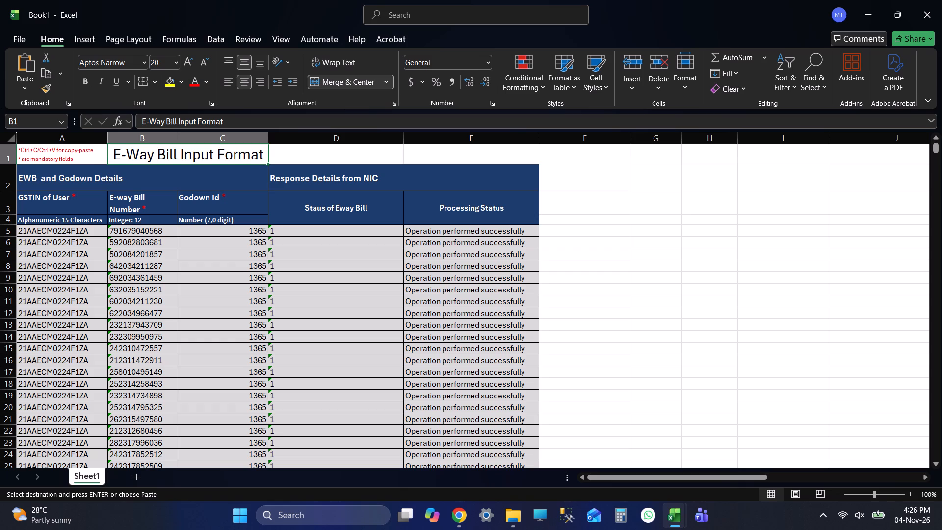
# Recheck the copied e-way bill rows and their processing statuses from the headers down to the last filled row.
pyautogui.press('Up')
pyautogui.press('Up')
pyautogui.press('Up')
pyautogui.press('Up')
pyautogui.press('Up')
pyautogui.press('Down')
pyautogui.press('Down')
pyautogui.press('Down')
pyautogui.press('Down')
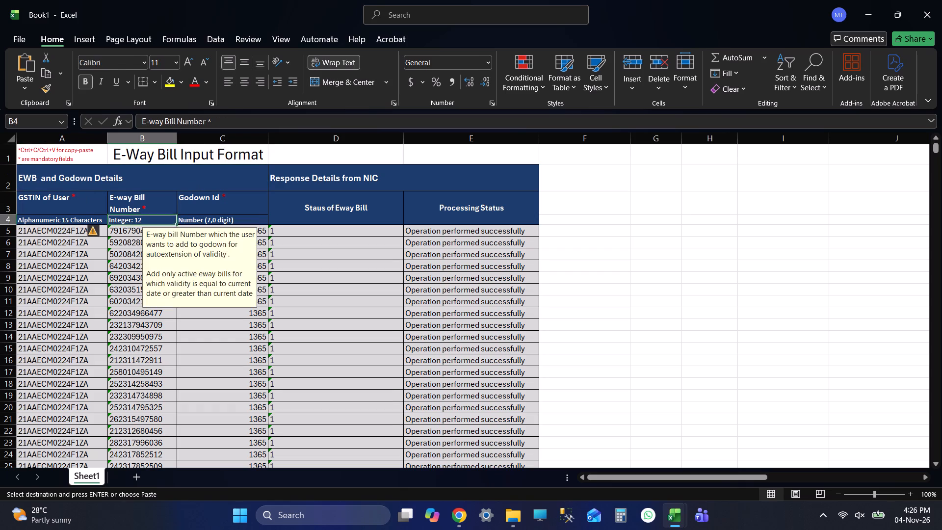
pyautogui.hotkey('ctrl', 'Down')
pyautogui.press('Down')
pyautogui.press('Down')
pyautogui.press('Down')
pyautogui.press('Down')
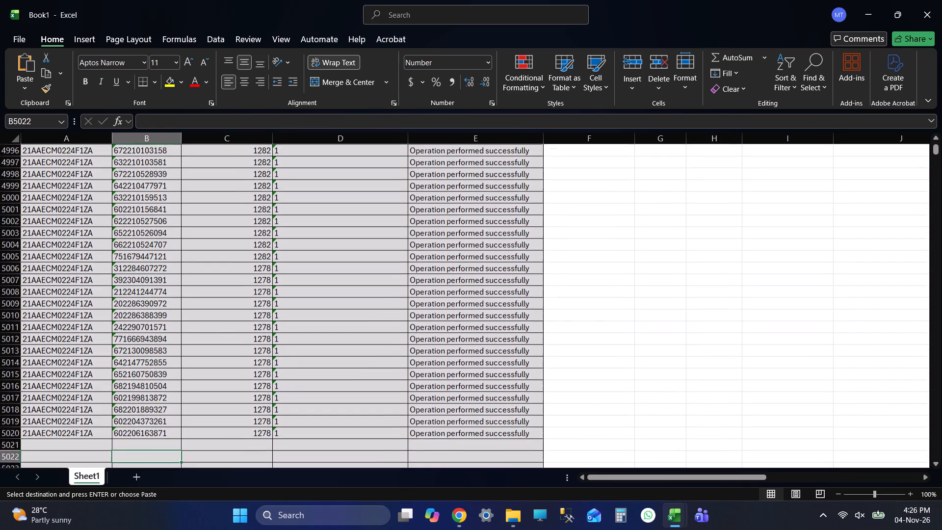
pyautogui.hotkey('ctrl', 'Up')
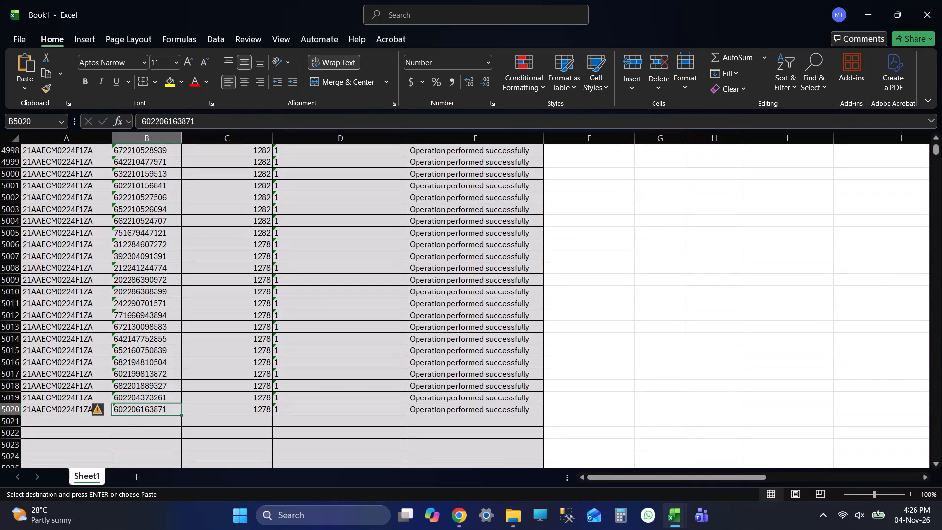
pyautogui.hotkey('ctrl', 'Up')
pyautogui.press('Up')
pyautogui.press('Up')
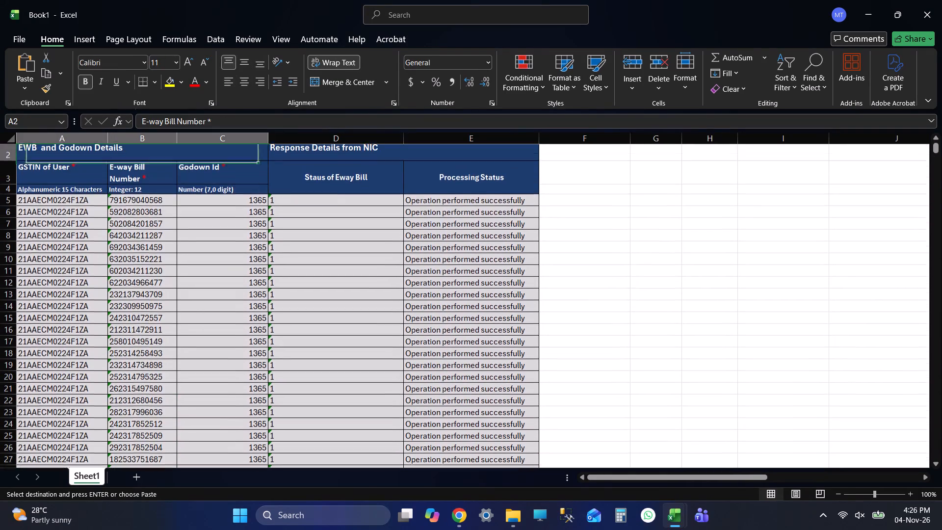
pyautogui.press('Up')
pyautogui.press('Up')
pyautogui.press('Up')
pyautogui.press('Up')
pyautogui.press('Up')
pyautogui.press('Left')
pyautogui.press('Left')
pyautogui.press('Left')
pyautogui.press('Up')
pyautogui.press('Up')
pyautogui.press('Up')
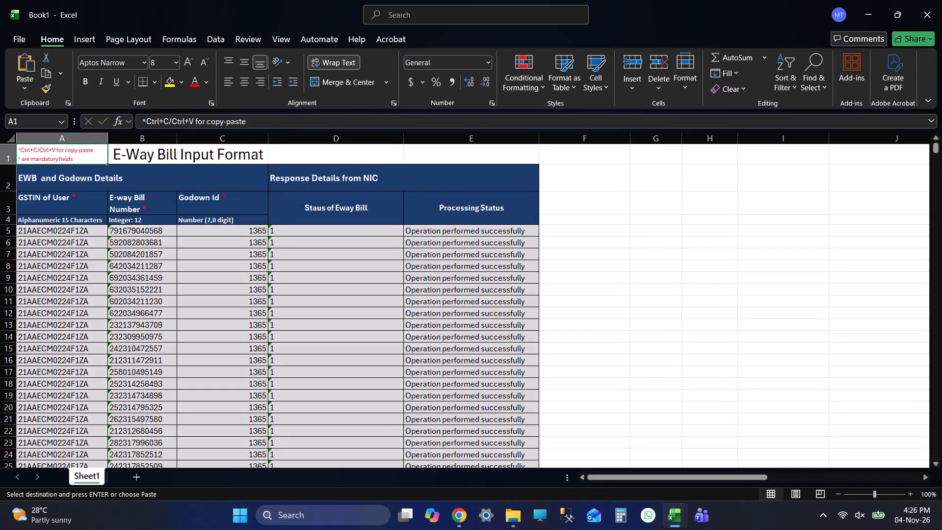
# Save the new workbook as "20261104 godown" in the abhijit folder on New Volume (F:).
pyautogui.click(15, 48)
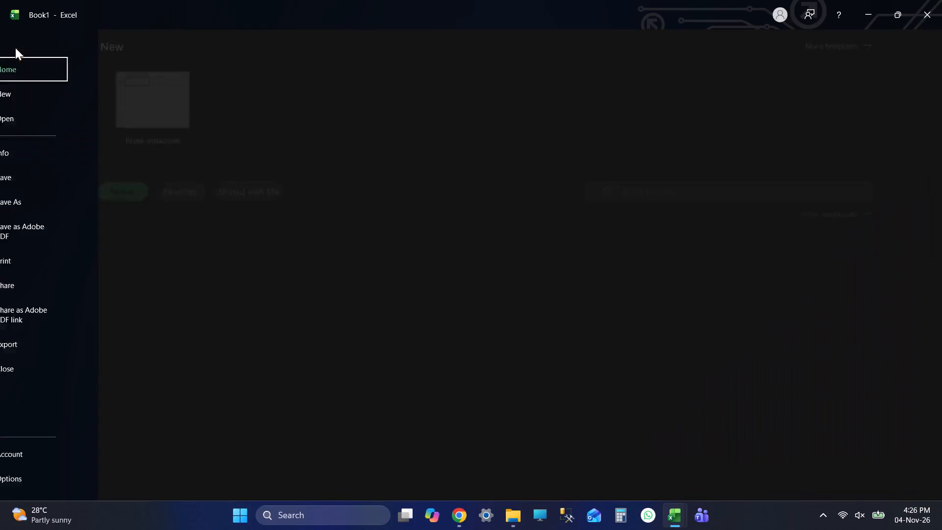
pyautogui.click(48, 196)
pyautogui.doubleClick(222, 241)
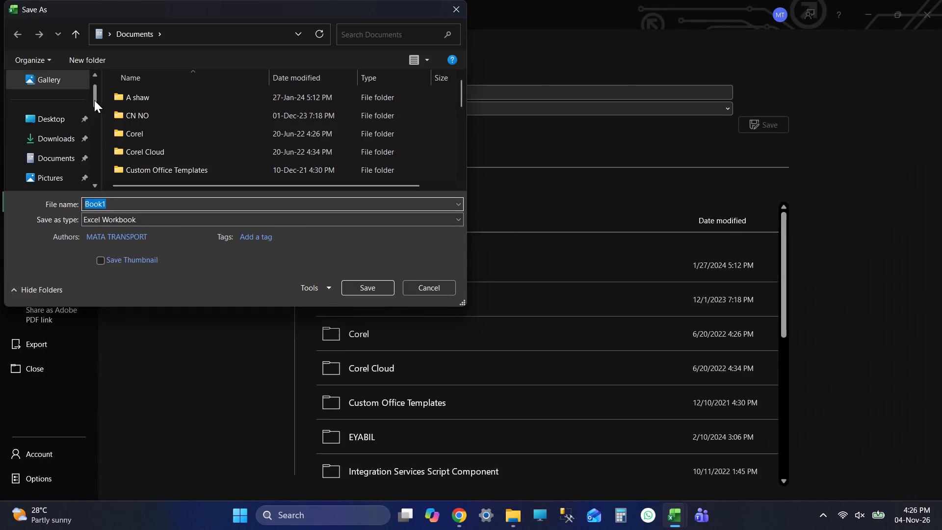
pyautogui.moveTo(94, 100); pyautogui.dragTo(87, 184)
pyautogui.click(85, 115)
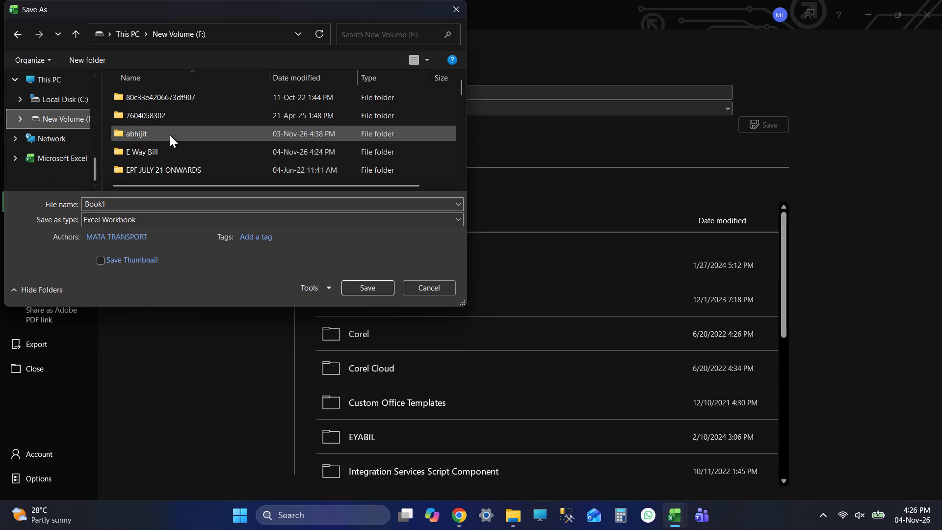
pyautogui.doubleClick(170, 135)
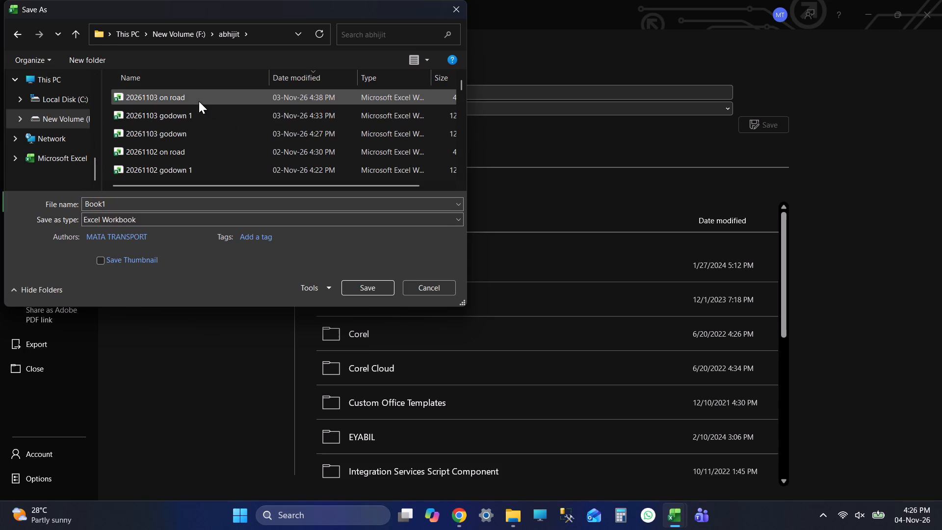
pyautogui.click(181, 133)
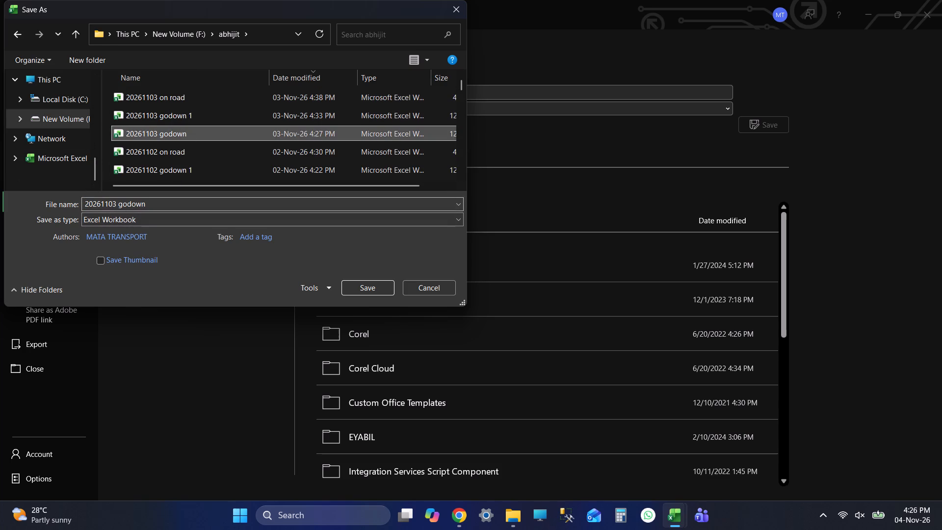
pyautogui.tripleClick(110, 200)
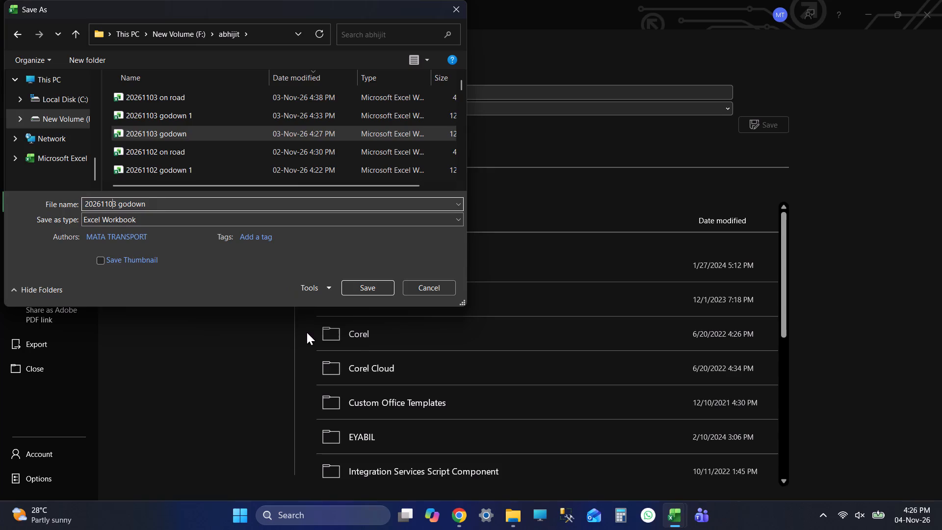
pyautogui.press('Delete')
pyautogui.press('4')
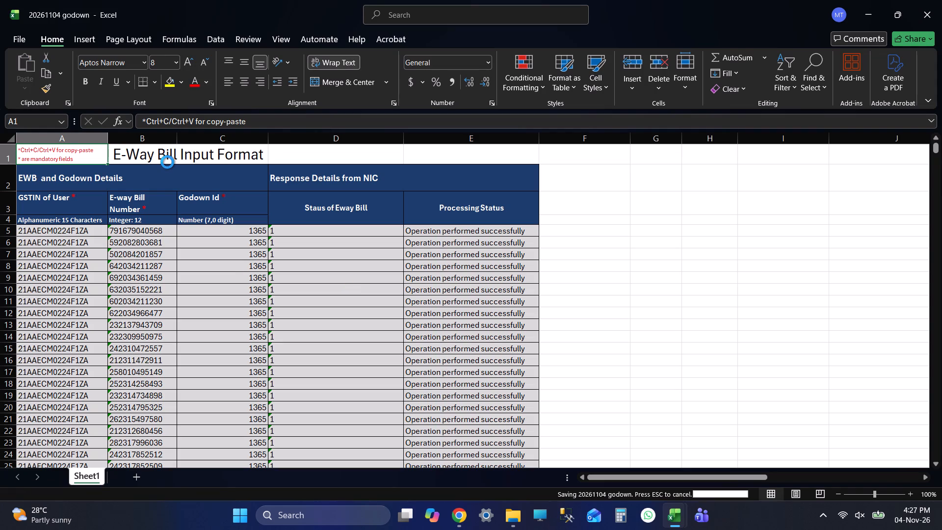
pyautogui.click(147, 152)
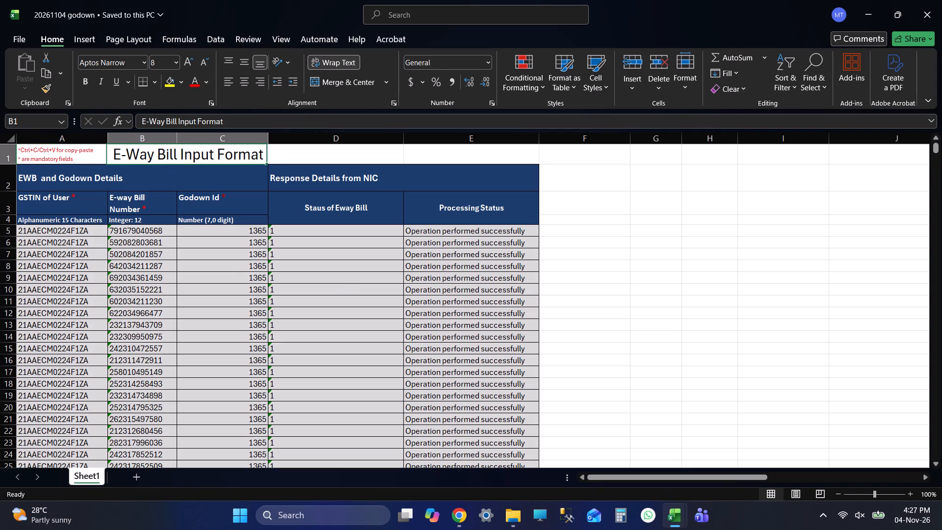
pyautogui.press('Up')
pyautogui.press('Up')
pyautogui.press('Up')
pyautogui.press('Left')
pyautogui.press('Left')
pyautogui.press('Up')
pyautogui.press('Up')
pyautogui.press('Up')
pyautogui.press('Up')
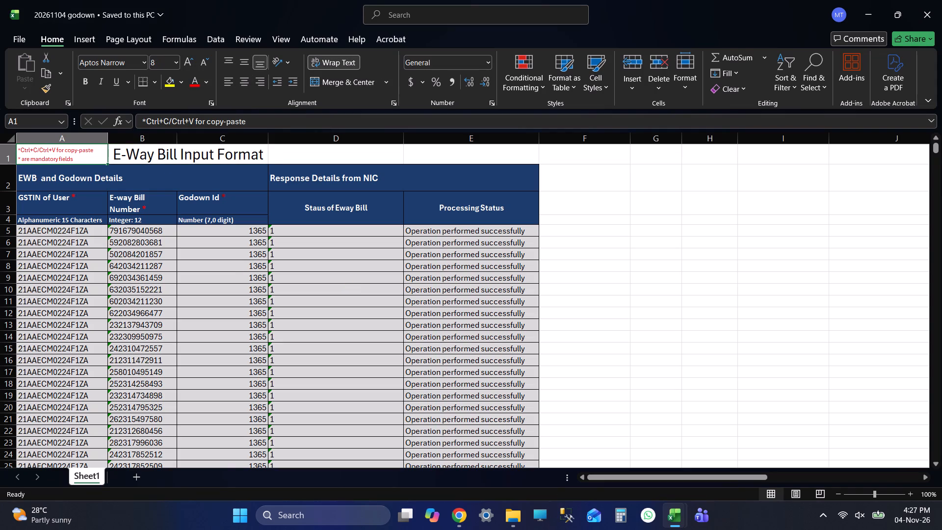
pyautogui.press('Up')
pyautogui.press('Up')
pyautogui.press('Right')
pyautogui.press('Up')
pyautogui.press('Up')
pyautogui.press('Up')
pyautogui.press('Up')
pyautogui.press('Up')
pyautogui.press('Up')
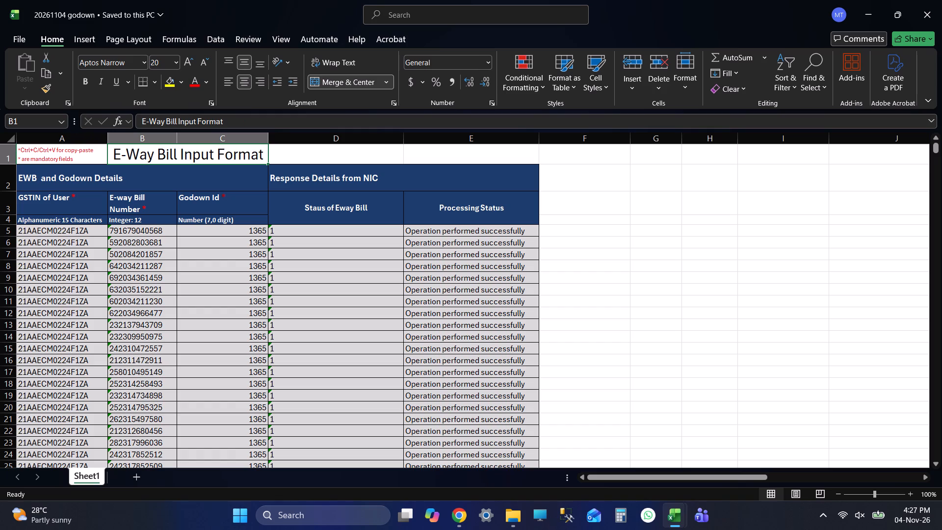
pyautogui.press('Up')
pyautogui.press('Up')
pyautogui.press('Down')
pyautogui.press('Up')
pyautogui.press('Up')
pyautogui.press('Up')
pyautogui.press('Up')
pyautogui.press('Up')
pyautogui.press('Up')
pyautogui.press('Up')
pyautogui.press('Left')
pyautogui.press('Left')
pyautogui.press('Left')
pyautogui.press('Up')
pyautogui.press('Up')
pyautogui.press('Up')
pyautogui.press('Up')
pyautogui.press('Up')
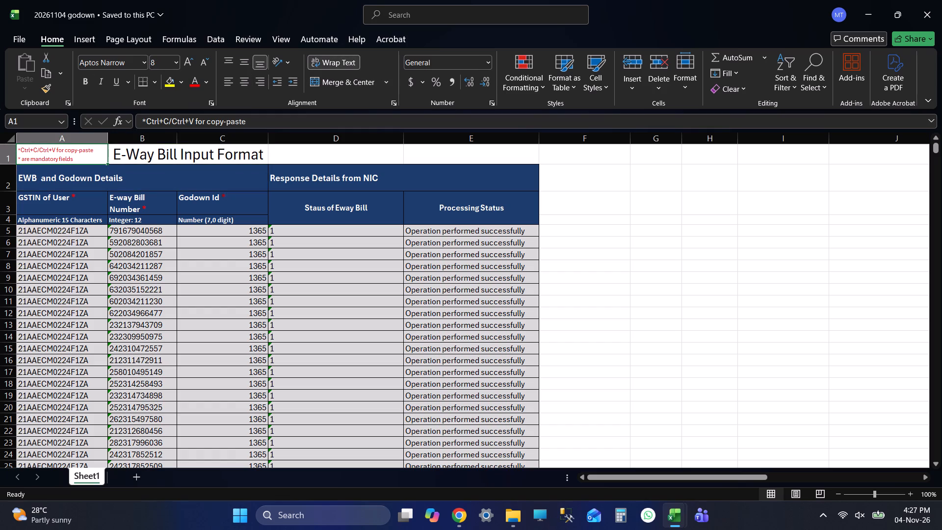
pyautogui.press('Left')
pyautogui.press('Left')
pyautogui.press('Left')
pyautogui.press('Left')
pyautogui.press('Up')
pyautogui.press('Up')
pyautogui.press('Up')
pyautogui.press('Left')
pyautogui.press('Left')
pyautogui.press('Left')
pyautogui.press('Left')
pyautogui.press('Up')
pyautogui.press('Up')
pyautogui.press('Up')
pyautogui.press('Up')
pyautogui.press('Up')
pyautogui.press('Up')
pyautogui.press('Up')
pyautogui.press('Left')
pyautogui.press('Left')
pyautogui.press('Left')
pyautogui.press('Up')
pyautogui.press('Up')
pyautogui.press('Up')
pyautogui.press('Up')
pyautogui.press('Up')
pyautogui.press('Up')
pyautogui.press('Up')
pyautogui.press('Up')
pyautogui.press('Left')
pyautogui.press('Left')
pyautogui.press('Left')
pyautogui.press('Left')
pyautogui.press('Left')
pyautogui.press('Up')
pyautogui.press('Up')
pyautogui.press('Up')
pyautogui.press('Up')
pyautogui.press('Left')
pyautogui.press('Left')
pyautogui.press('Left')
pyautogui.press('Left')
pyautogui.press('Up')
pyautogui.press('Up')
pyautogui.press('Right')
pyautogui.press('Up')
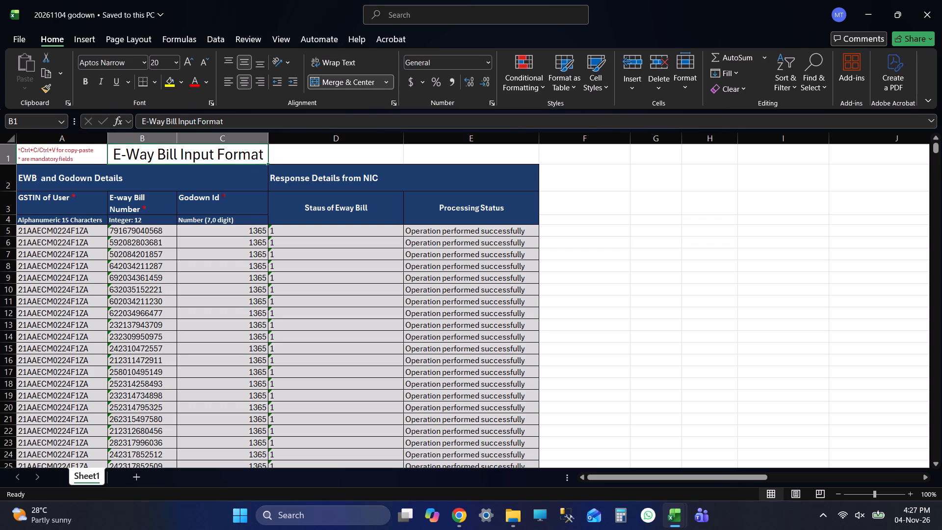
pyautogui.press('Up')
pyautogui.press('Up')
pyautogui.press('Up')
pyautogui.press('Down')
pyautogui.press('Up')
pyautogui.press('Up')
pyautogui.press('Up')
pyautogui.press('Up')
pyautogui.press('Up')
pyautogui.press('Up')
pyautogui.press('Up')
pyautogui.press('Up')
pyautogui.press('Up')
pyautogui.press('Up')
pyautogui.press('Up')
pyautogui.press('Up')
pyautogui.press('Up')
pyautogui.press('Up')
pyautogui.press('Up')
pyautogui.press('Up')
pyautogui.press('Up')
# Examine the saved workbook's e-way bill rows down to the last filled entry in the E-way Bill Number column.
pyautogui.press('Down')
pyautogui.press('Down')
pyautogui.press('Down')
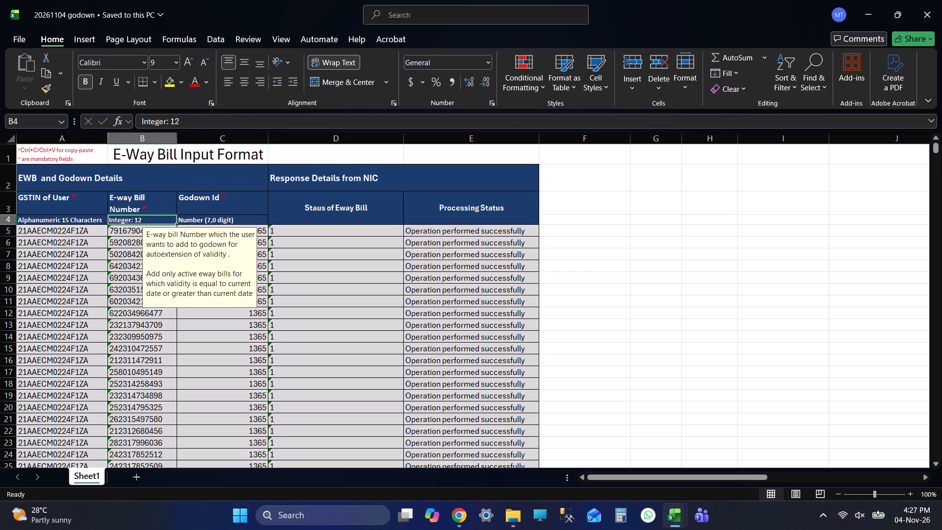
pyautogui.press('Down')
pyautogui.hotkey('ctrl', 'Down')
pyautogui.press('Down')
pyautogui.press('Down')
pyautogui.press('Down')
pyautogui.press('Down')
pyautogui.press('Down')
pyautogui.press('Down')
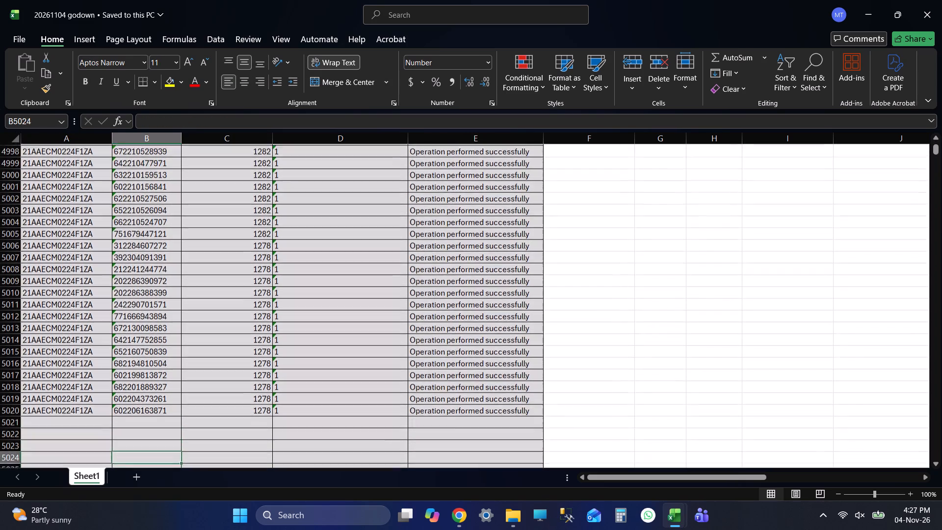
pyautogui.hotkey('ctrl', 'Up')
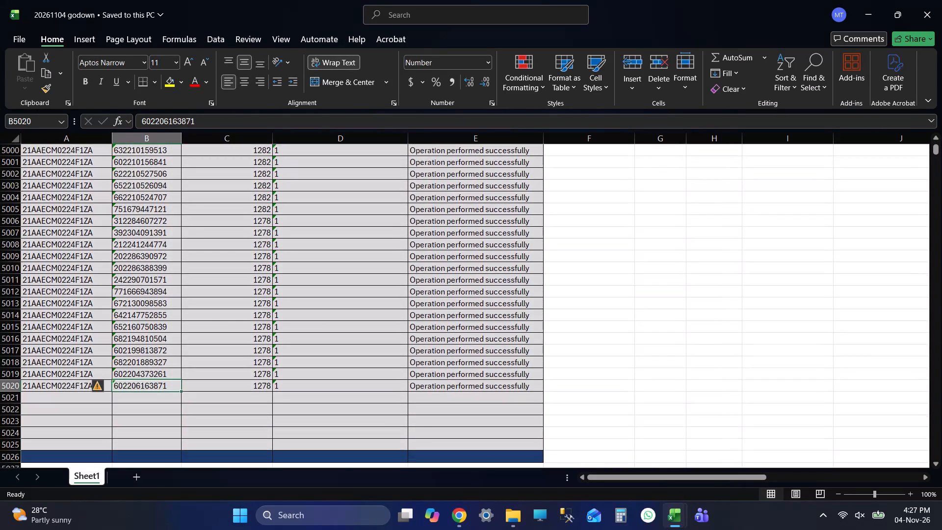
# Recheck the saved workbook's e-way bill rows from the last filled entry back up to the header rows.
pyautogui.press('Down')
pyautogui.press('Down')
pyautogui.press('Down')
pyautogui.press('Down')
pyautogui.press('Down')
pyautogui.press('Down')
pyautogui.press('Down')
pyautogui.press('Down')
pyautogui.hotkey('ctrl', 'Up')
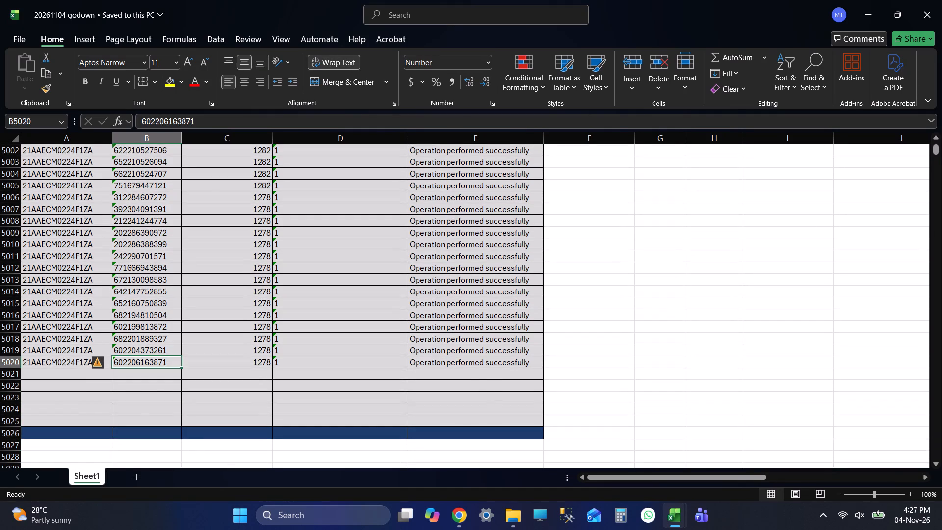
pyautogui.hotkey('ctrl', 'Up')
pyautogui.press('Up')
pyautogui.press('Up')
pyautogui.press('Up')
pyautogui.press('Up')
pyautogui.press('Up')
pyautogui.press('Up')
# Save the 20261104 godown workbook and close it.
pyautogui.hotkey('ctrl', 's')
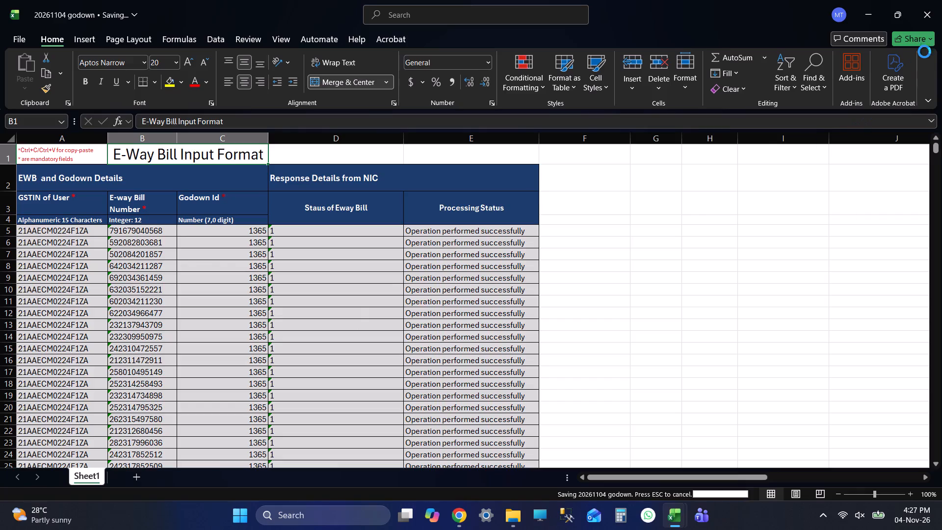
pyautogui.click(941, 3)
# Select cell A1 on the Add_To_Godown sheet of the IRIS_Easy_Way_Bill_v1.22_Prod workbook and save the workbook.
pyautogui.click(70, 160)
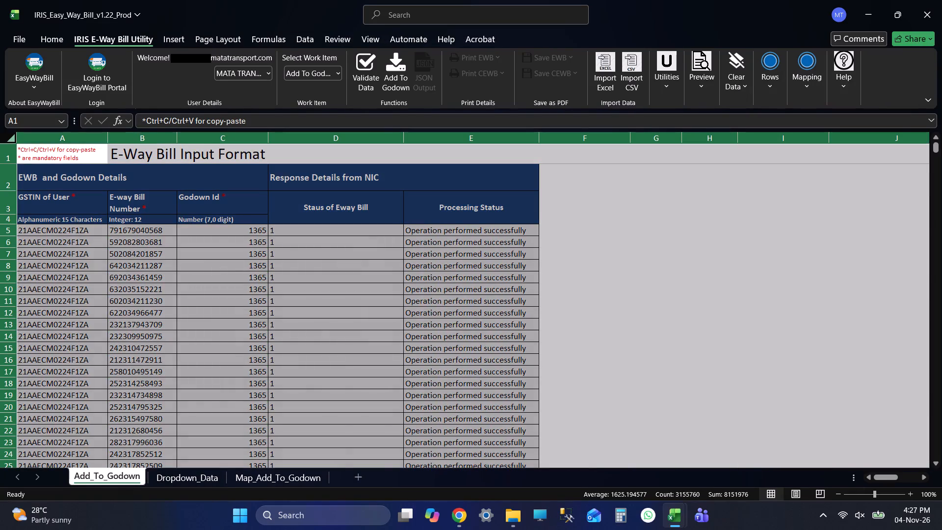
pyautogui.hotkey('ctrl', 's')
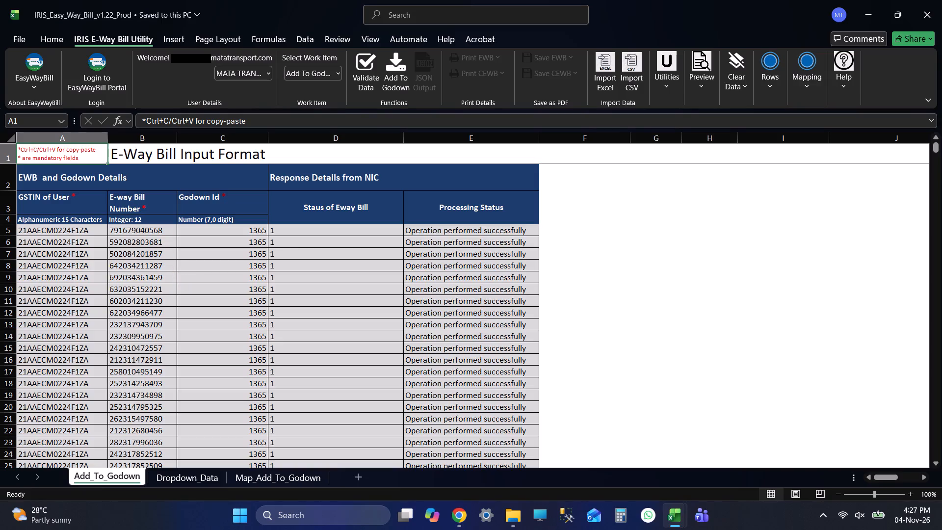
# Check the Add_To_Godown rows and processing statuses down to the last filled row and back to the headers.
pyautogui.hotkey('ctrl', 'Down')
pyautogui.press('Down')
pyautogui.press('Down')
pyautogui.press('Down')
pyautogui.press('Down')
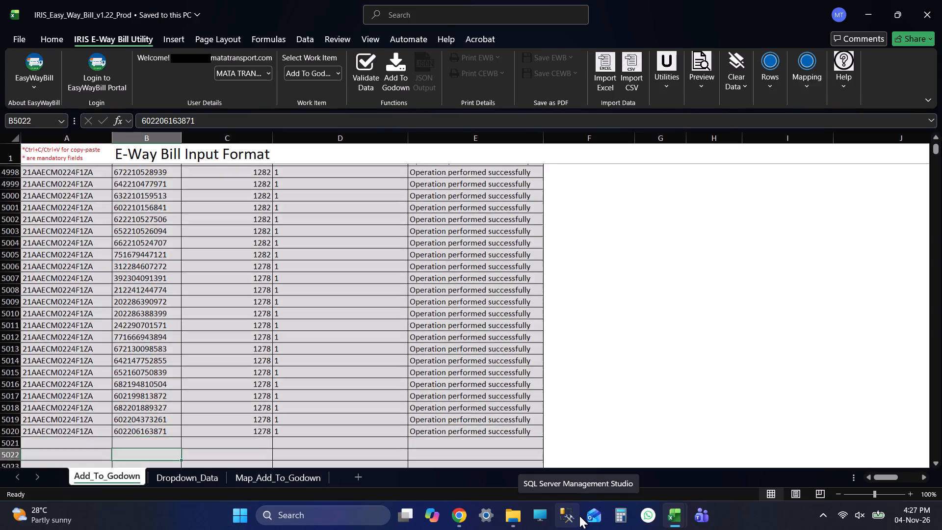
pyautogui.hotkey('ctrl', 'Up')
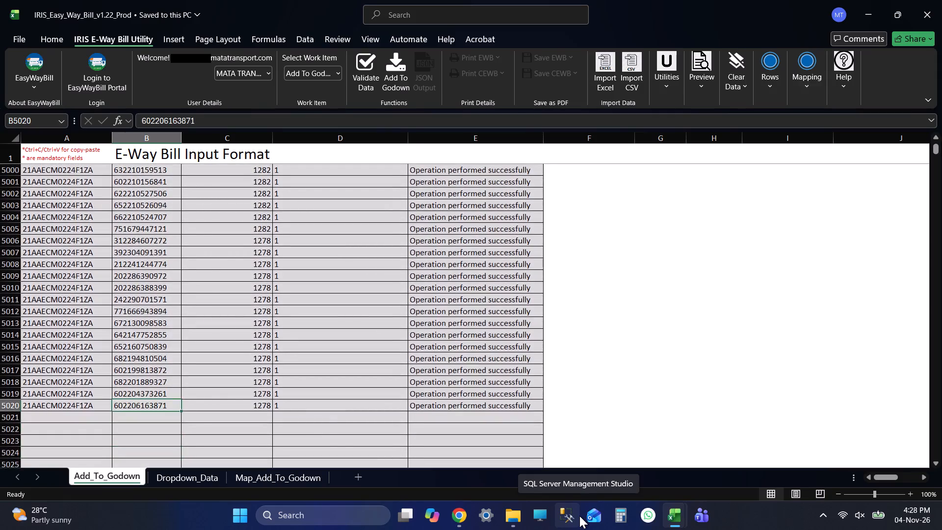
pyautogui.press('Down')
pyautogui.press('Down')
pyautogui.press('Down')
pyautogui.press('Down')
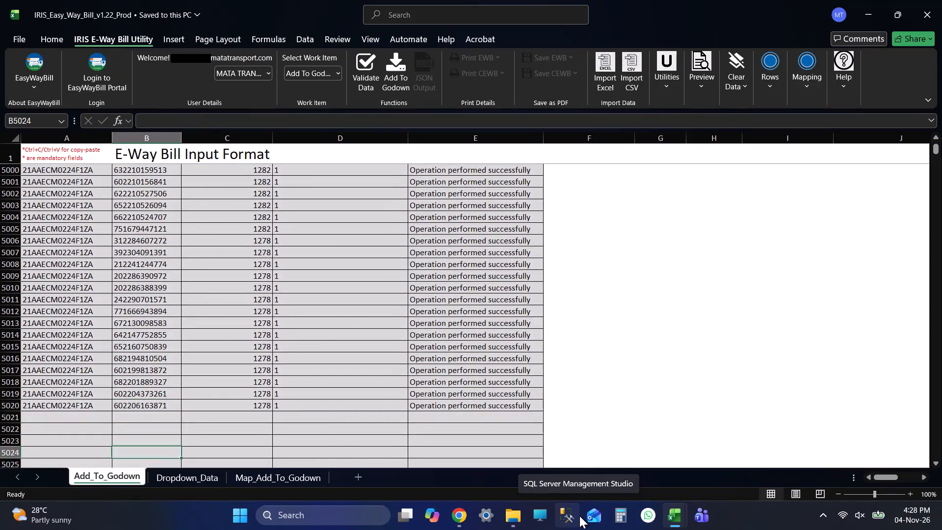
pyautogui.hotkey('ctrl', 'Up')
pyautogui.hotkey('ctrl', 'Up')
pyautogui.press('Up')
pyautogui.press('Up')
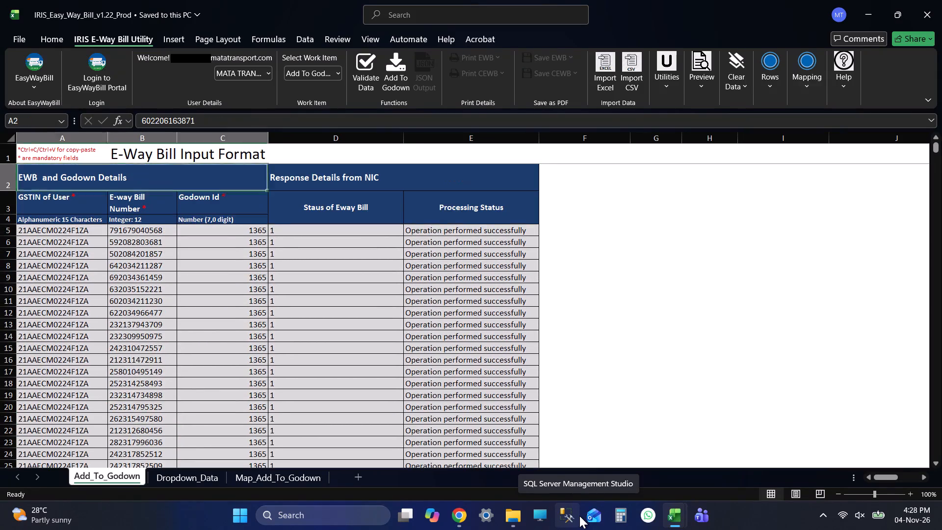
pyautogui.press('Up')
pyautogui.press('Up')
pyautogui.press('Up')
pyautogui.press('Left')
pyautogui.press('Left')
pyautogui.press('Left')
pyautogui.press('Up')
pyautogui.press('Up')
pyautogui.press('Up')
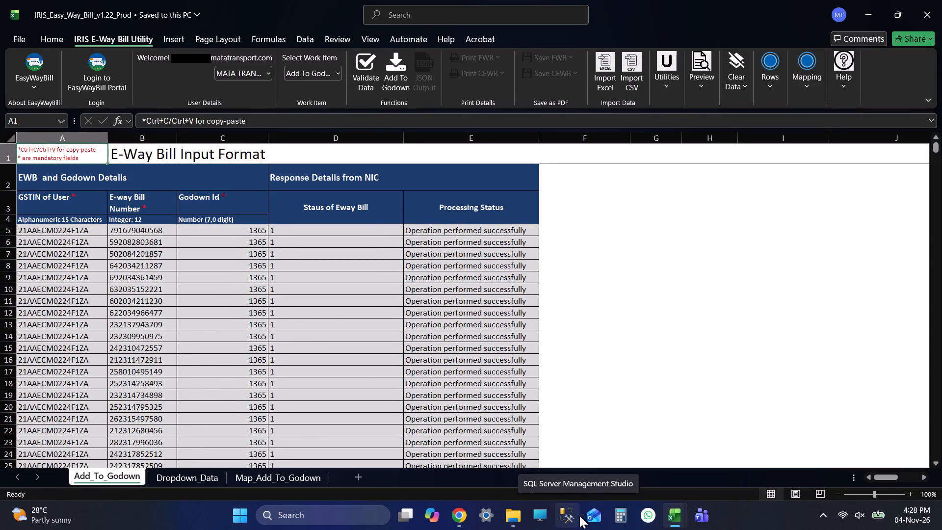
pyautogui.click(311, 75)
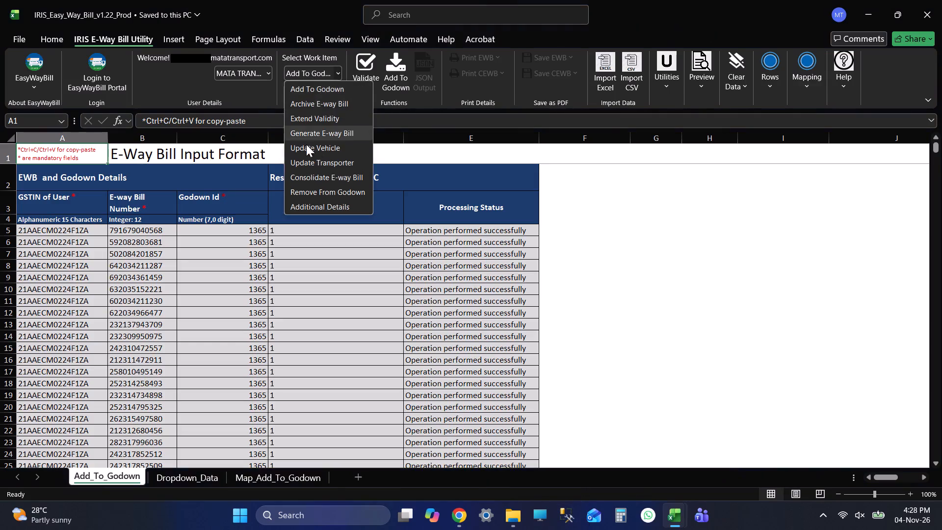
pyautogui.click(604, 198)
# In the add to godown workbook, clear all e-way bill numbers and godown IDs below the headers, keeping the GSTIN column, and save.
pyautogui.hotkey('alt', 'Tab')
pyautogui.hotkey('ctrl', 'shift', 'Right')
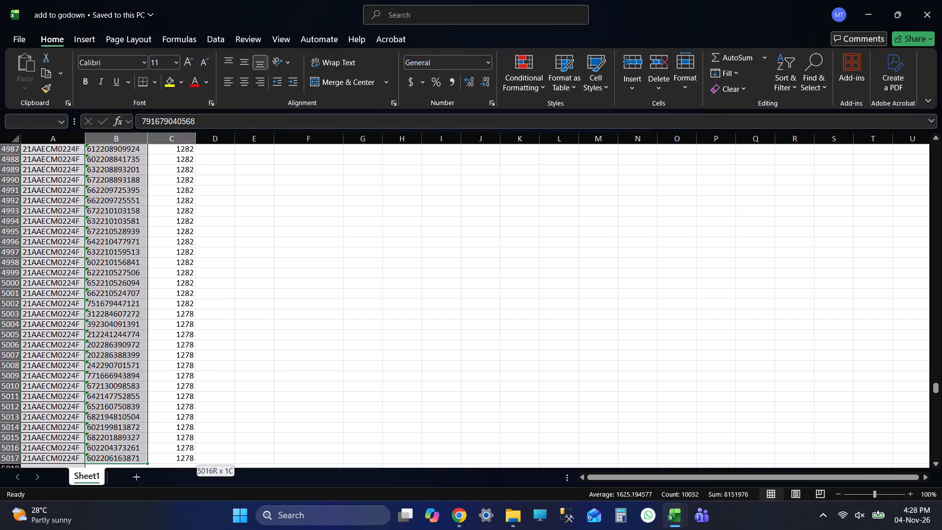
pyautogui.hotkey('ctrl', 'shift', 'Delete')
pyautogui.press('Up')
pyautogui.press('Up')
pyautogui.press('Up')
pyautogui.press('Up')
pyautogui.press('Down')
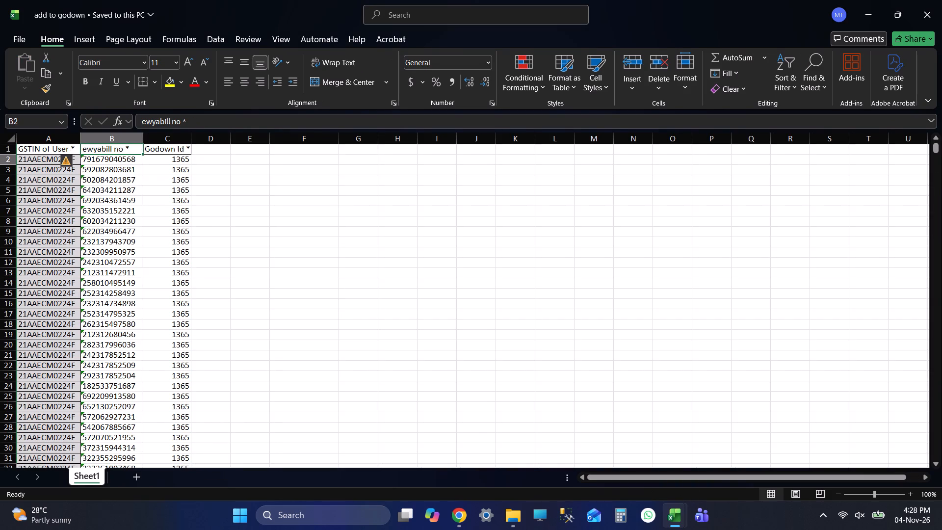
pyautogui.hotkey('ctrl', 'shift', 'Right')
pyautogui.hotkey('ctrl', 'shift', 'Down')
pyautogui.press('Delete')
pyautogui.hotkey('ctrl', 'Up')
pyautogui.press('Up')
pyautogui.press('Up')
pyautogui.press('Up')
pyautogui.press('Up')
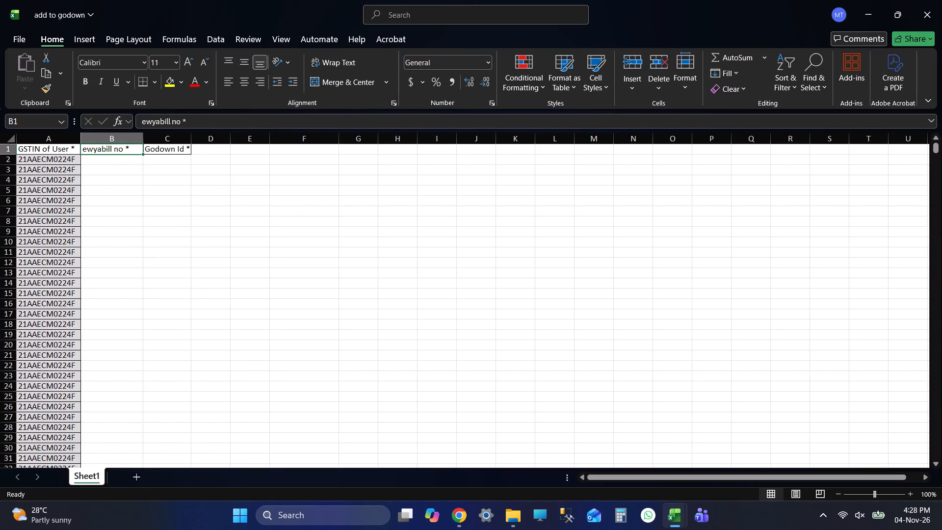
pyautogui.press('Down')
pyautogui.hotkey('ctrl', 's')
# Open the EXTENDED FILE 20261104 workbook from the EXTENDED FILES folder in E Way Bill and show its GODOWN sheet.
pyautogui.hotkey('alt', 'Tab')
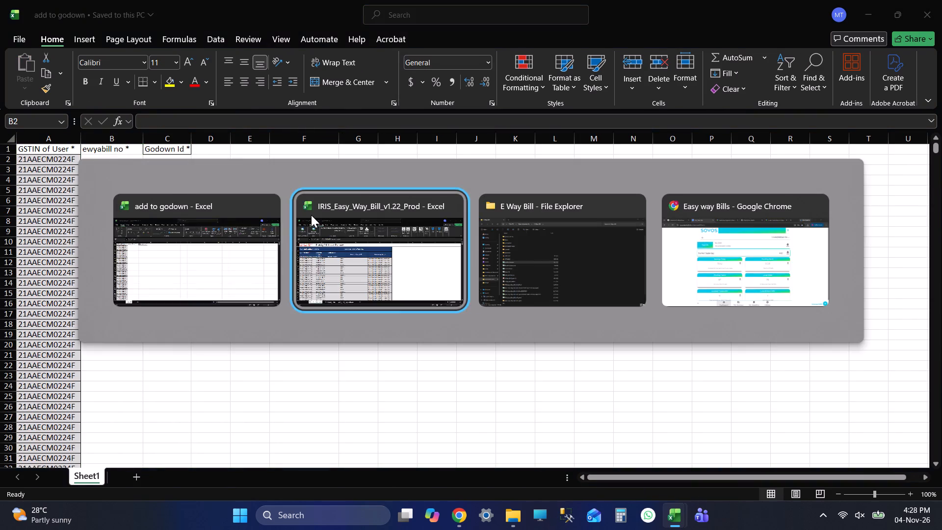
pyautogui.hotkey('alt', 'Tab')
pyautogui.click(41, 258)
pyautogui.click(63, 277)
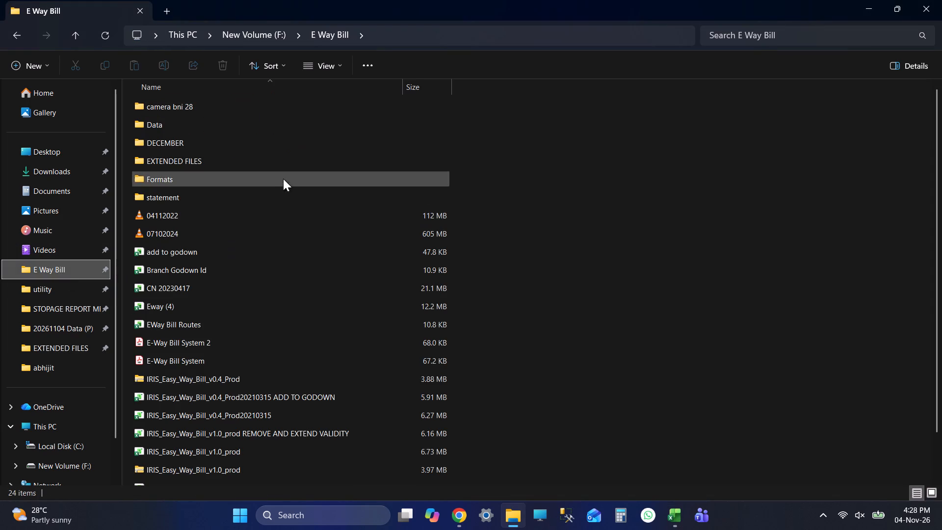
pyautogui.doubleClick(212, 164)
pyautogui.doubleClick(212, 102)
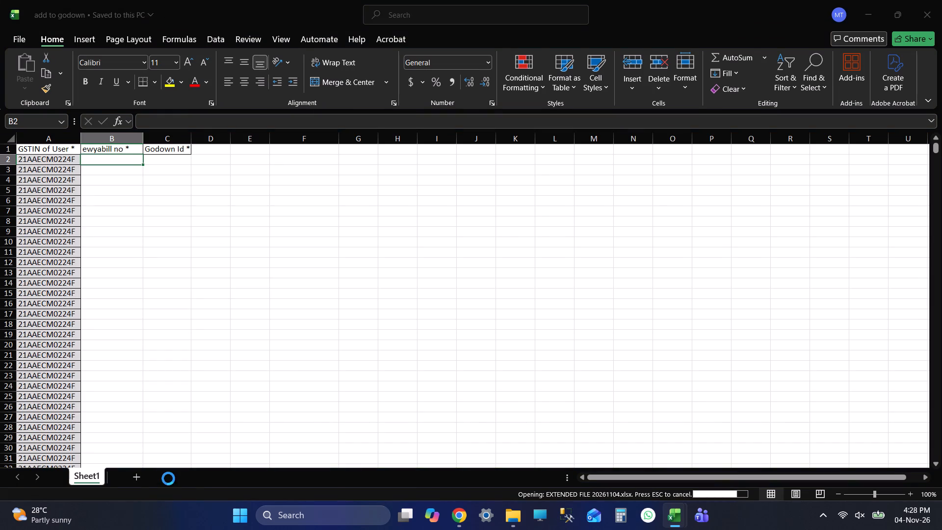
pyautogui.click(105, 477)
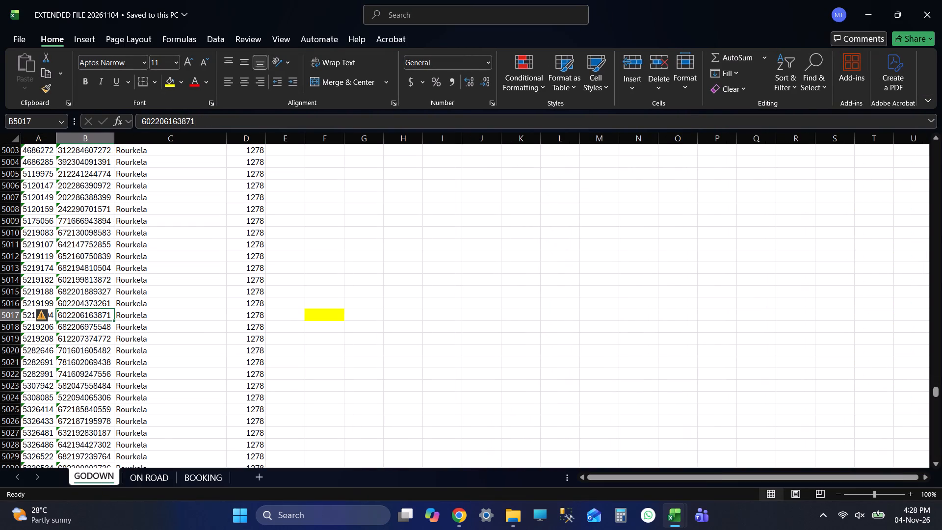
# Copy the GODOWN sheet's e-way bill numbers from row 5018 to the end into add to godown from cell B2, and save.
pyautogui.click(337, 312)
pyautogui.hotkey('shift', 'Tab')
pyautogui.hotkey('shift', 'Tab')
pyautogui.hotkey('shift', 'Tab')
pyautogui.hotkey('shift', 'Tab')
pyautogui.press('Down')
pyautogui.hotkey('ctrl', 'shift', 'Down')
pyautogui.hotkey('ctrl', 'c')
pyautogui.hotkey('alt', 'Tab')
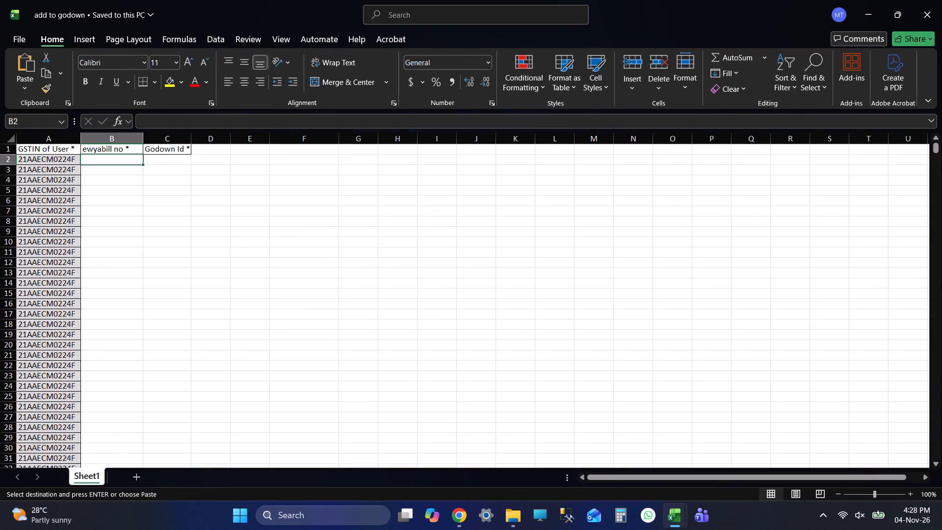
pyautogui.press('Up')
pyautogui.press('Down')
pyautogui.hotkey('ctrl', 'v')
pyautogui.press('Right')
pyautogui.hotkey('ctrl', 's')
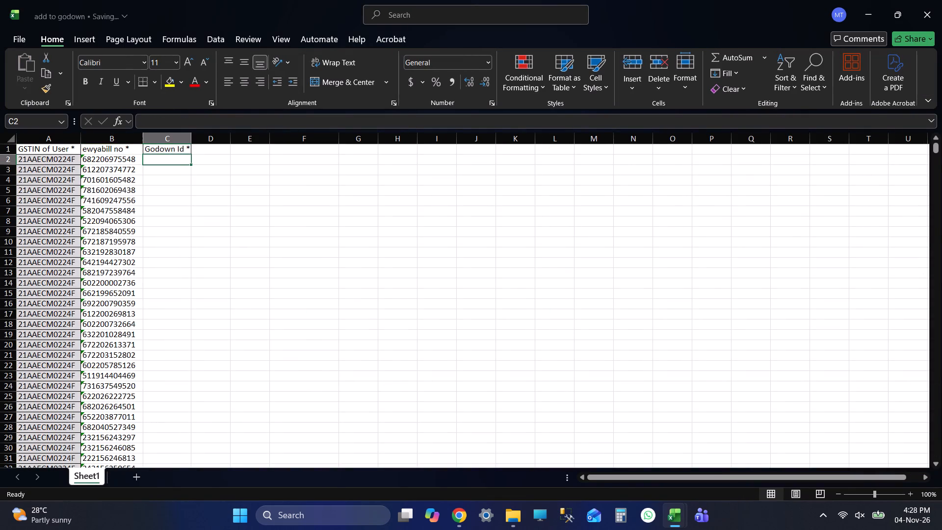
# Copy the GODOWN sheet's godown IDs from row 5018 to the end and paste them as values into add to godown from cell C2.
pyautogui.hotkey('alt', 'Tab')
pyautogui.press('Right')
pyautogui.press('Right')
pyautogui.press('Right')
pyautogui.press('Right')
pyautogui.press('Up')
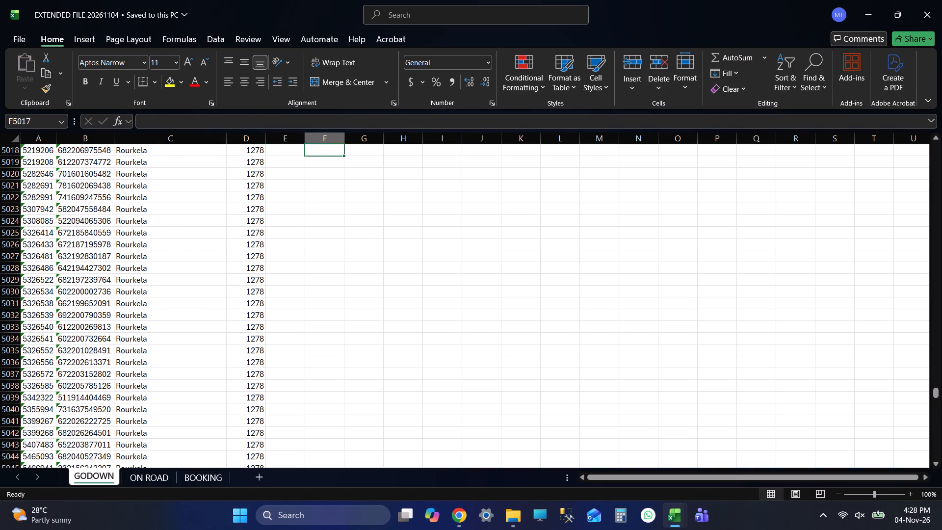
pyautogui.press('Down')
pyautogui.press('Left')
pyautogui.press('Left')
pyautogui.hotkey('ctrl', 'shift', 'Down')
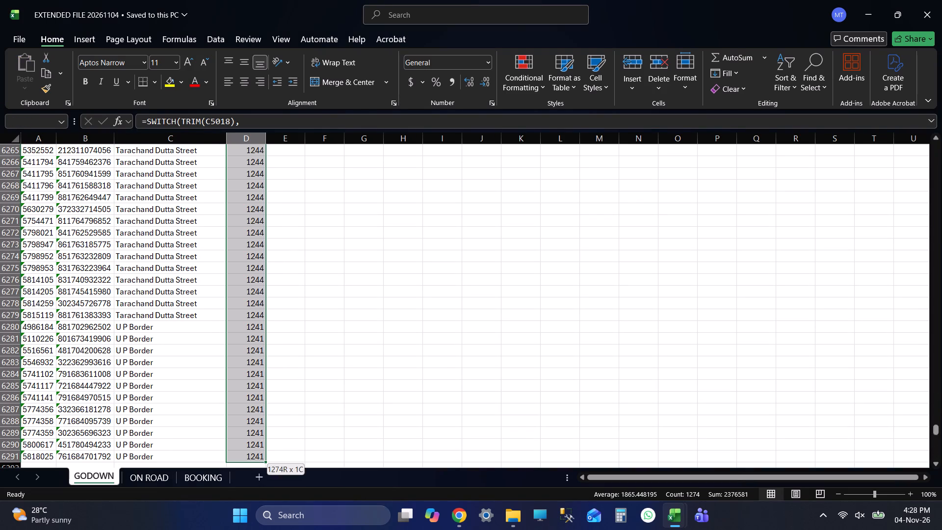
pyautogui.hotkey('ctrl', 'c')
pyautogui.hotkey('ctrl', 'c')
pyautogui.hotkey('ctrl', 'c')
pyautogui.hotkey('alt', 'Tab')
pyautogui.press('Up')
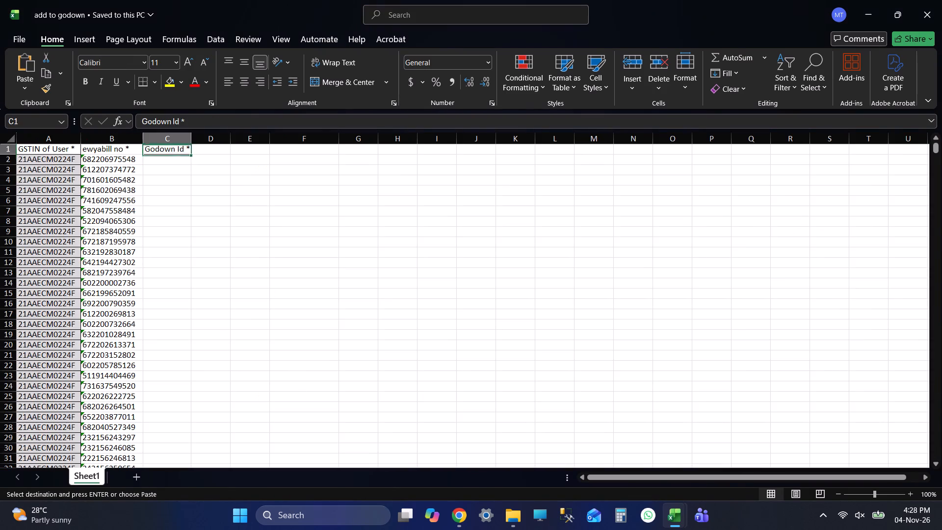
pyautogui.press('Down')
pyautogui.hotkey('ctrl', 'alt', 'v')
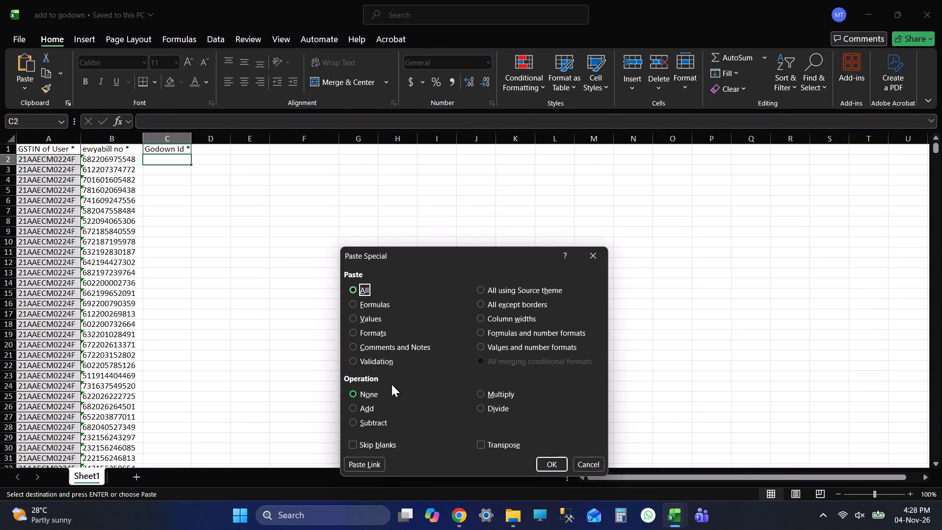
pyautogui.click(376, 312)
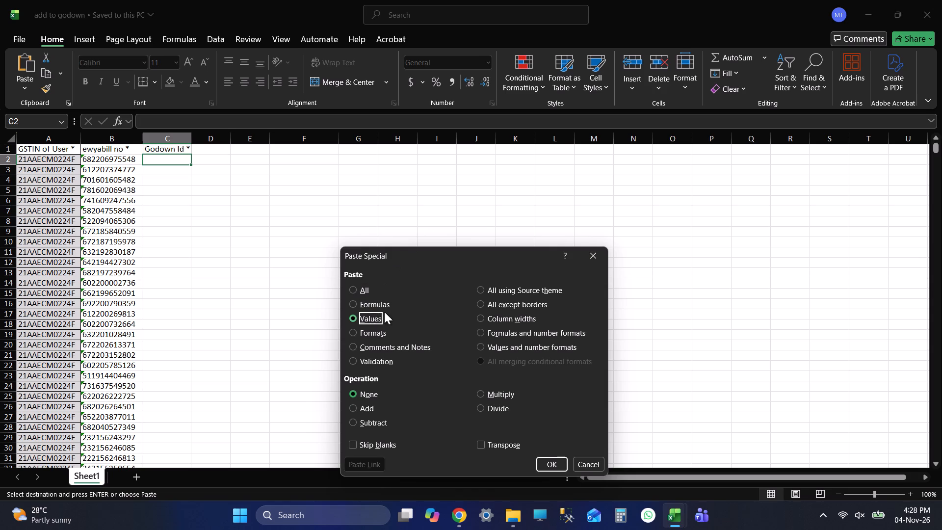
pyautogui.click(549, 463)
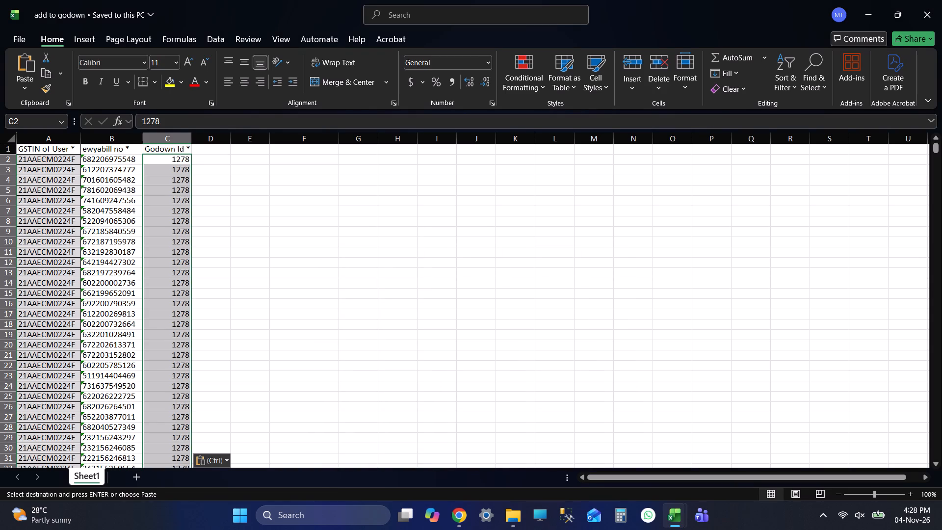
# Clear the surplus GSTIN entries in column A from row 1276 down, below the last e-way bill row.
pyautogui.click(180, 182)
pyautogui.hotkey('ctrl', 'Down')
pyautogui.press('Down')
pyautogui.press('Down')
pyautogui.press('Down')
pyautogui.press('Down')
pyautogui.hotkey('ctrl', 'Up')
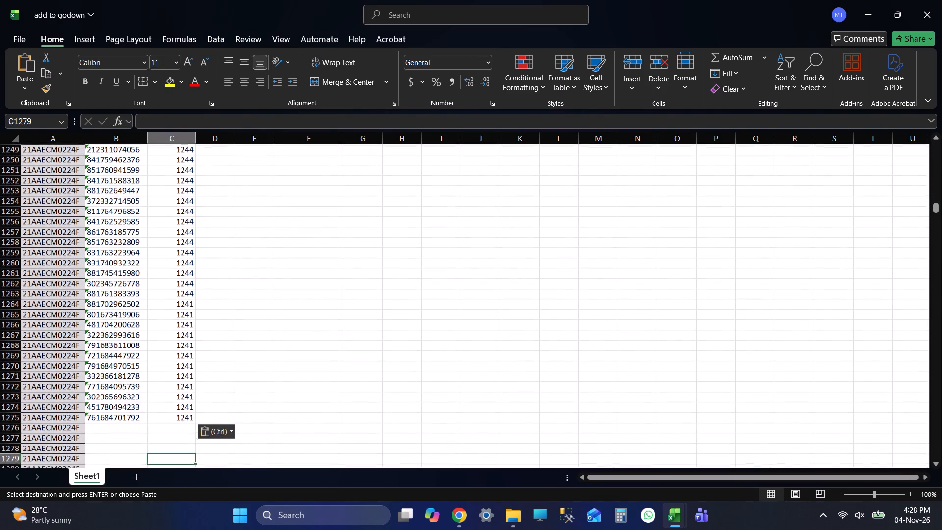
pyautogui.hotkey('ctrl', 'Left')
pyautogui.press('Down')
pyautogui.hotkey('ctrl', 'shift', 'Down')
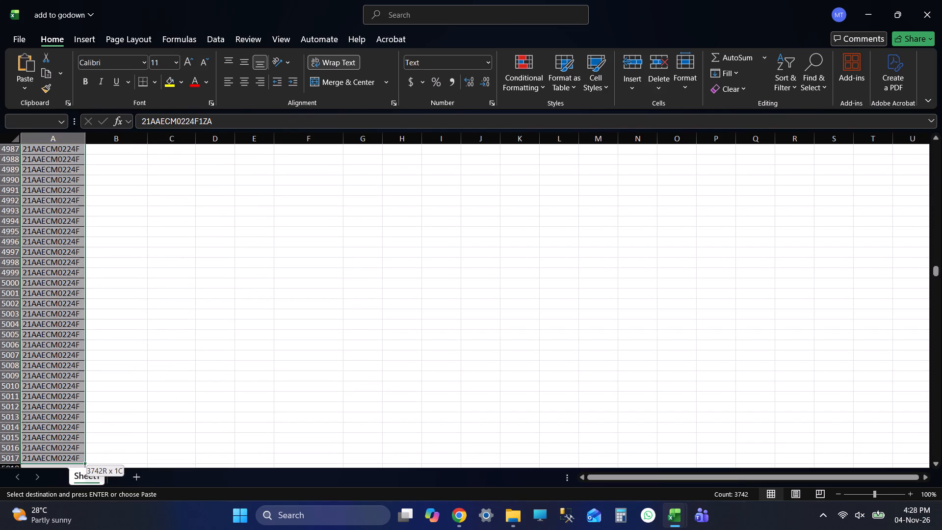
pyautogui.press('Delete')
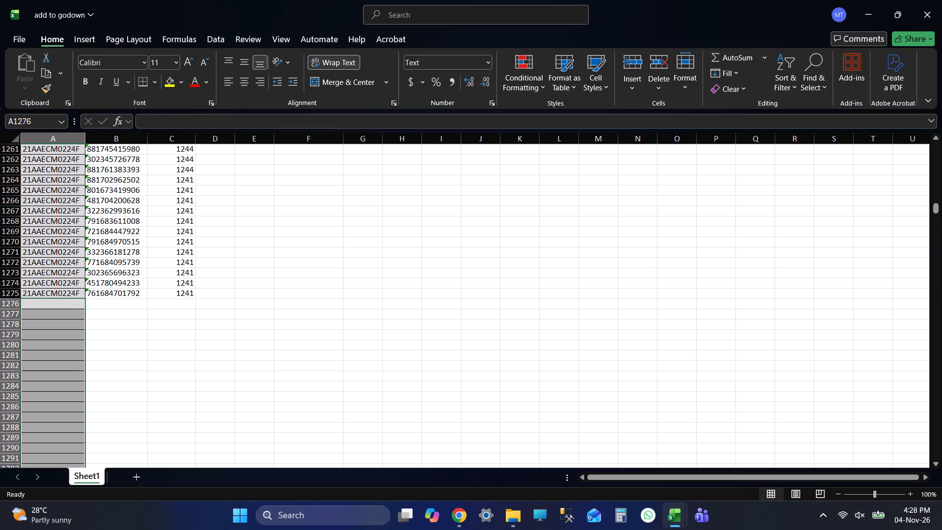
# Check the add to godown rows from the headers down to the last filled e-way bill number.
pyautogui.press('Right')
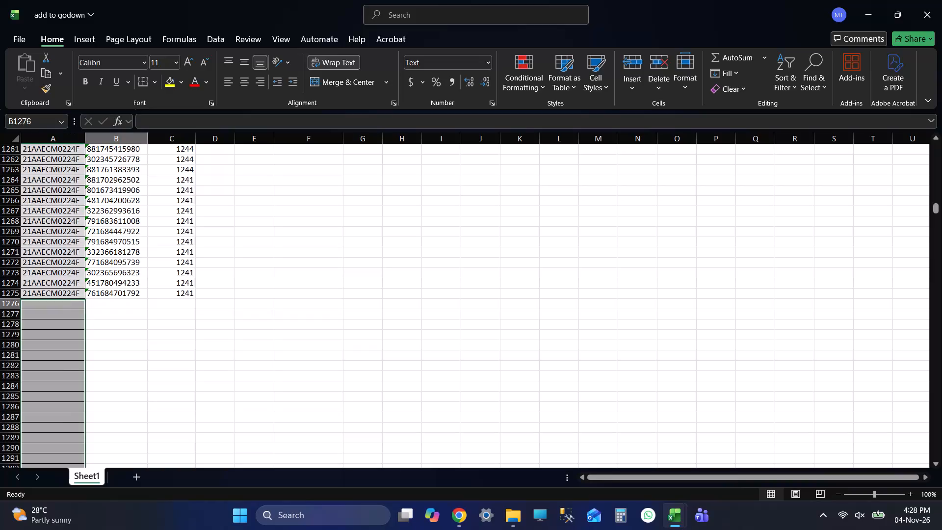
pyautogui.hotkey('ctrl', 'Up')
pyautogui.hotkey('ctrl', 'Up')
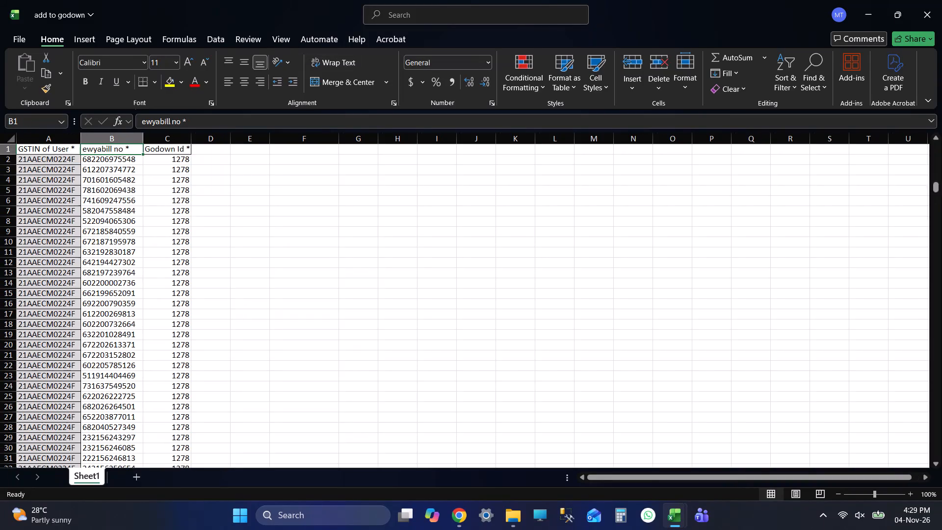
pyautogui.press('Up')
pyautogui.press('Up')
pyautogui.press('Up')
pyautogui.press('Up')
pyautogui.press('Up')
pyautogui.press('Up')
pyautogui.press('Up')
pyautogui.press('Up')
pyautogui.press('Up')
pyautogui.press('Up')
pyautogui.press('Up')
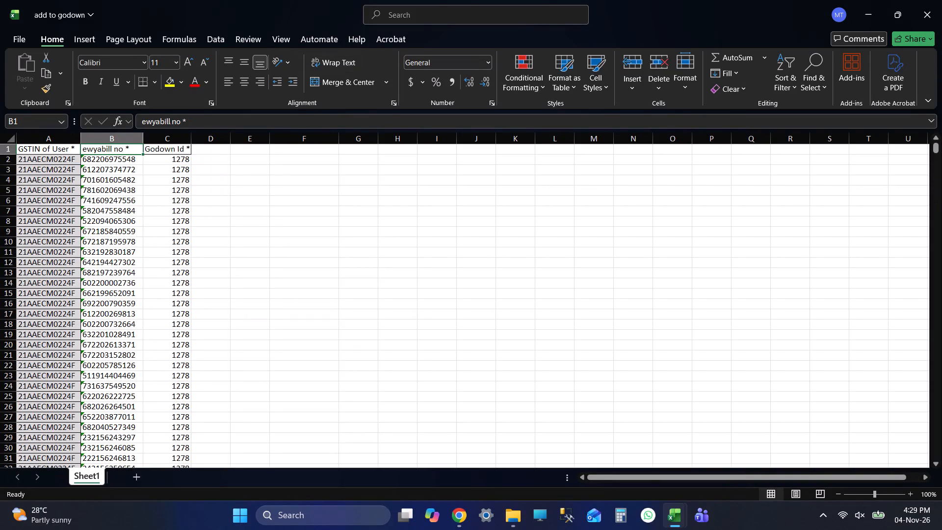
pyautogui.press('Up')
pyautogui.press('Up')
pyautogui.press('Down')
pyautogui.press('Down')
pyautogui.hotkey('ctrl', 'Down')
pyautogui.press('Down')
pyautogui.press('Down')
pyautogui.press('Down')
pyautogui.press('Down')
pyautogui.press('Down')
pyautogui.press('Down')
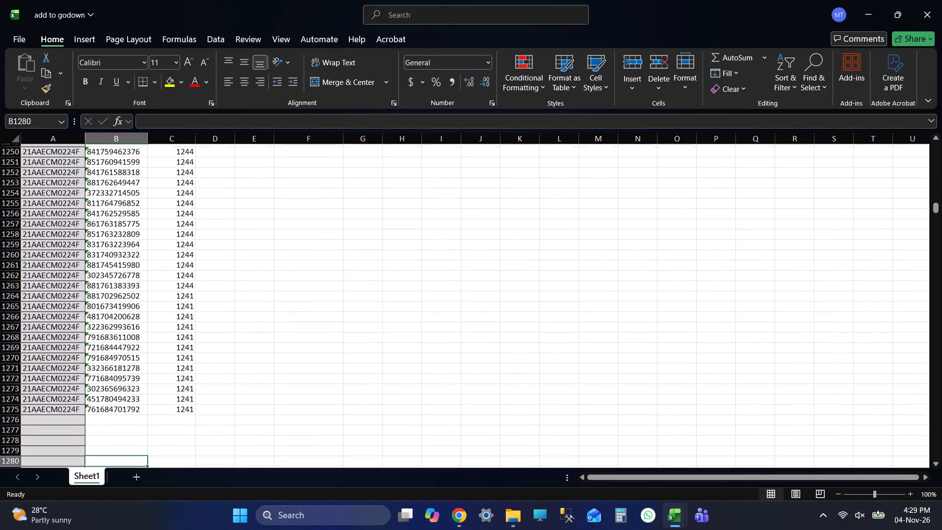
pyautogui.hotkey('ctrl', 'Up')
# Switch to EXTENDED FILE 20261104 and examine the last filled rows of its GODOWN sheet.
pyautogui.hotkey('alt', 'Tab')
pyautogui.hotkey('ctrl', 'Down')
pyautogui.press('Down')
pyautogui.press('Down')
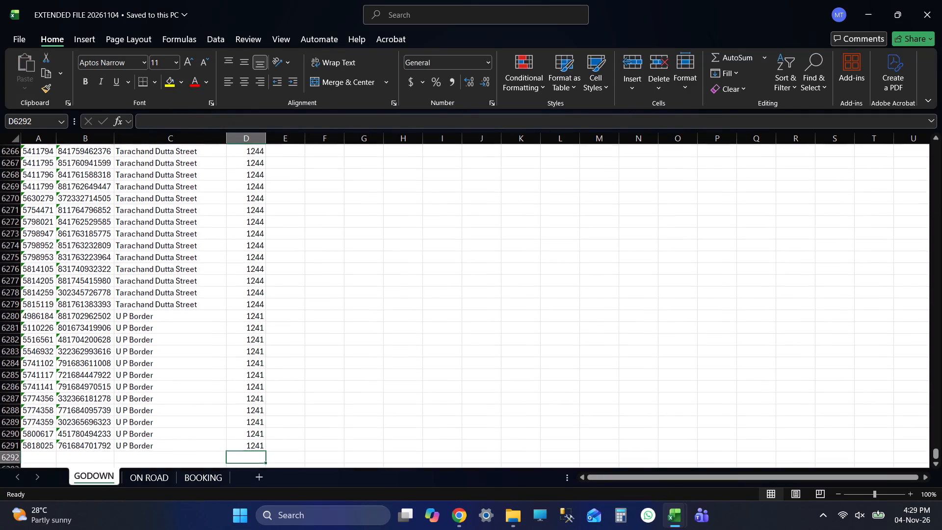
pyautogui.press('Down')
pyautogui.press('Down')
pyautogui.press('Down')
pyautogui.press('Down')
pyautogui.hotkey('ctrl', 'Up')
# Save the EXTENDED FILE 20261104 workbook.
pyautogui.hotkey('ctrl', 's')
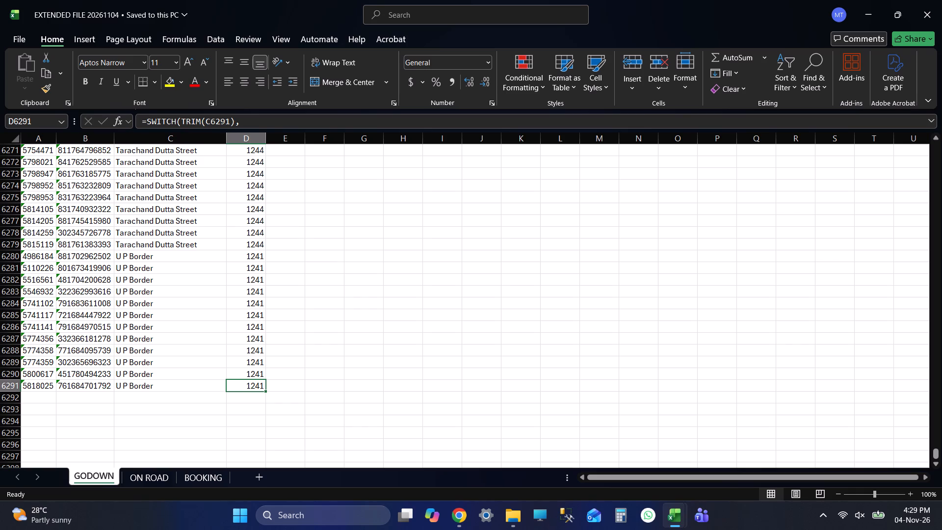
# Switch to the add to godown workbook, check below its last e-way bill row, and save the workbook.
pyautogui.hotkey('alt', 'Tab')
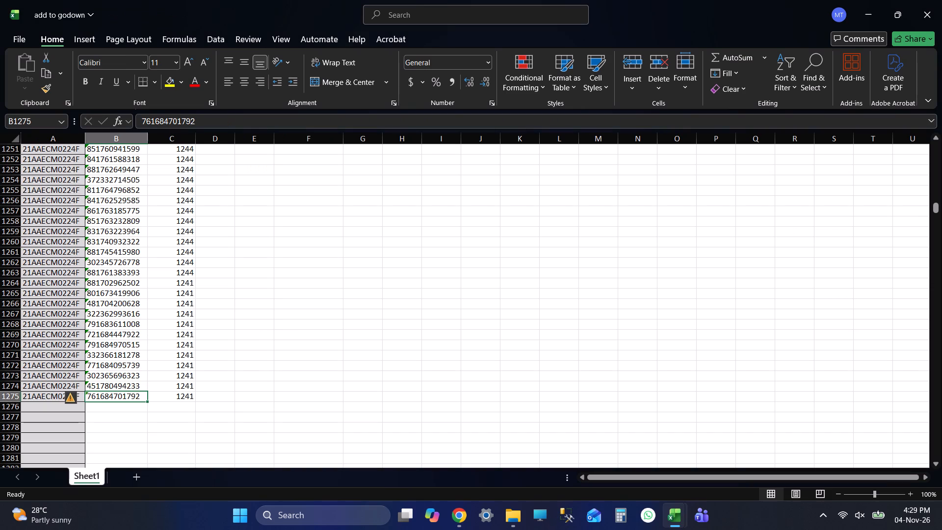
pyautogui.press('Down')
pyautogui.press('Down')
pyautogui.press('Down')
pyautogui.press('Down')
pyautogui.press('Down')
pyautogui.press('Down')
pyautogui.press('Down')
pyautogui.press('Down')
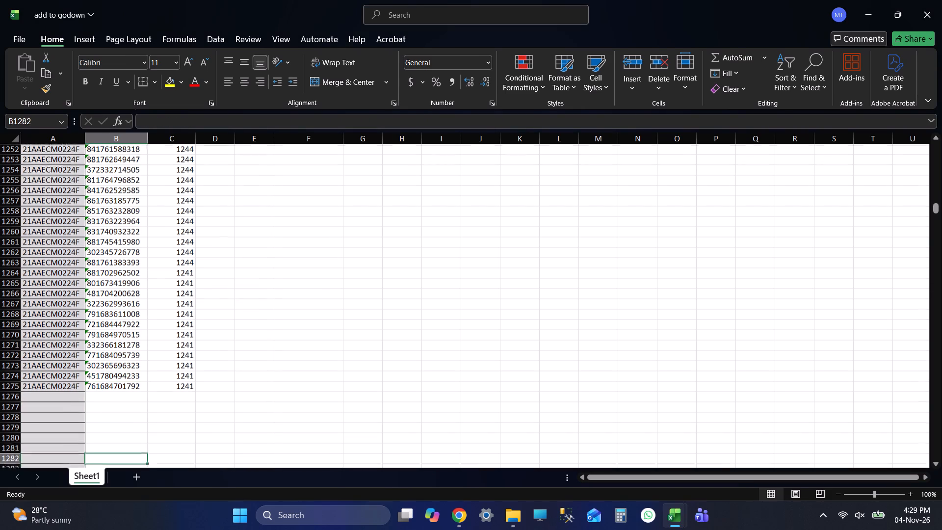
pyautogui.press('Down')
pyautogui.hotkey('ctrl', 'Up')
pyautogui.hotkey('ctrl', 's')
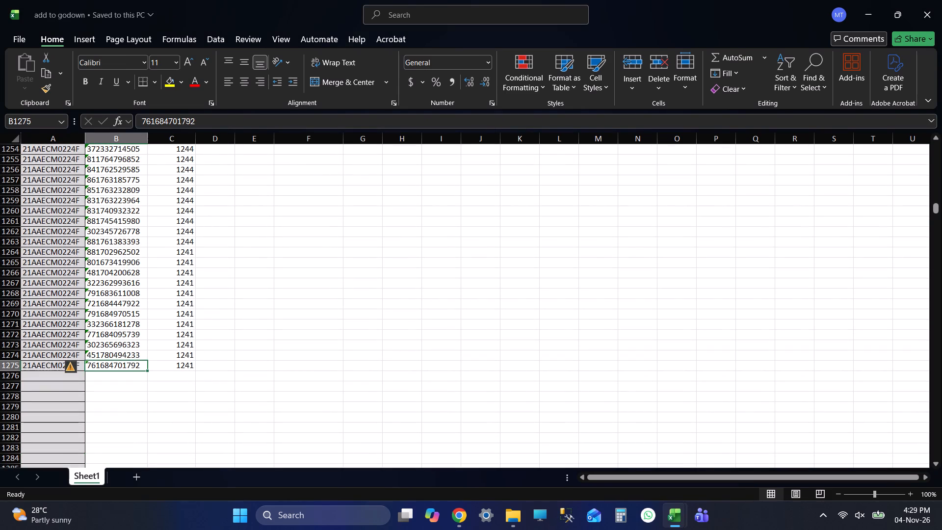
# Recheck the end of the e-way bill column in add to godown and save the workbook again.
pyautogui.press('Down')
pyautogui.press('Down')
pyautogui.press('Down')
pyautogui.press('Down')
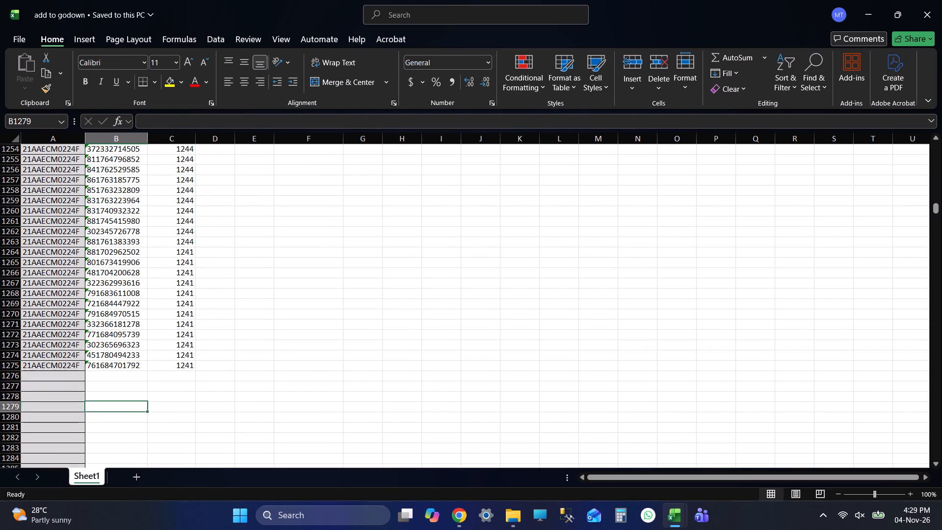
pyautogui.press('Down')
pyautogui.press('Down')
pyautogui.press('Down')
pyautogui.press('Down')
pyautogui.press('Down')
pyautogui.press('Down')
pyautogui.press('Down')
pyautogui.hotkey('ctrl', 'Up')
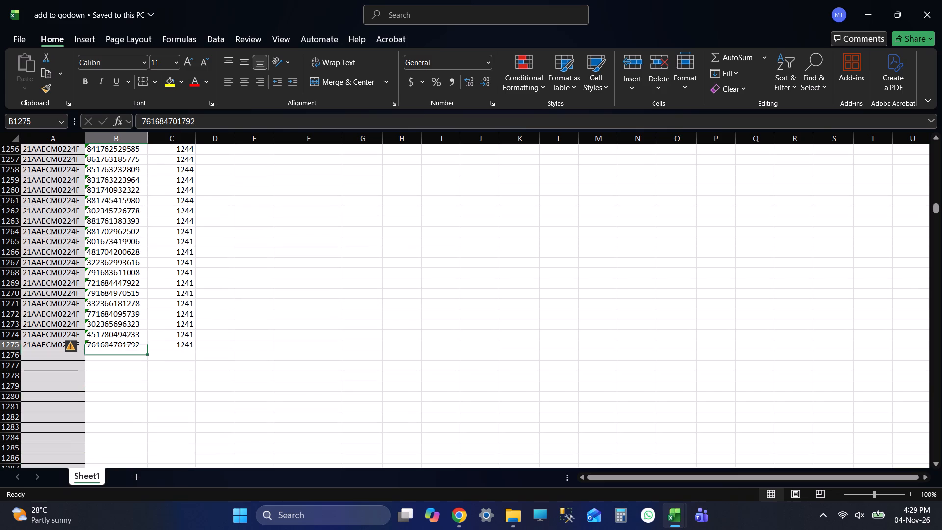
pyautogui.hotkey('ctrl', 's')
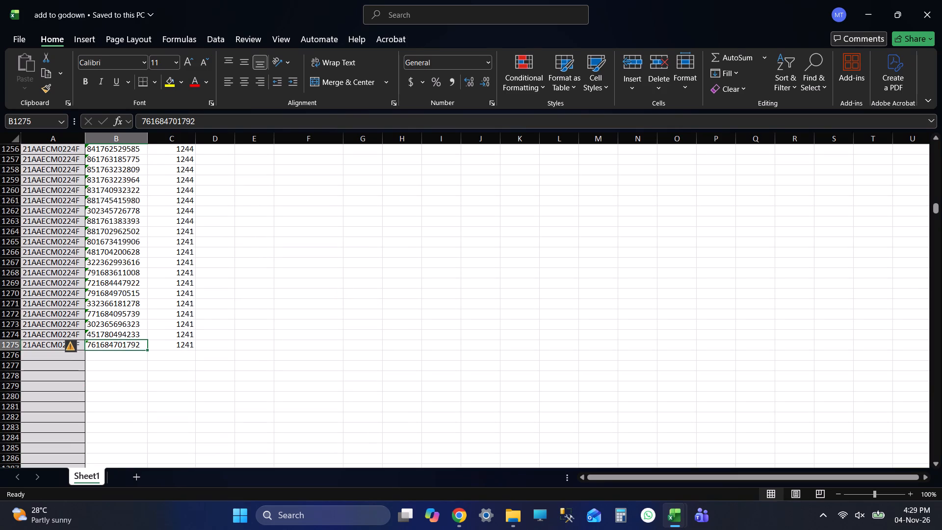
# Switch to EXTENDED FILE 20261104, check the end of the GODOWN sheet's WayBill column, and save the workbook.
pyautogui.hotkey('alt', 'Tab')
pyautogui.press('Left')
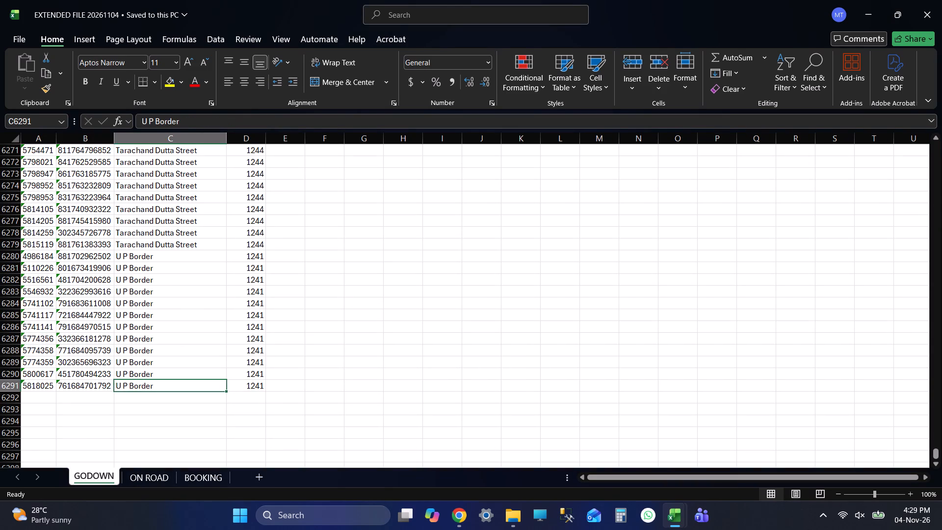
pyautogui.press('Left')
pyautogui.press('Down')
pyautogui.press('Down')
pyautogui.press('Down')
pyautogui.press('Down')
pyautogui.press('Down')
pyautogui.press('Down')
pyautogui.press('Down')
pyautogui.press('Down')
pyautogui.press('Down')
pyautogui.press('Down')
pyautogui.press('Down')
pyautogui.hotkey('ctrl', 'Up')
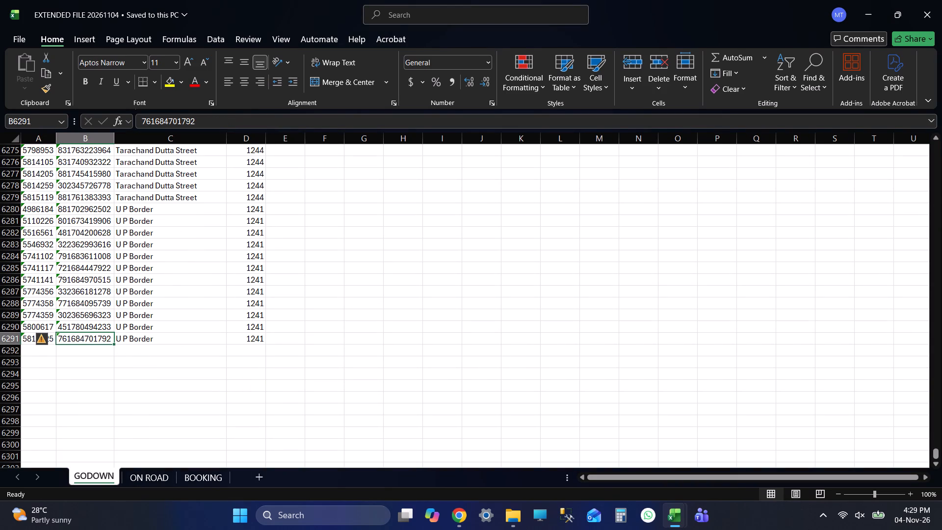
pyautogui.hotkey('ctrl', 's')
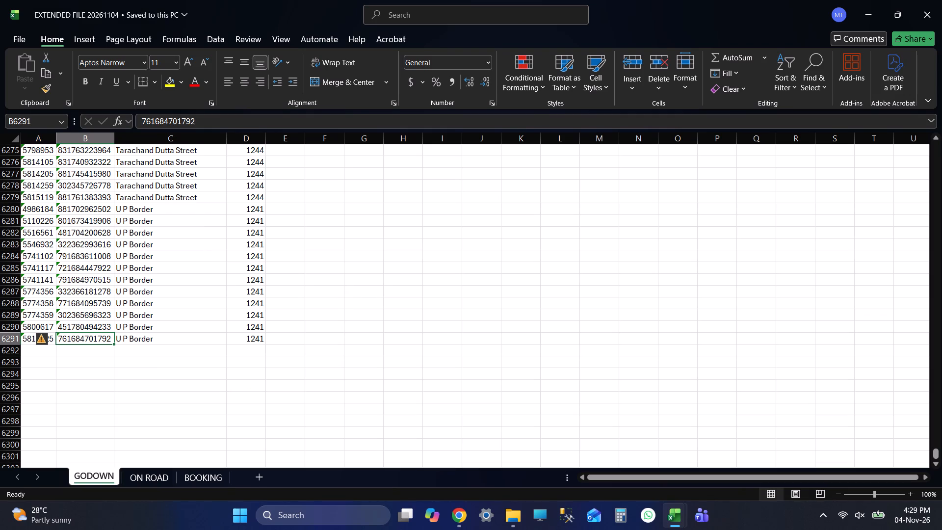
# Compare the last e-way bill rows of add to godown with those of the GODOWN sheet.
pyautogui.hotkey('alt', 'Tab')
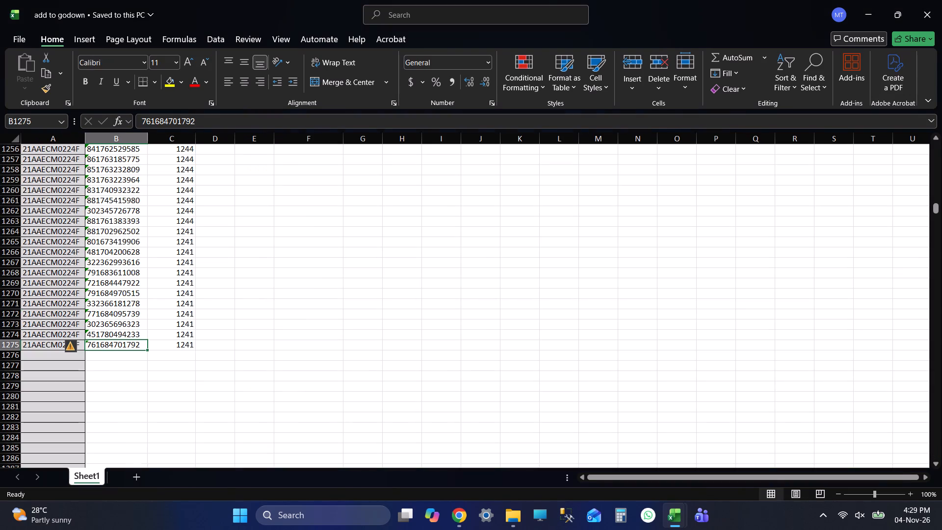
pyautogui.hotkey('alt', 'Tab')
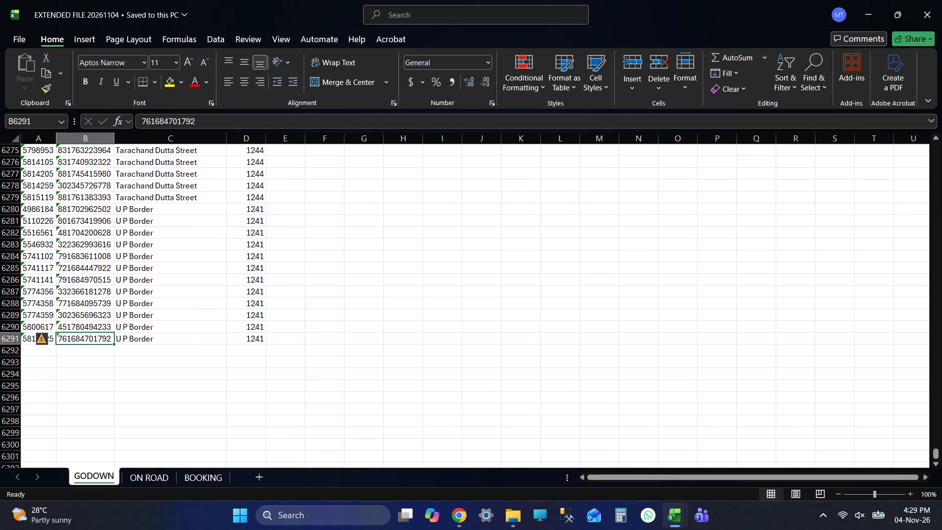
pyautogui.hotkey('alt', 'Tab')
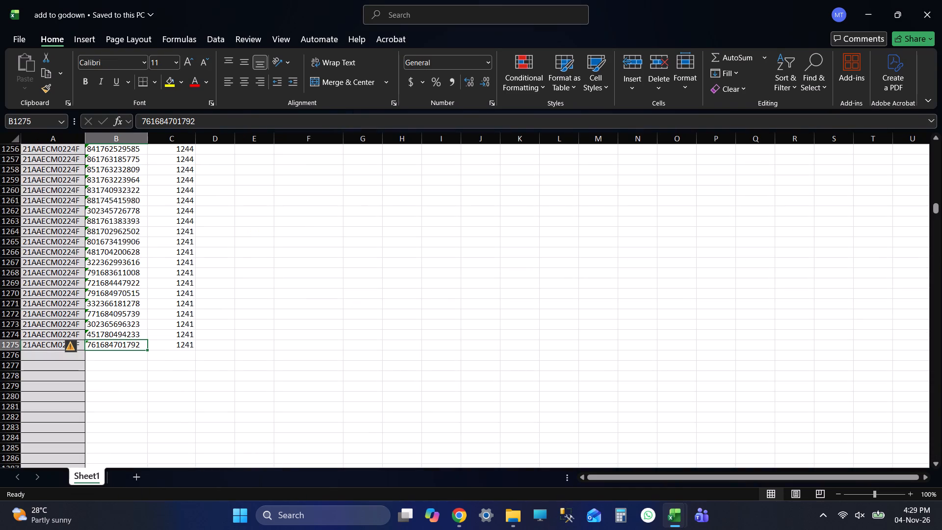
pyautogui.hotkey('alt', 'Tab')
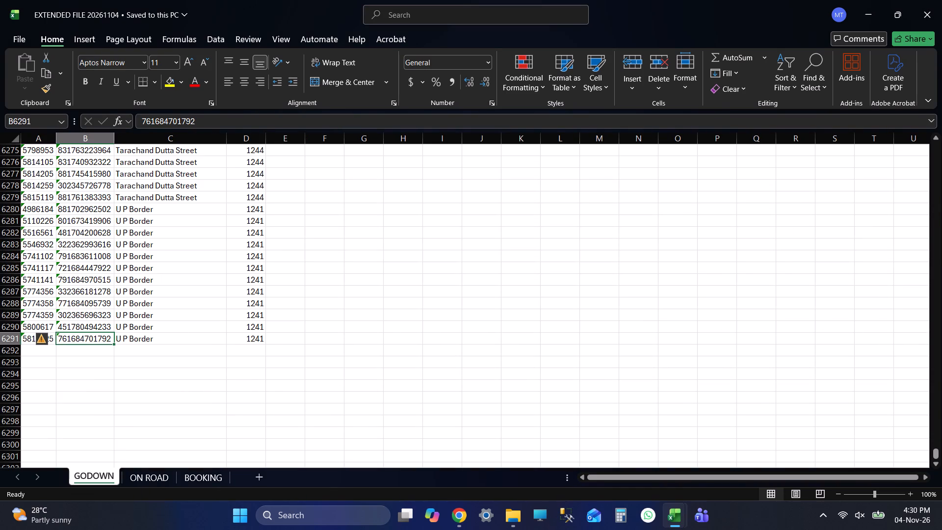
pyautogui.hotkey('alt', 'Tab')
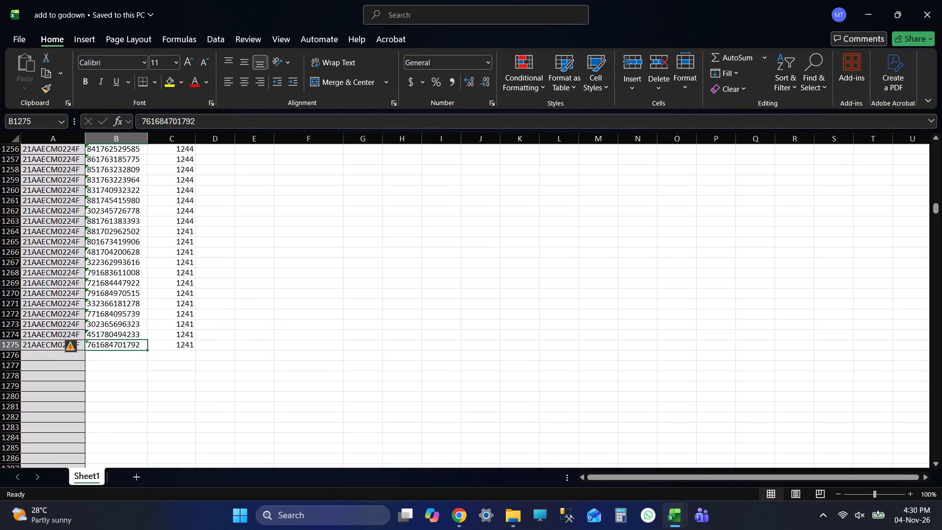
pyautogui.hotkey('alt', 'Tab')
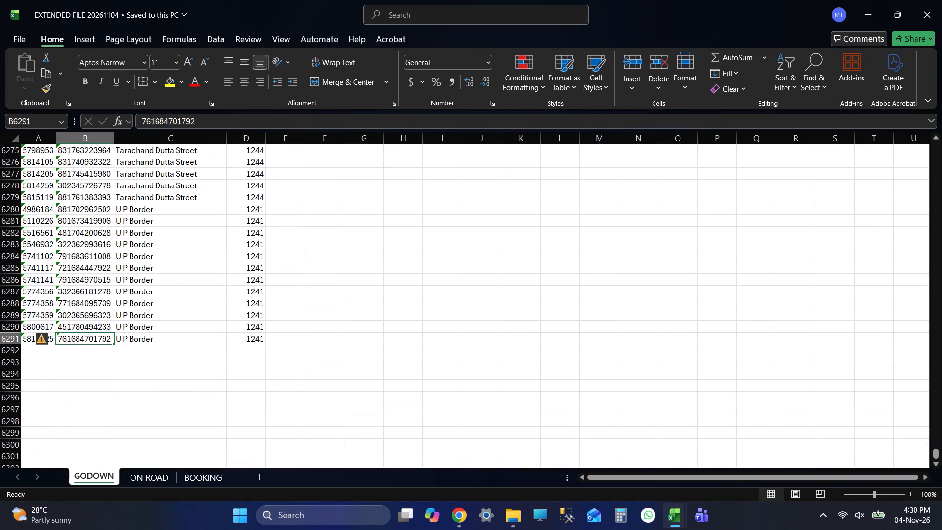
# Compare the first e-way bill rows of the GODOWN sheet with those of add to godown.
pyautogui.hotkey('ctrl', 'Up')
pyautogui.press('Up')
pyautogui.press('Up')
pyautogui.press('Up')
pyautogui.press('Up')
pyautogui.press('Up')
pyautogui.press('Up')
pyautogui.press('Up')
pyautogui.press('Up')
pyautogui.press('Up')
pyautogui.press('Up')
pyautogui.press('Up')
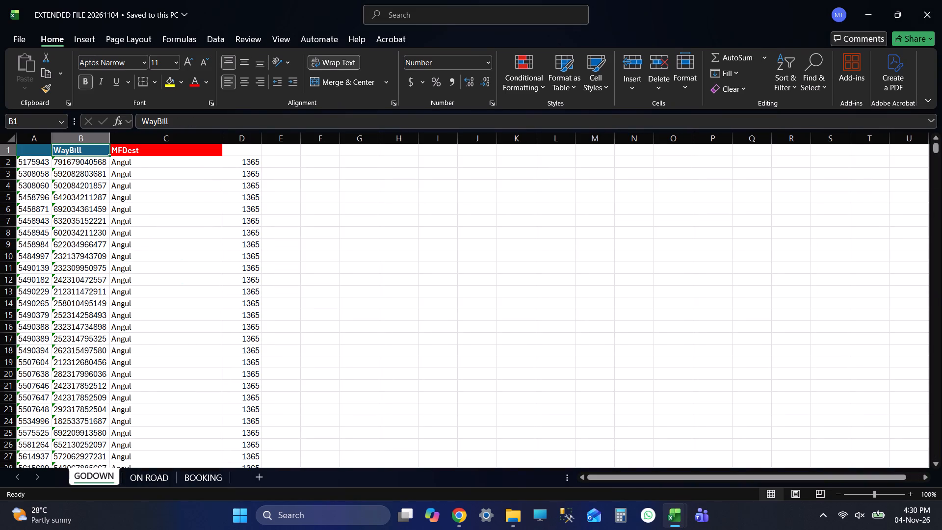
pyautogui.press('Up')
pyautogui.press('Up')
pyautogui.press('Up')
pyautogui.press('Down')
pyautogui.press('Up')
pyautogui.press('Up')
pyautogui.press('Up')
pyautogui.press('Up')
pyautogui.press('Down')
pyautogui.hotkey('alt', 'Tab')
pyautogui.hotkey('ctrl', 'Up')
pyautogui.press('Up')
pyautogui.press('Up')
pyautogui.press('Down')
pyautogui.hotkey('alt', 'Tab')
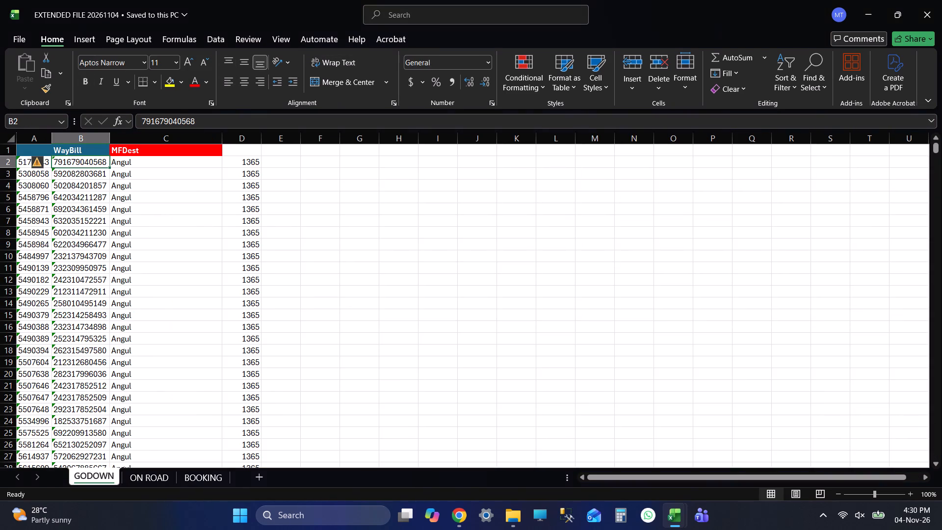
pyautogui.hotkey('alt', 'Tab')
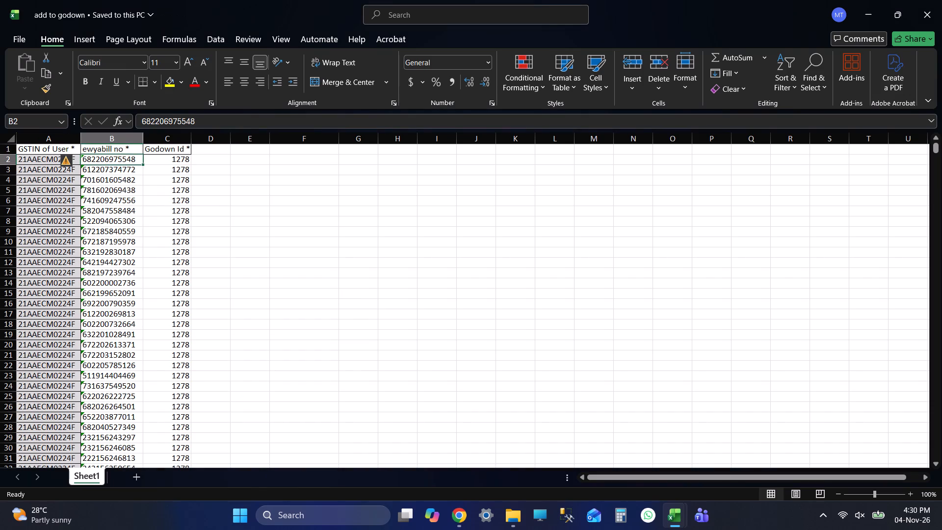
pyautogui.hotkey('alt', 'Tab')
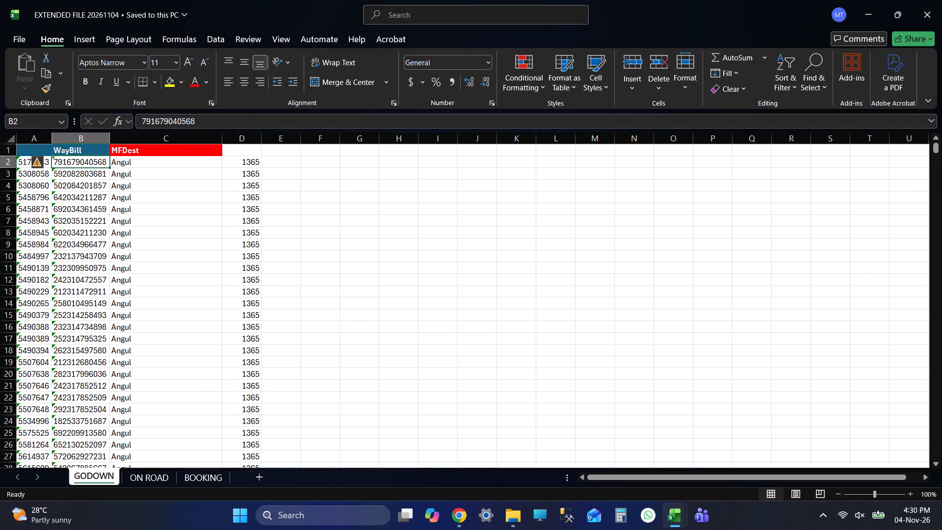
pyautogui.hotkey('alt', 'Tab')
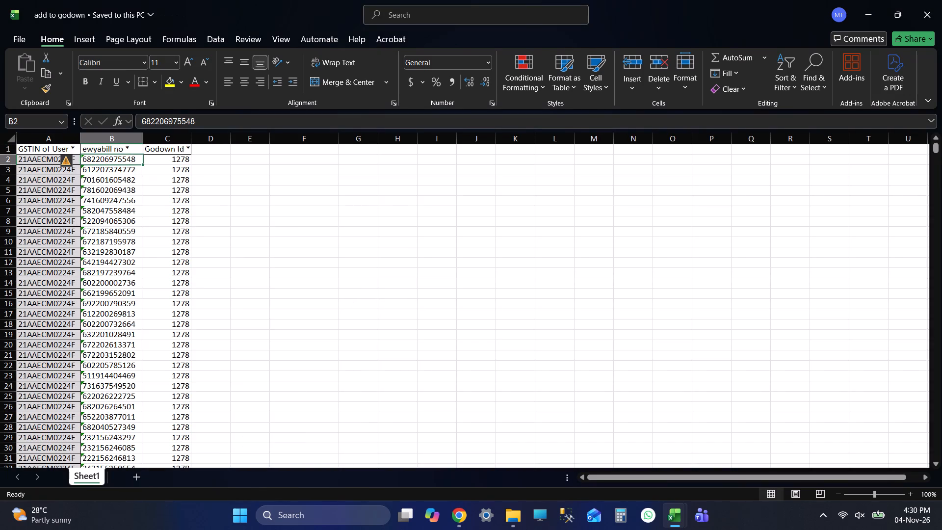
pyautogui.hotkey('alt', 'Tab')
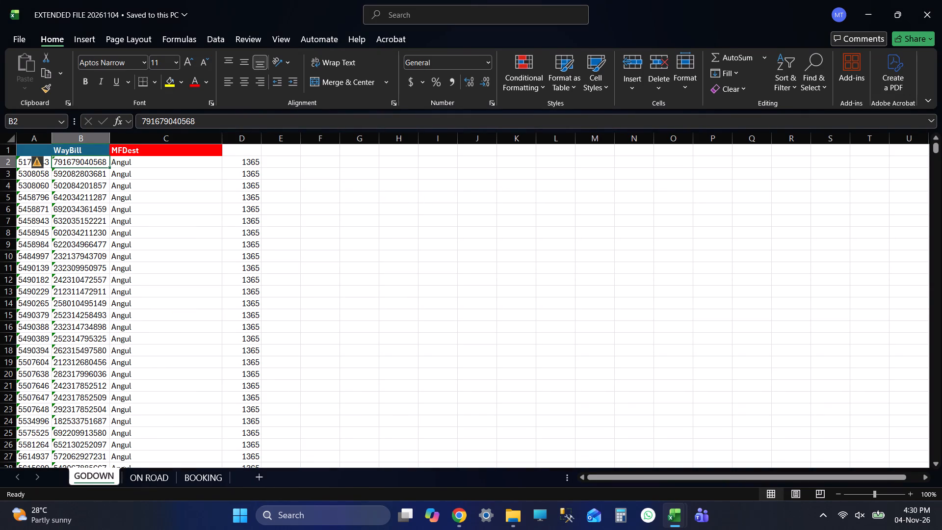
# Find the first e-way bill of add to godown among the GODOWN sheet's Rourkela rows and compare the two workbooks.
pyautogui.hotkey('ctrl', 'Down')
pyautogui.press('pageup')
pyautogui.press('pageup')
pyautogui.press('pageup')
pyautogui.press('pageup')
pyautogui.press('pageup')
pyautogui.press('pageup')
pyautogui.press('pageup')
pyautogui.press('pageup')
pyautogui.press('pageup')
pyautogui.press('pageup')
pyautogui.press('pageup')
pyautogui.press('pageup')
pyautogui.press('pageup')
pyautogui.press('pageup')
pyautogui.press('pageup')
pyautogui.press('pageup')
pyautogui.press('pageup')
pyautogui.press('pageup')
pyautogui.press('pageup')
pyautogui.press('pageup')
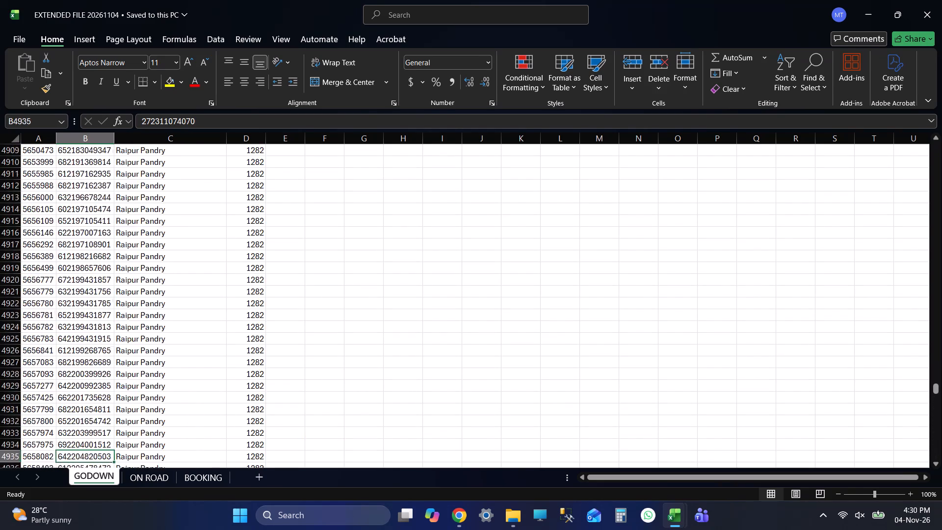
pyautogui.press('pagedown')
pyautogui.press('pagedown')
pyautogui.press('pagedown')
pyautogui.press('pagedown')
pyautogui.press('pagedown')
pyautogui.press('pagedown')
pyautogui.press('pagedown')
pyautogui.press('pagedown')
pyautogui.press('pagedown')
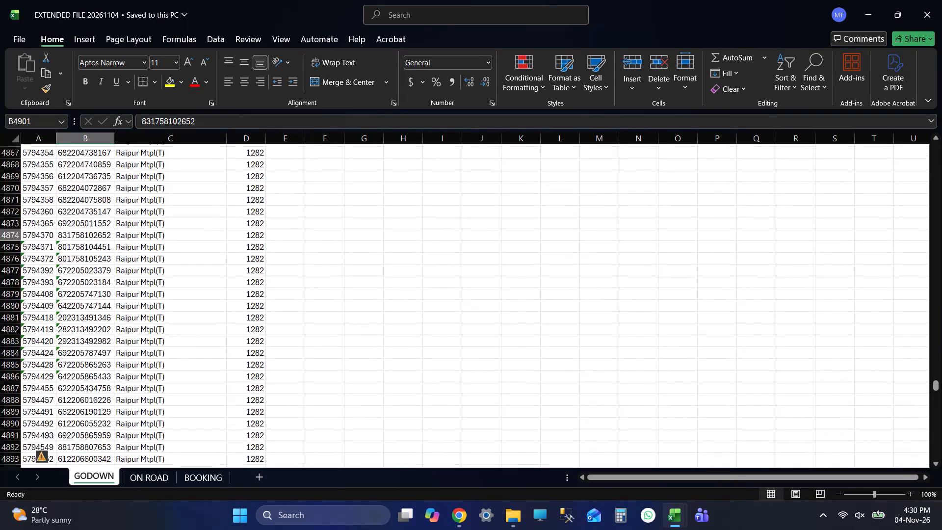
pyautogui.press('pagedown')
pyautogui.press('pagedown')
pyautogui.press('pagedown')
pyautogui.press('pagedown')
pyautogui.press('pagedown')
pyautogui.press('pagedown')
pyautogui.press('pagedown')
pyautogui.press('pageup')
pyautogui.press('pageup')
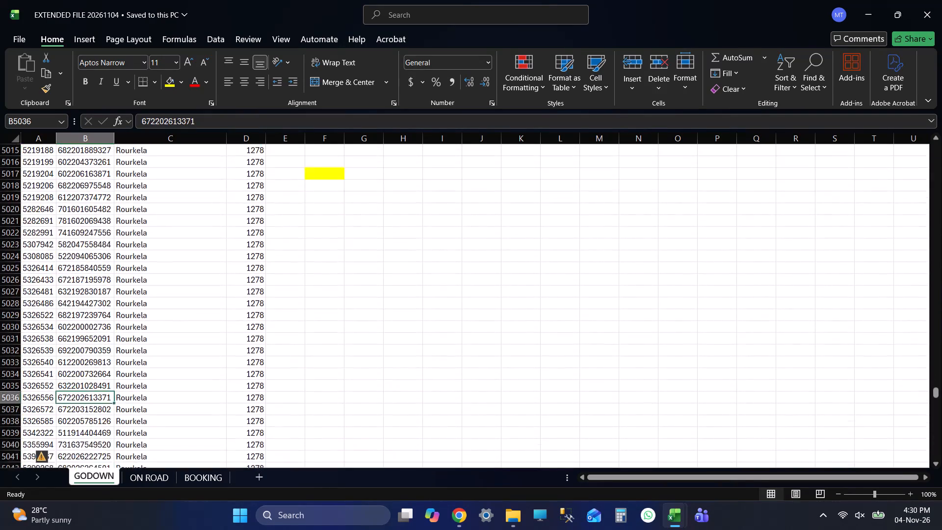
pyautogui.press('Up')
pyautogui.press('Up')
pyautogui.press('Up')
pyautogui.press('Up')
pyautogui.press('Up')
pyautogui.press('Up')
pyautogui.press('Up')
pyautogui.press('Up')
pyautogui.press('Up')
pyautogui.press('Up')
pyautogui.press('Up')
pyautogui.press('Up')
pyautogui.press('Up')
pyautogui.press('Up')
pyautogui.press('Up')
pyautogui.press('Up')
pyautogui.press('Up')
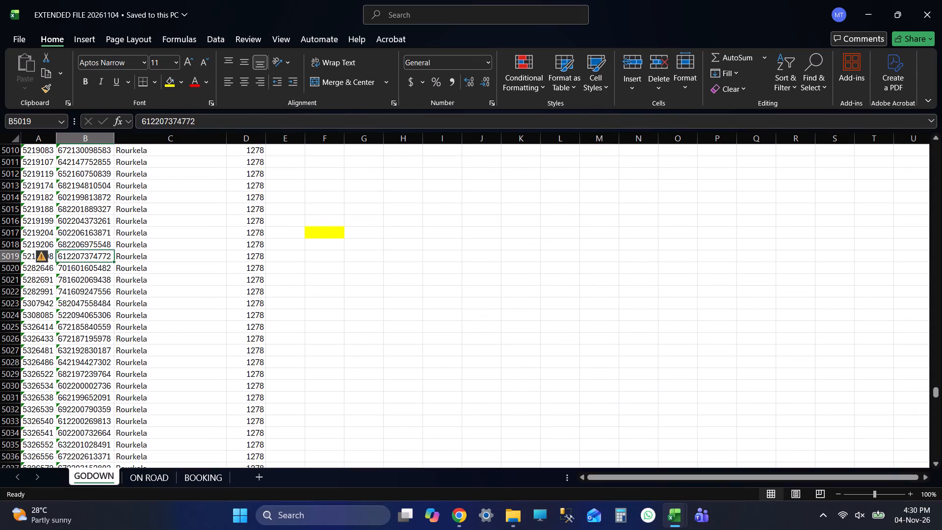
pyautogui.press('Up')
pyautogui.press('Up')
pyautogui.press('Down')
pyautogui.hotkey('alt', 'Tab')
pyautogui.hotkey('alt', 'Tab')
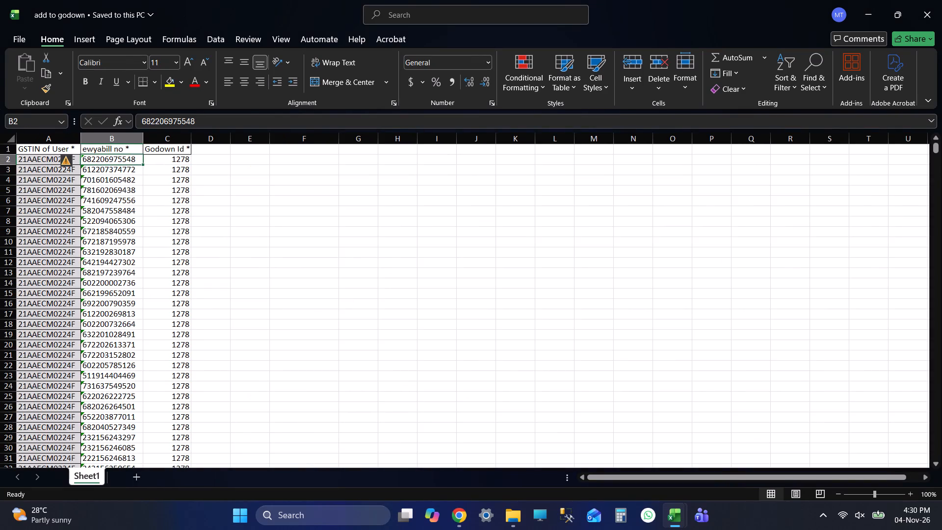
# Check the last filled e-way bill rows of add to godown against the end of the GODOWN sheet.
pyautogui.hotkey('alt', 'Tab')
pyautogui.hotkey('ctrl', 'Down')
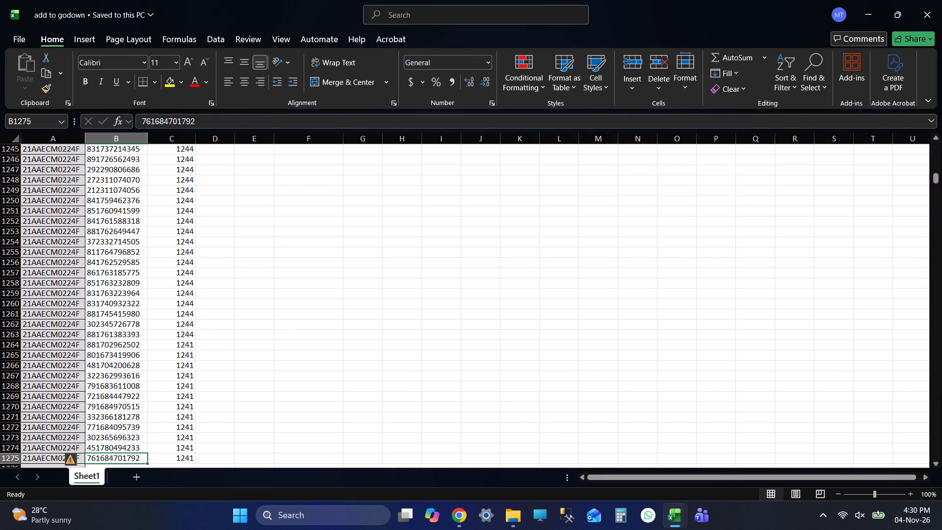
pyautogui.hotkey('alt', 'Tab')
pyautogui.hotkey('ctrl', 'Down')
pyautogui.press('Down')
pyautogui.press('Down')
pyautogui.press('Down')
pyautogui.hotkey('ctrl', 'Up')
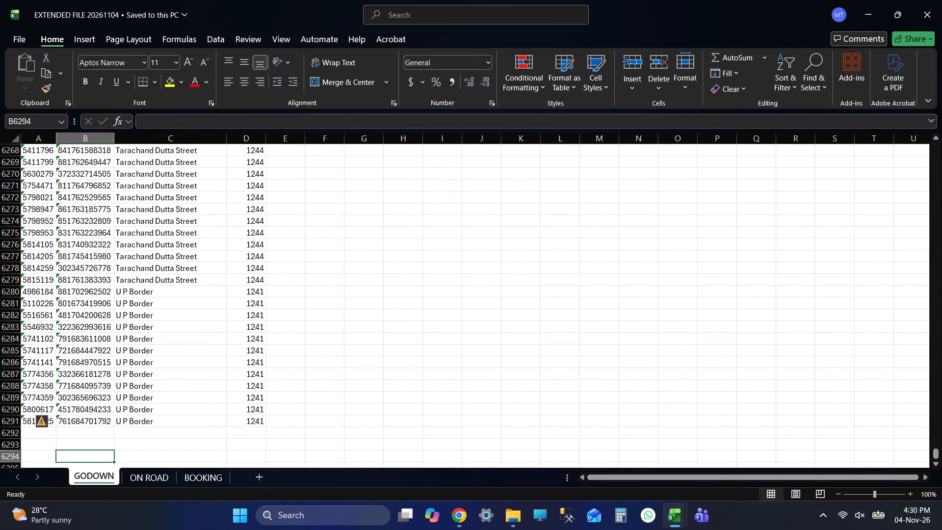
pyautogui.hotkey('alt', 'Tab')
pyautogui.hotkey('ctrl', 'Down')
pyautogui.press('Down')
pyautogui.hotkey('ctrl', 'Up')
pyautogui.press('Up')
pyautogui.press('Up')
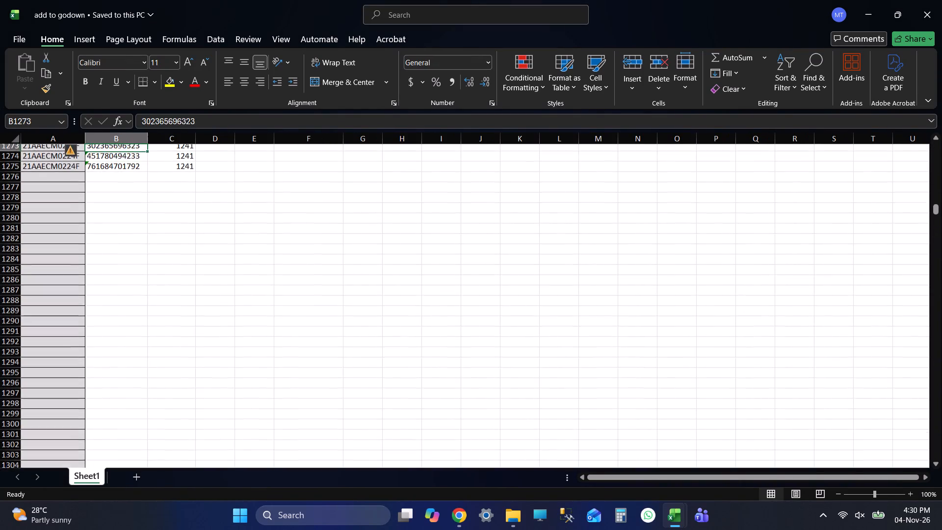
# Check the last filled e-way bill rows of the add to godown workbook, save it and close it.
pyautogui.press('Up')
pyautogui.press('Up')
pyautogui.press('Up')
pyautogui.press('Up')
pyautogui.hotkey('ctrl', 'Down')
pyautogui.hotkey('ctrl', 's')
pyautogui.hotkey('ctrl', 's')
pyautogui.hotkey('ctrl', 's')
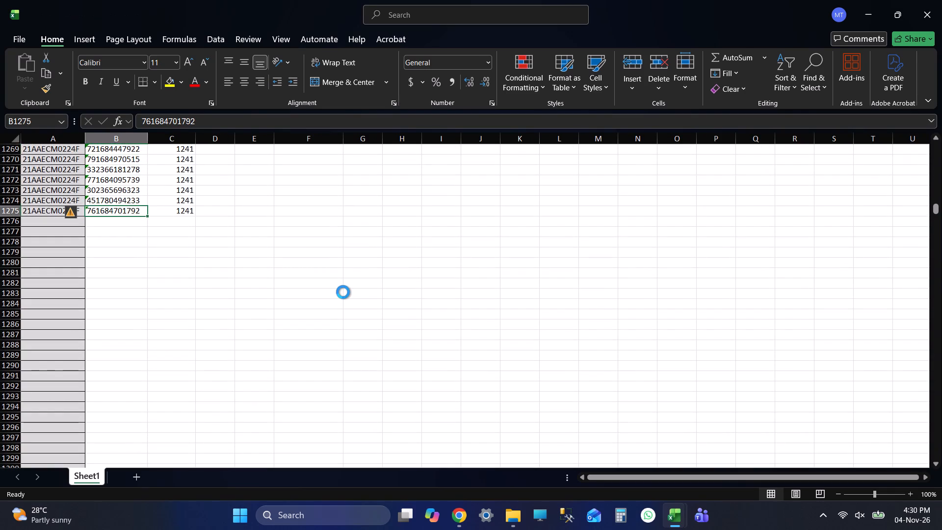
pyautogui.click(941, 0)
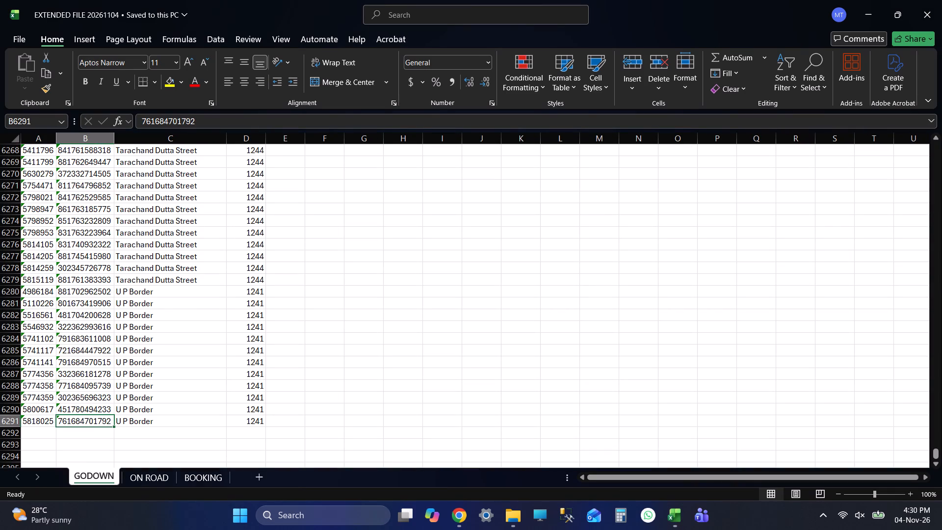
# Save the EXTENDED FILE 20261104 workbook and close it.
pyautogui.hotkey('ctrl', 's')
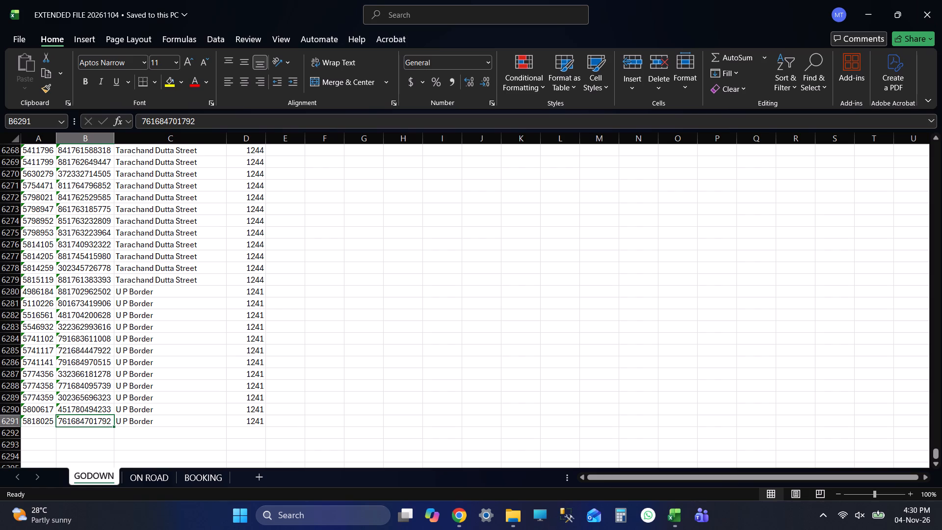
pyautogui.click(924, 0)
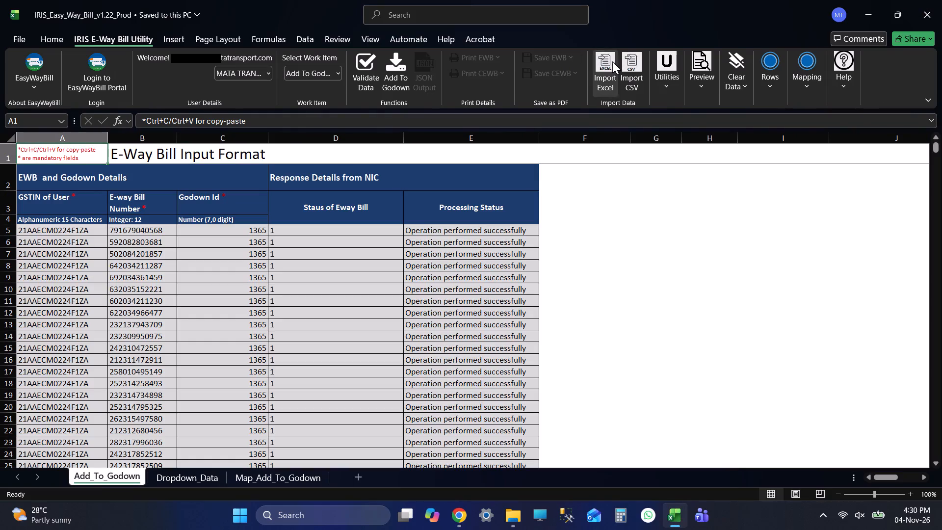
# Import the XLSX file add to godown from the E Way Bill folder into the Add_To_Godown sheet, overwriting the existing data.
pyautogui.click(612, 61)
pyautogui.click(572, 233)
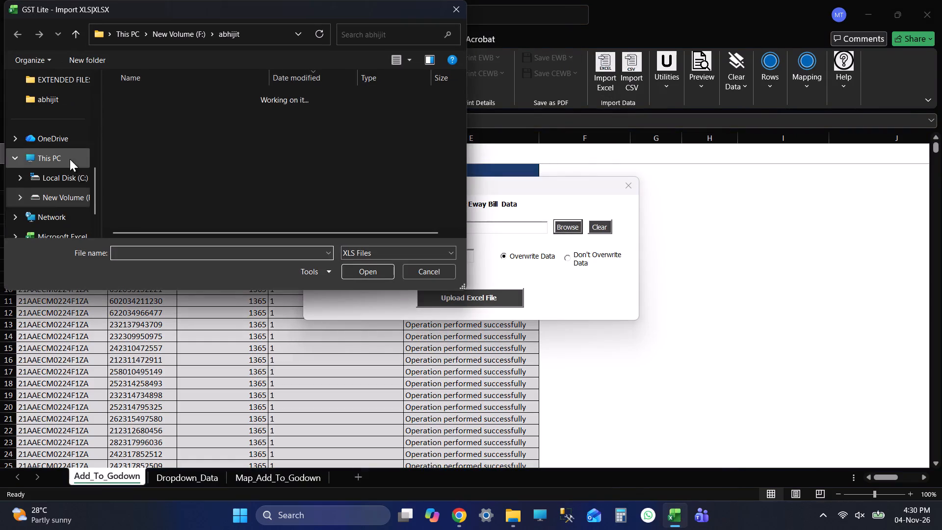
pyautogui.click(62, 207)
pyautogui.doubleClick(149, 151)
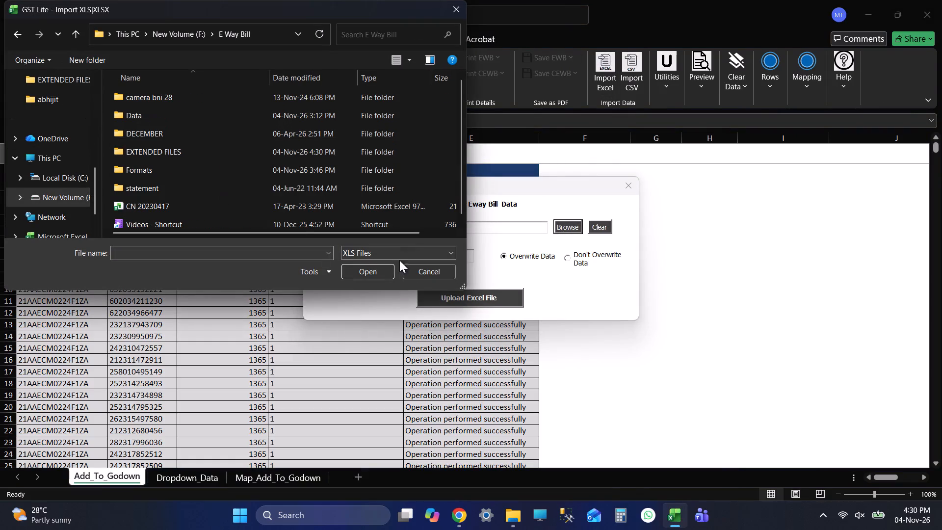
pyautogui.click(398, 251)
pyautogui.click(379, 282)
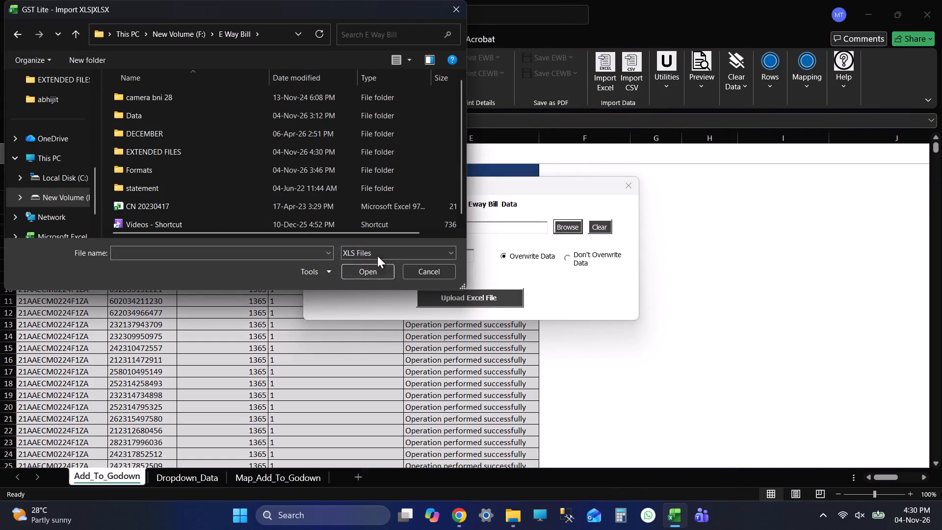
pyautogui.click(386, 255)
pyautogui.click(374, 278)
pyautogui.click(185, 214)
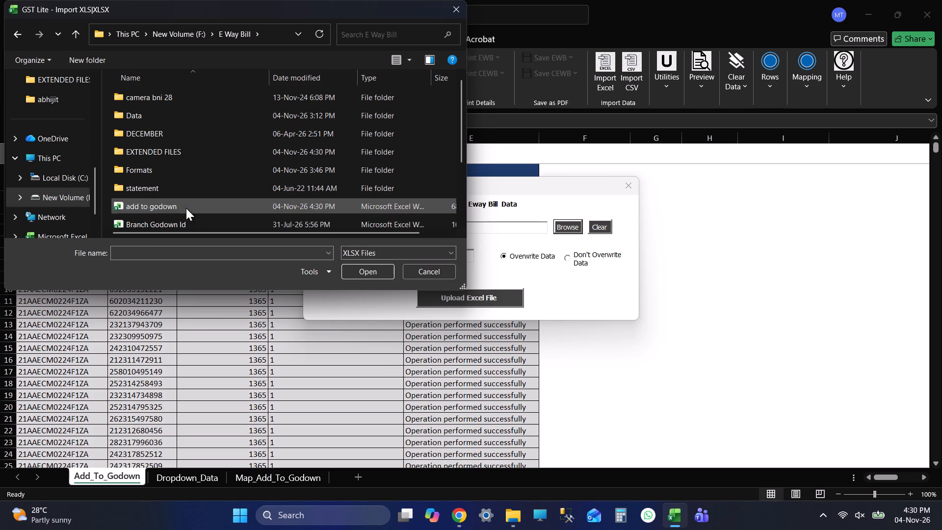
pyautogui.click(186, 208)
pyautogui.click(347, 276)
pyautogui.click(470, 293)
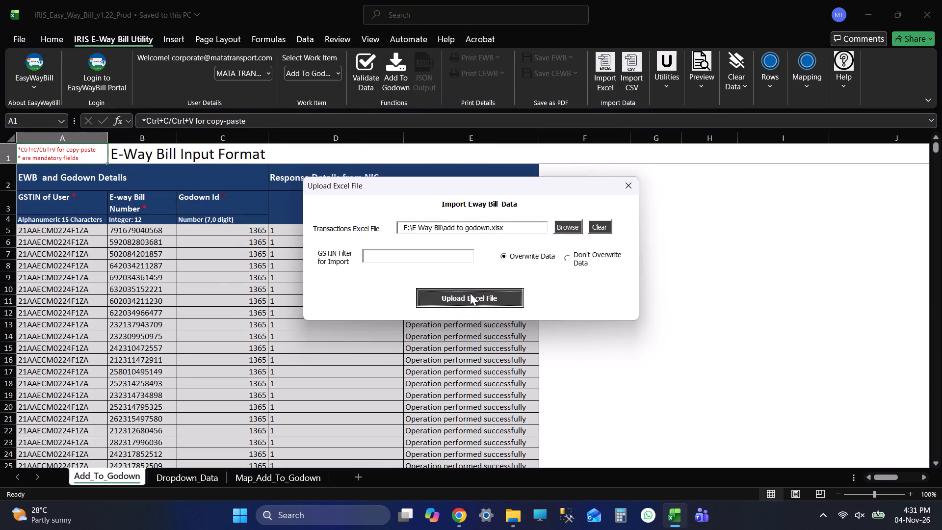
pyautogui.click(471, 304)
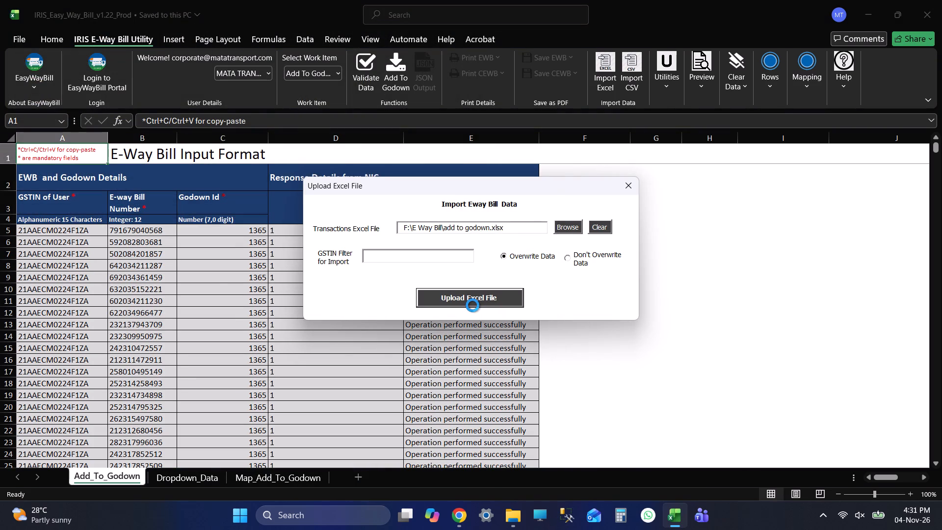
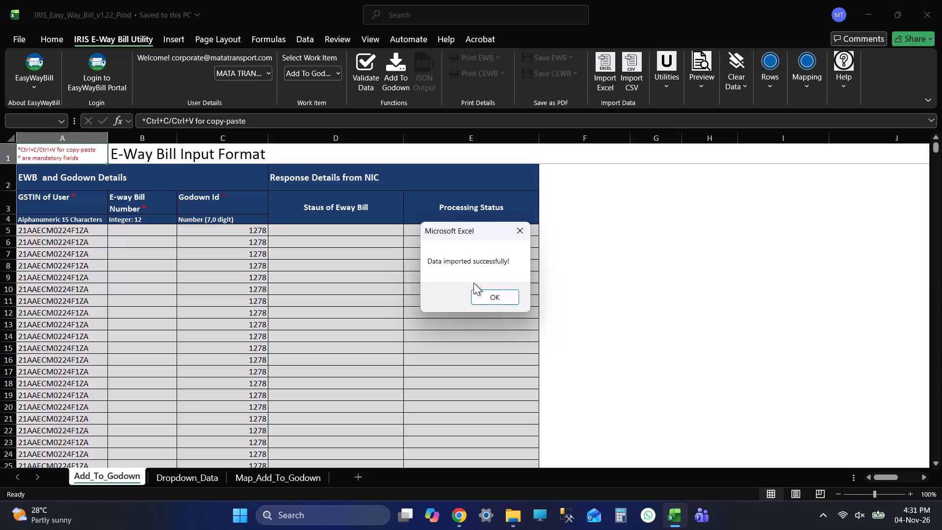
# Dismiss the import notice and open the "add to godown" workbook from the E Way Bill folder.
pyautogui.click(475, 295)
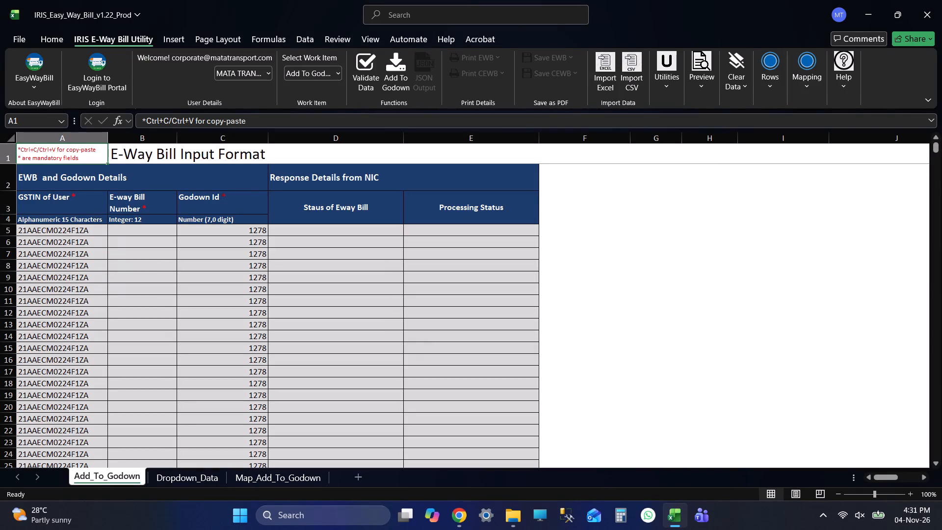
pyautogui.click(155, 231)
pyautogui.hotkey('alt', 'Tab')
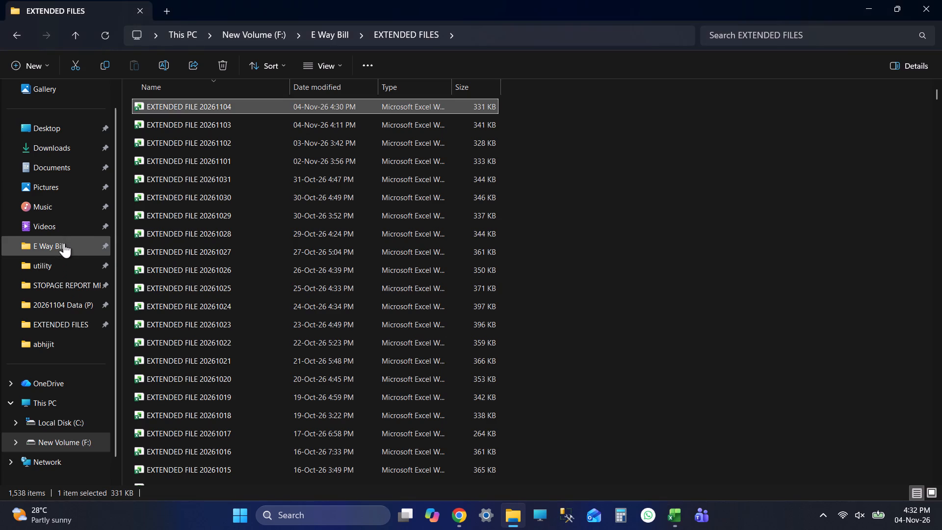
pyautogui.moveTo(64, 243); pyautogui.dragTo(64, 247)
pyautogui.click(60, 248)
pyautogui.doubleClick(187, 248)
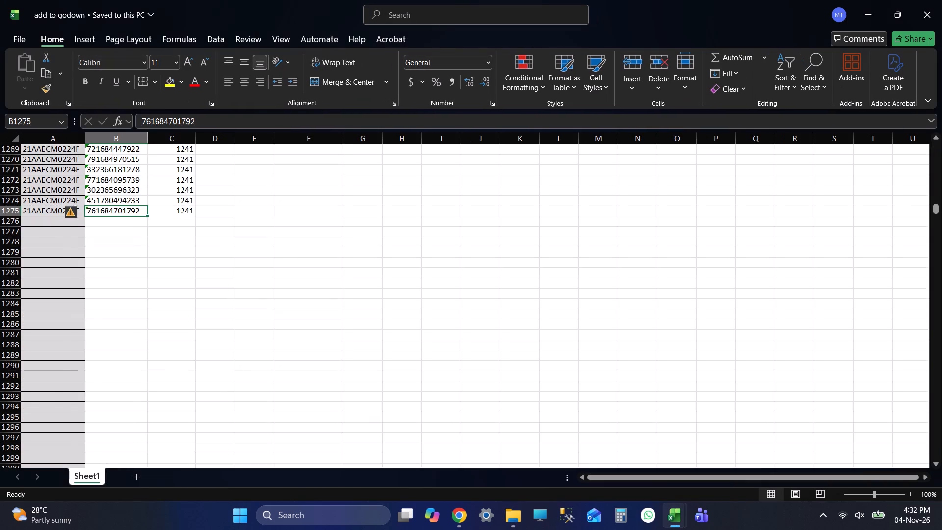
# Copy all the e-way bill numbers in column B of the "add to godown" workbook, from B2 down to B1275.
pyautogui.hotkey('ctrl', 'Up')
pyautogui.press('Up')
pyautogui.press('Up')
pyautogui.press('Up')
pyautogui.press('Up')
pyautogui.press('Down')
pyautogui.hotkey('ctrl', 'shift', 'Down')
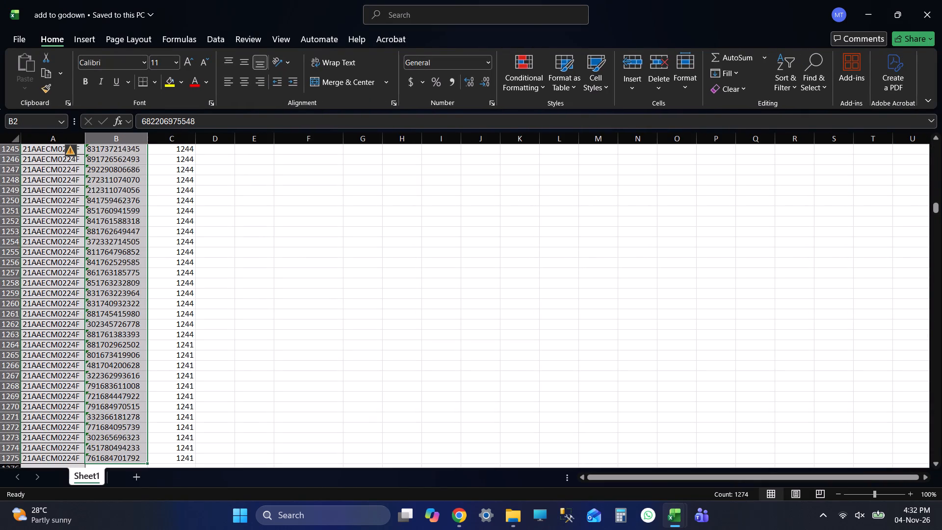
pyautogui.scroll(-2, 308, 267)
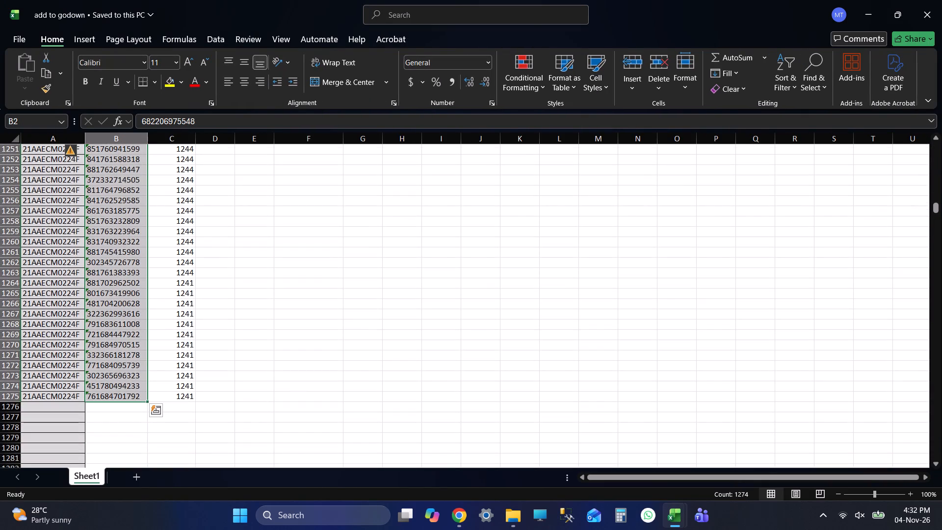
pyautogui.hotkey('ctrl', 'c')
pyautogui.hotkey('ctrl', 'c')
pyautogui.hotkey('ctrl', 'c')
# Switch to the IRIS e-way bill workbook and paste the copied numbers into the E-way Bill Number column from B5.
pyautogui.hotkey('alt', 'Tab')
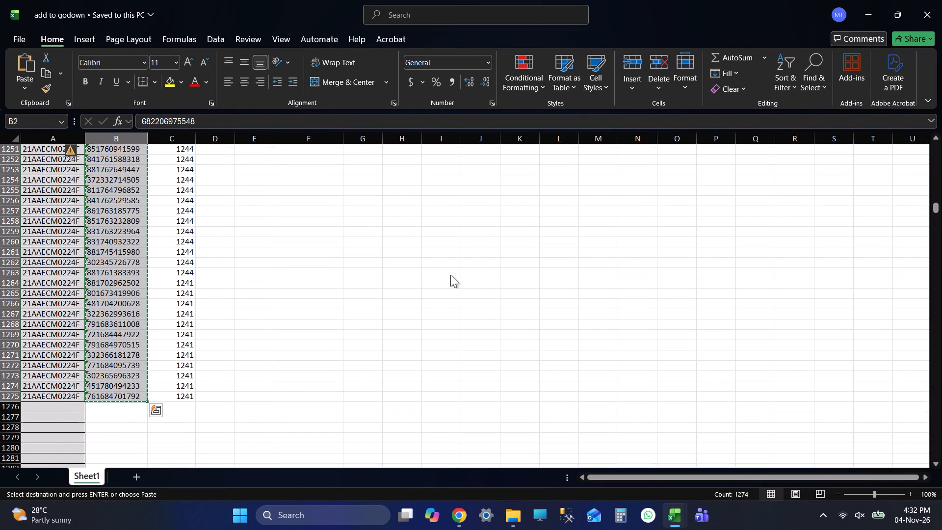
pyautogui.press('Up')
pyautogui.press('Down')
pyautogui.hotkey('ctrl', 'v')
# Check the first and last rows of the pasted E-way Bill Number column against the GSTIN and Godown Id columns.
pyautogui.press('Down')
pyautogui.press('Down')
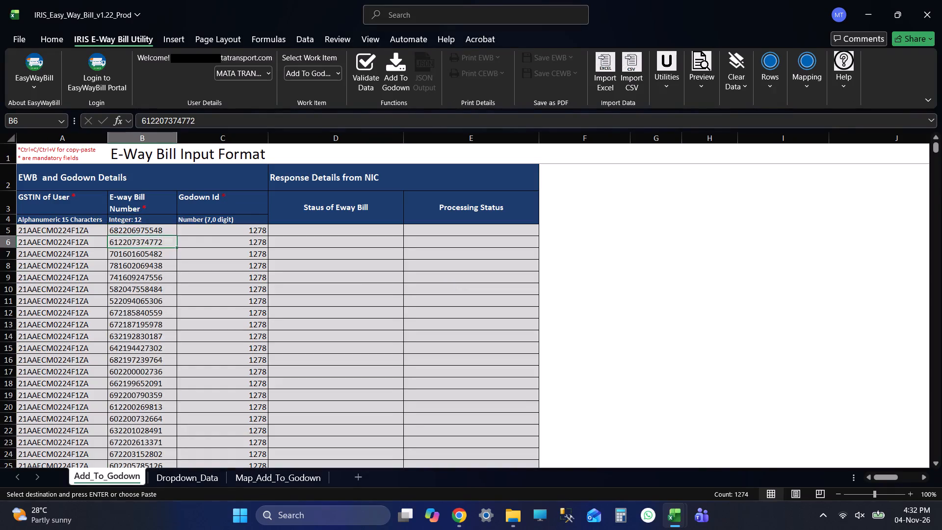
pyautogui.hotkey('ctrl', 'Down')
pyautogui.press('Down')
pyautogui.press('Down')
pyautogui.press('Down')
pyautogui.press('Down')
pyautogui.press('Down')
pyautogui.press('Down')
pyautogui.press('Down')
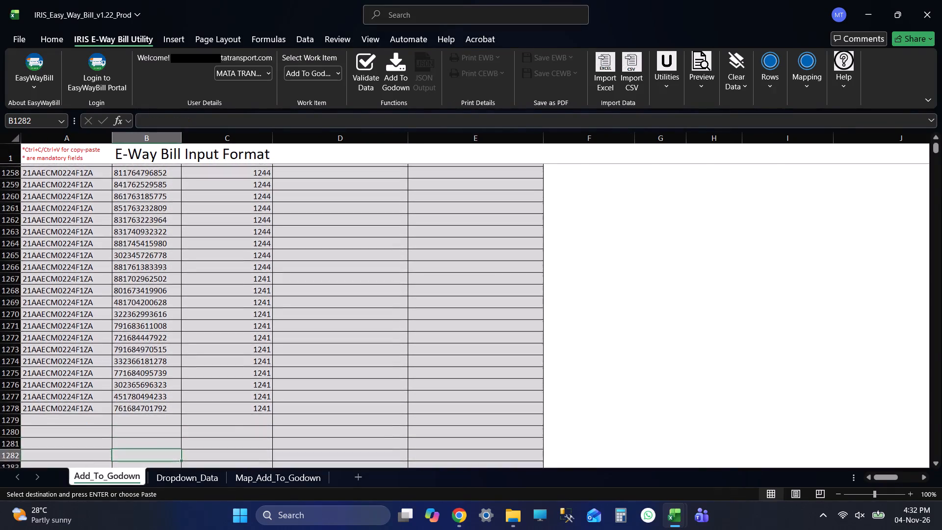
pyautogui.hotkey('ctrl', 'Up')
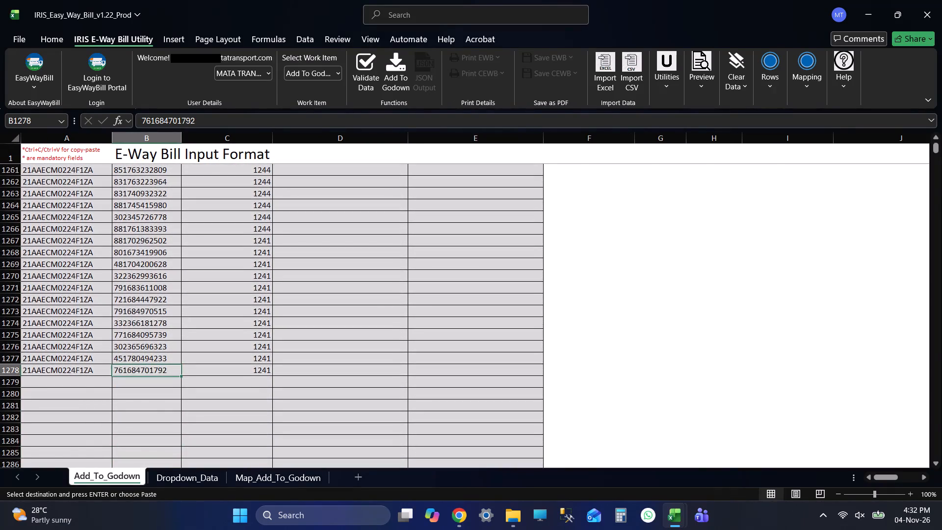
pyautogui.hotkey('ctrl', 'Up')
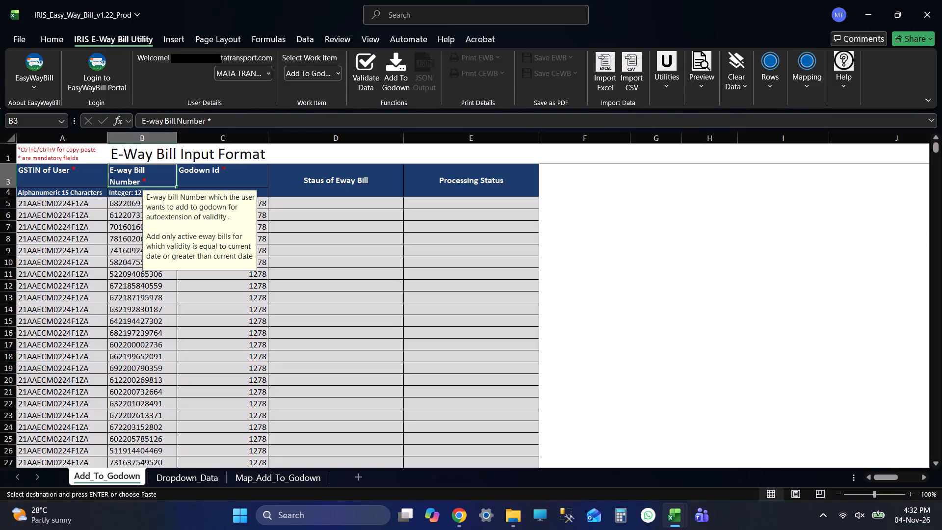
pyautogui.press('Up')
pyautogui.press('Up')
pyautogui.press('Up')
pyautogui.press('Up')
pyautogui.press('Up')
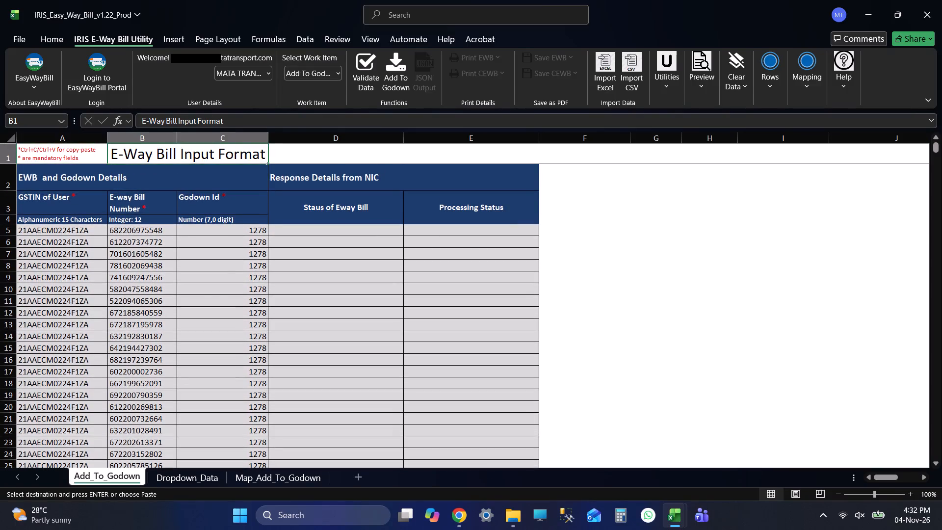
pyautogui.press('Down')
pyautogui.press('Down')
pyautogui.press('Down')
pyautogui.press('Down')
pyautogui.press('Down')
pyautogui.hotkey('ctrl', 'Down')
pyautogui.press('Down')
pyautogui.press('Down')
pyautogui.press('Down')
pyautogui.press('Down')
pyautogui.press('Down')
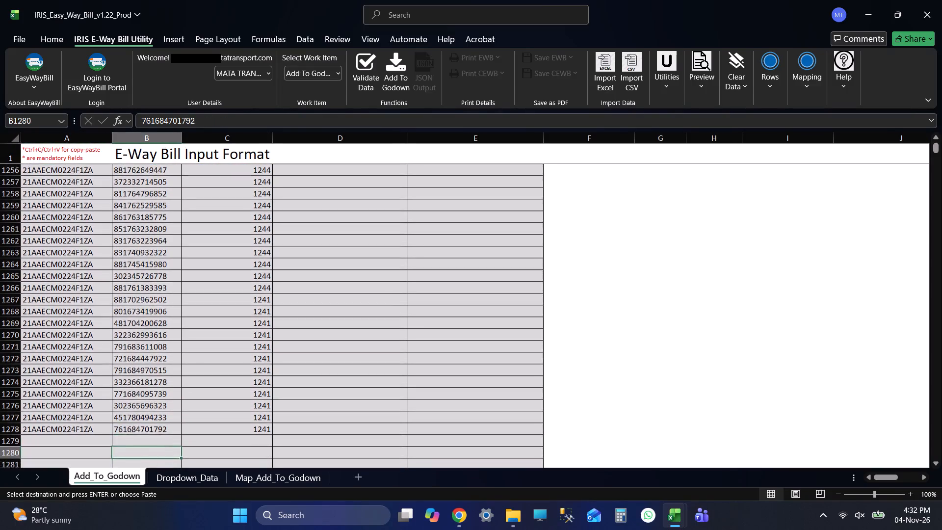
pyautogui.press('Down')
pyautogui.hotkey('ctrl', 'Up')
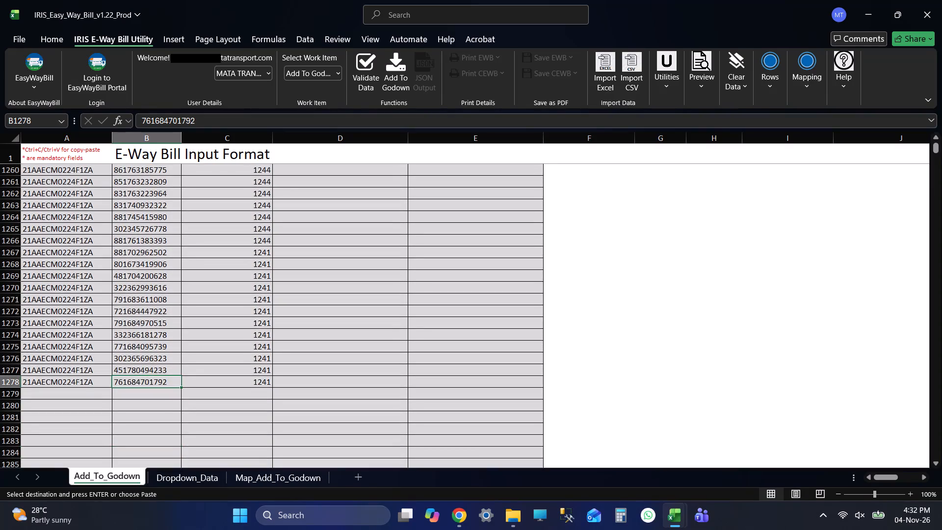
pyautogui.press('Up')
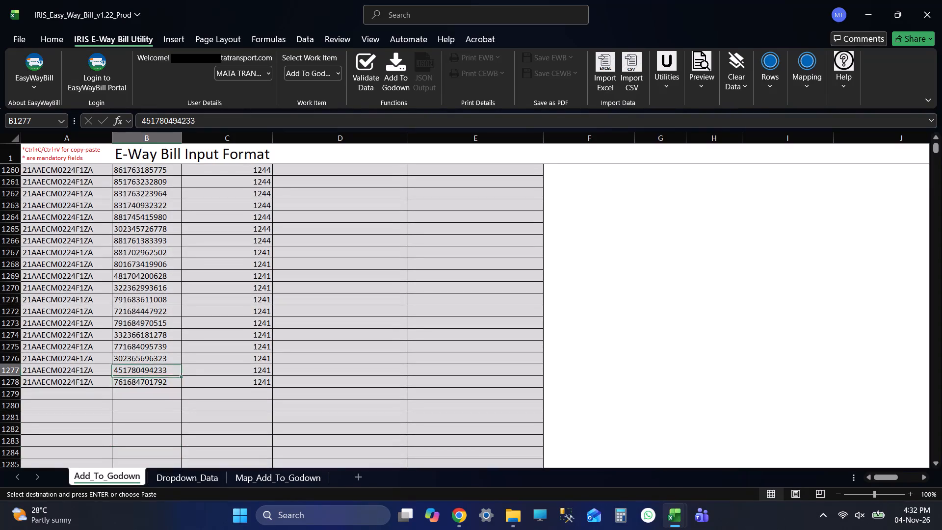
pyautogui.hotkey('ctrl', 'Down')
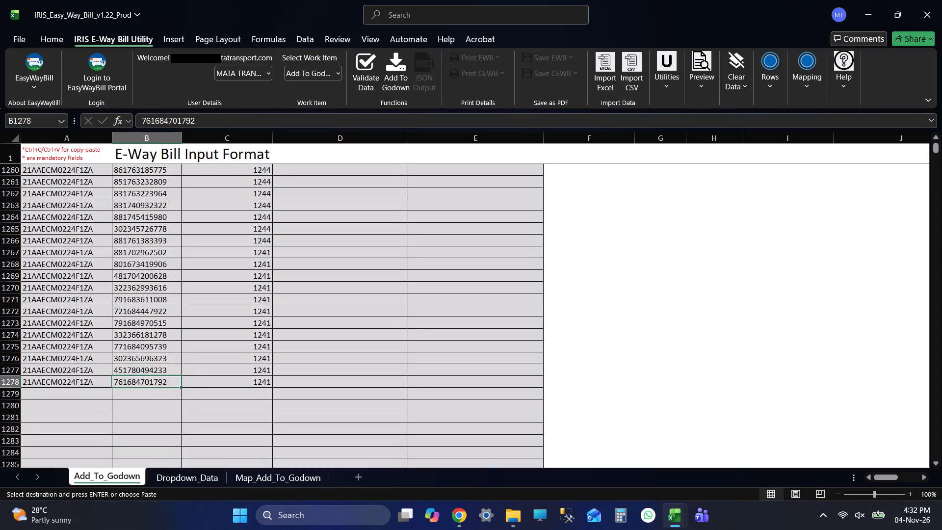
pyautogui.hotkey('ctrl', 'Up')
pyautogui.press('Up')
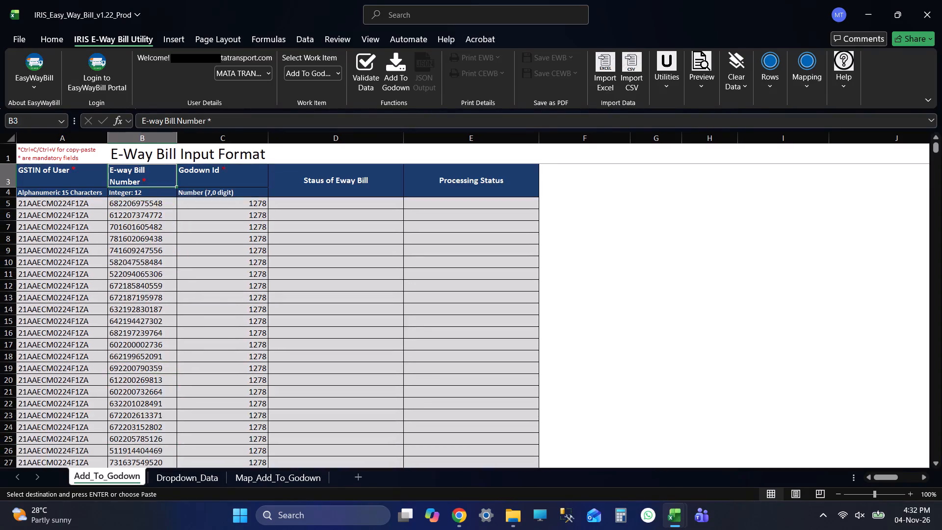
pyautogui.press('Up')
pyautogui.press('Up')
pyautogui.press('Up')
pyautogui.press('Up')
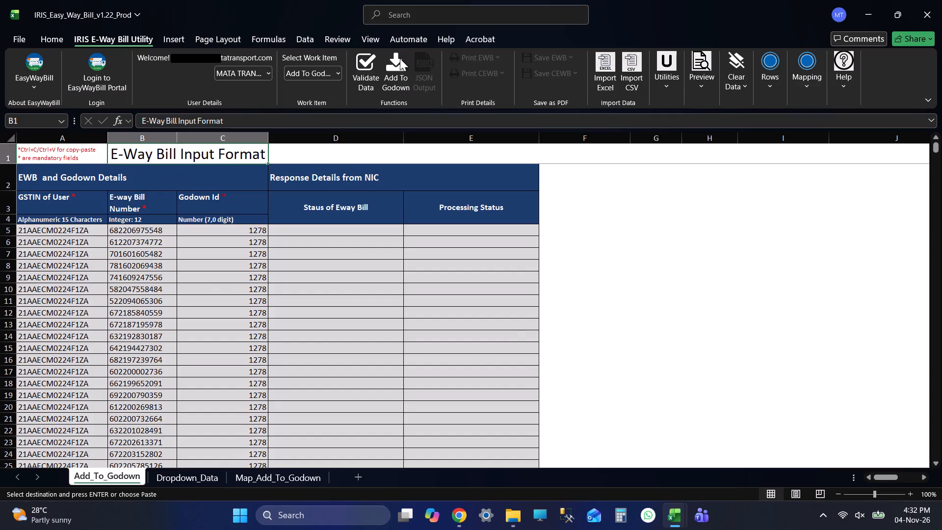
# Run Add To Godown on the filled sheet and agree to proceed with adding the e-way bills.
pyautogui.click(400, 58)
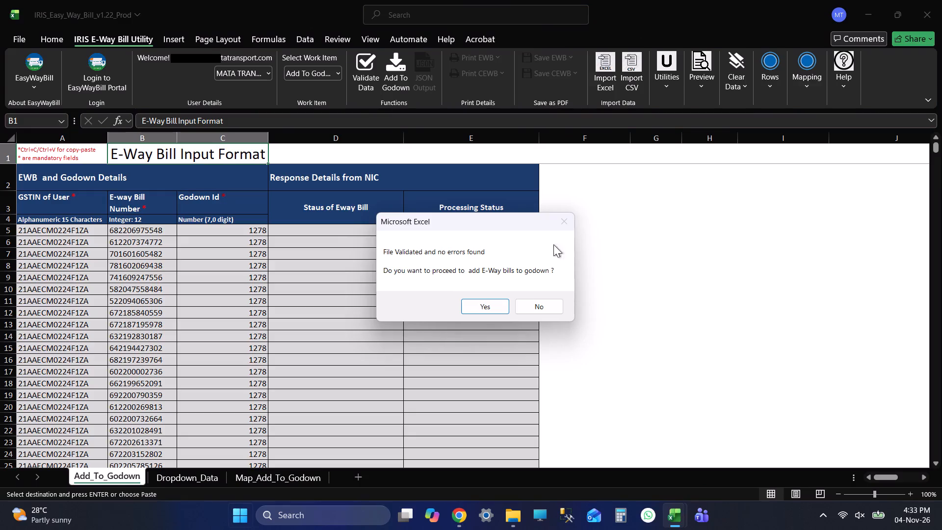
pyautogui.click(497, 304)
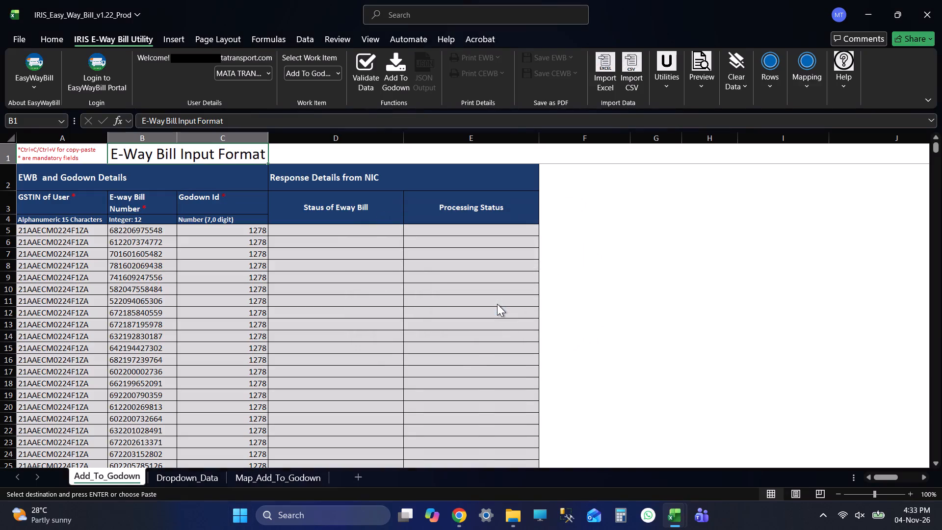
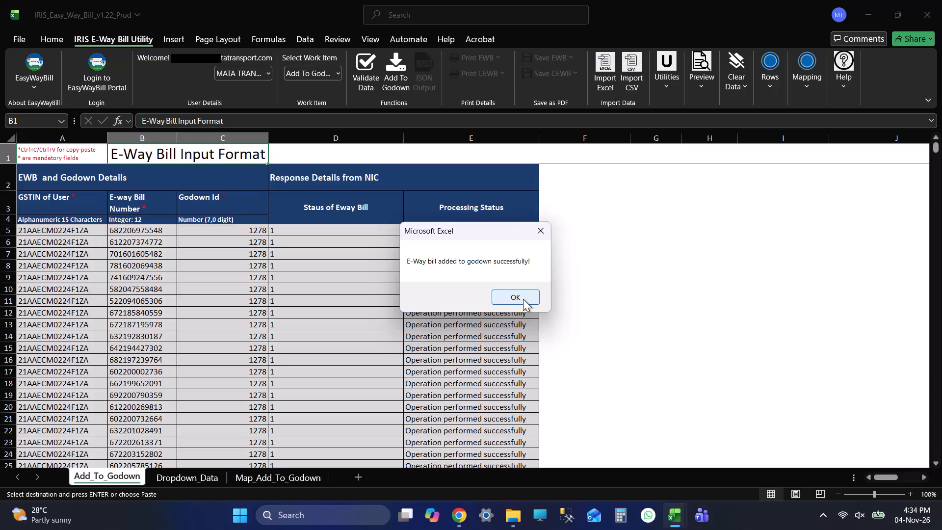
# Close the completion message and review the Processing Status column of the Add_To_Godown sheet from the first to the last filled row.
pyautogui.click(508, 297)
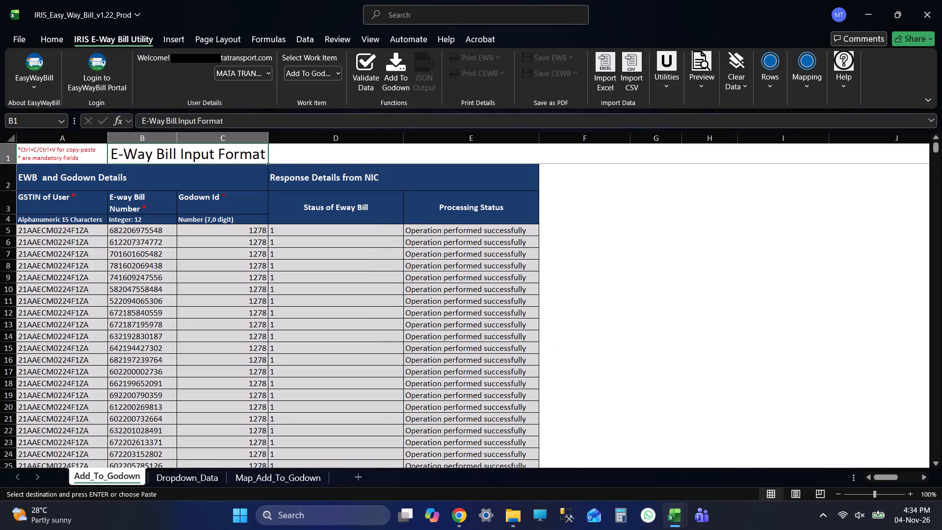
pyautogui.click(135, 266)
pyautogui.hotkey('ctrl', 'Down')
pyautogui.press('Down')
pyautogui.press('Down')
pyautogui.press('Down')
pyautogui.press('Down')
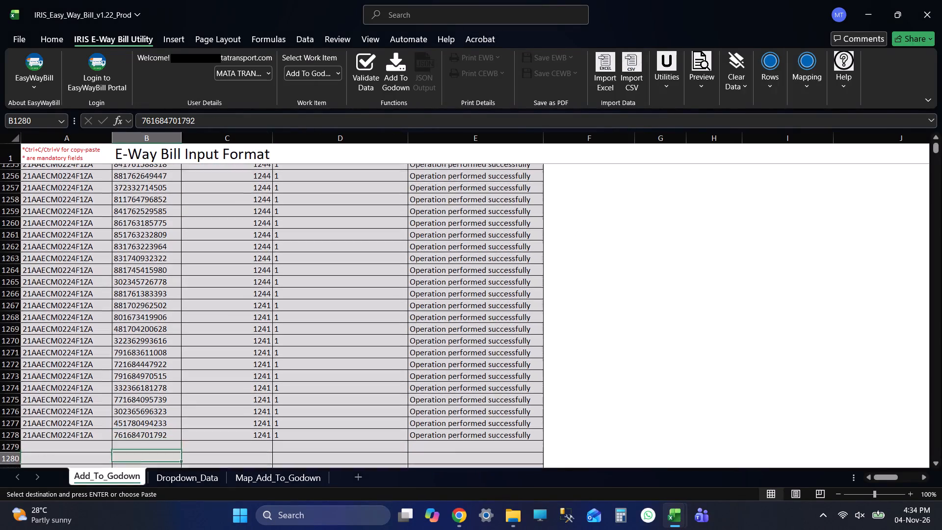
pyautogui.press('Down')
pyautogui.press('Down')
pyautogui.hotkey('ctrl', 'Up')
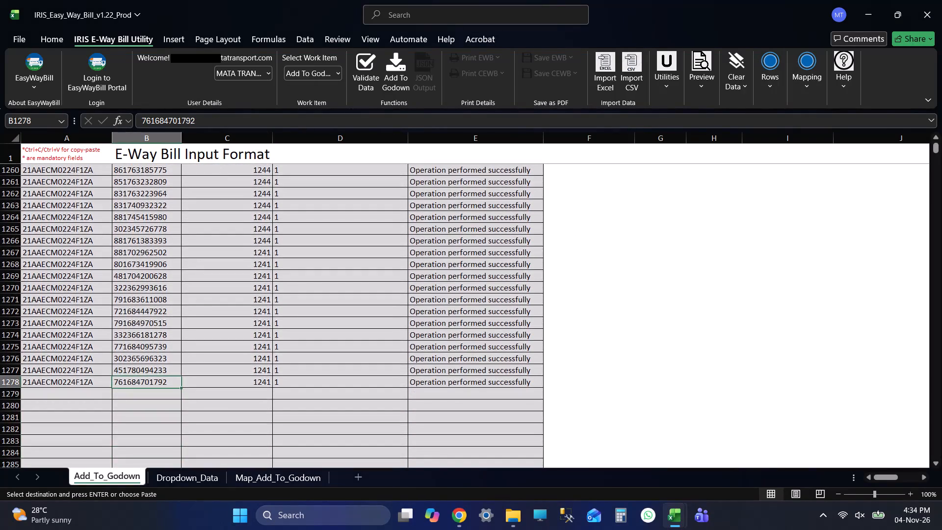
pyautogui.hotkey('ctrl', 'Up')
pyautogui.press('Up')
pyautogui.press('Up')
pyautogui.press('Up')
pyautogui.press('Up')
pyautogui.press('Up')
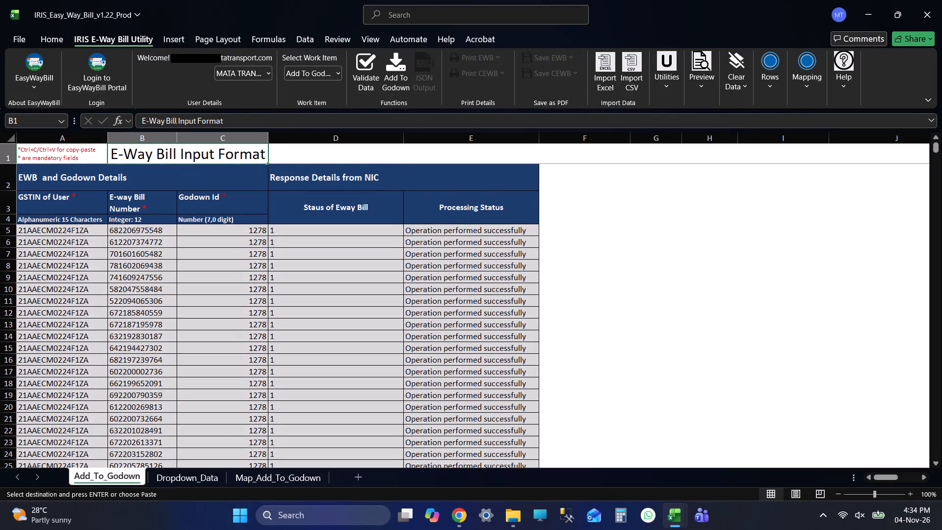
pyautogui.press('Up')
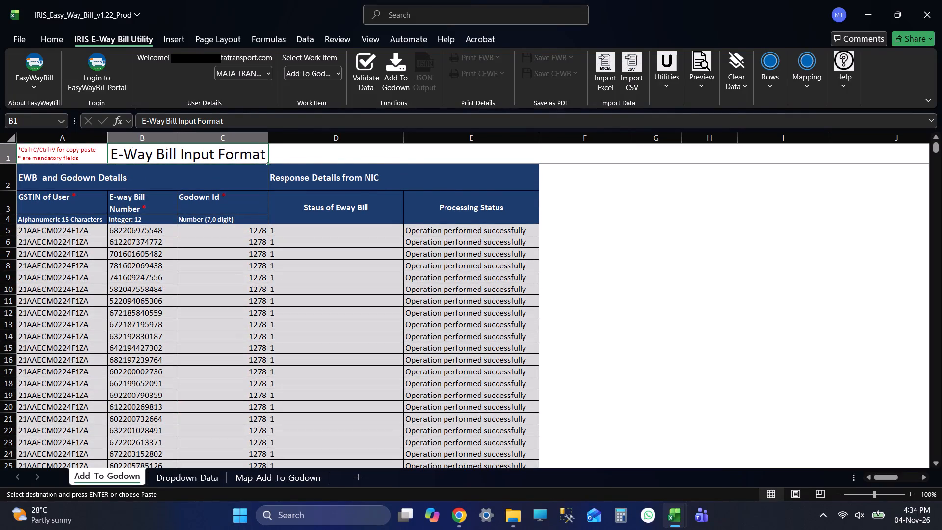
# Copy the entire Add_To_Godown sheet and paste it into a new blank workbook starting at A1.
pyautogui.click(6, 138)
pyautogui.hotkey('ctrl', 'c')
pyautogui.hotkey('ctrl', 'c')
pyautogui.hotkey('ctrl', 'c')
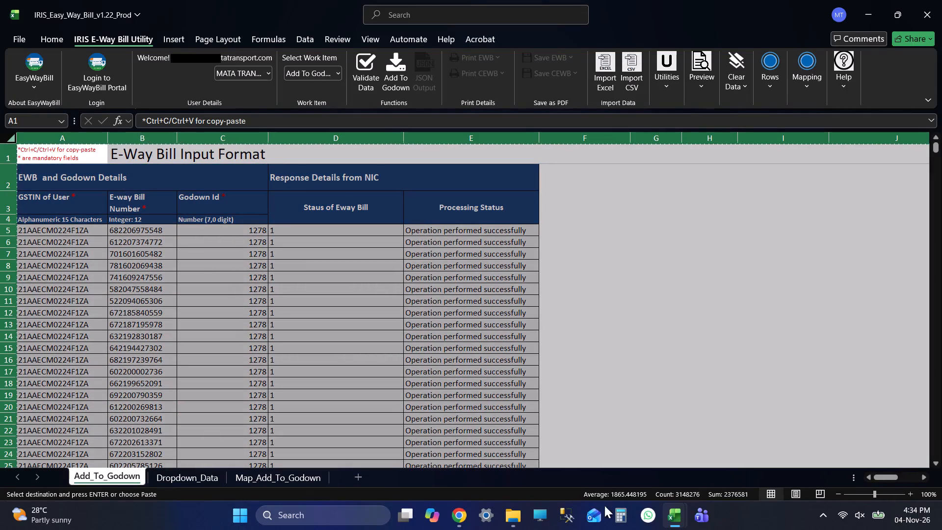
pyautogui.rightClick(675, 512)
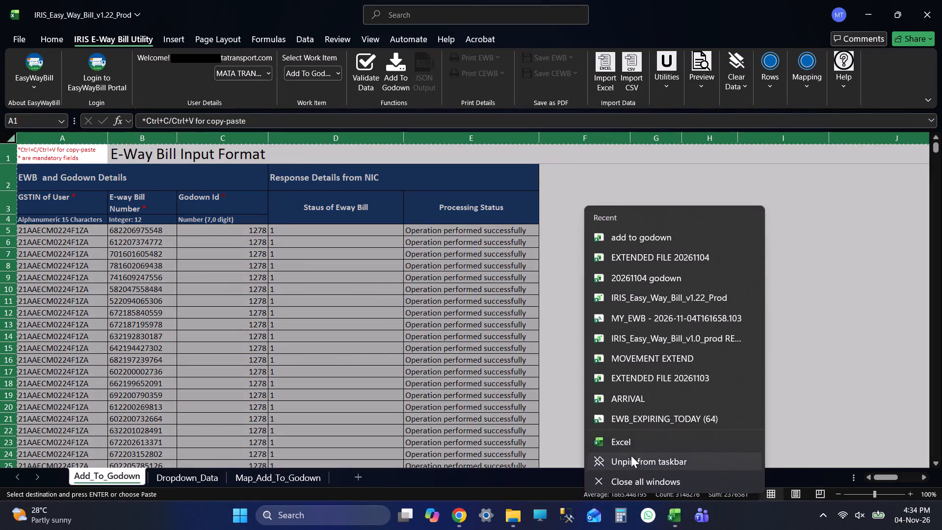
pyautogui.click(625, 444)
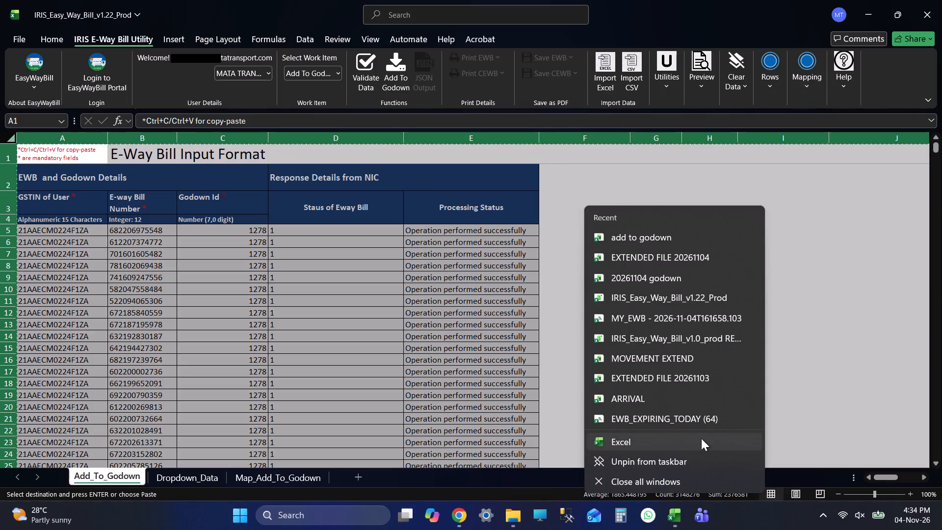
pyautogui.click(631, 441)
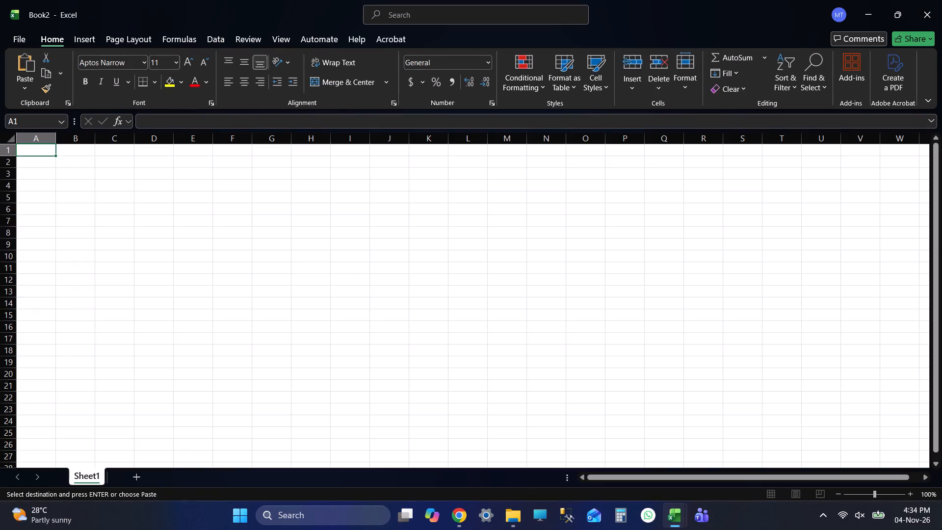
pyautogui.hotkey('ctrl', 'v')
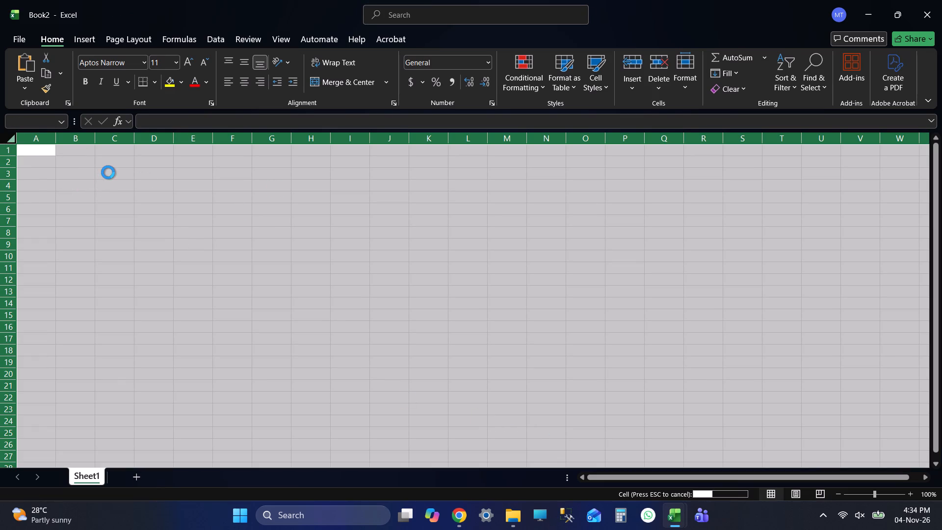
pyautogui.click(36, 146)
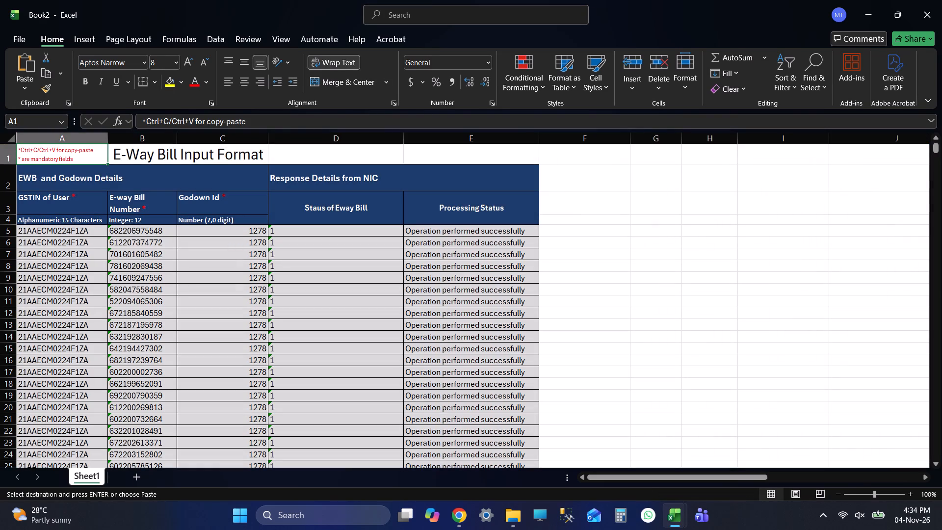
# Check the pasted copy in the new workbook from its first rows down to the last filled e-way bill row.
pyautogui.click(130, 243)
pyautogui.hotkey('ctrl', 'Down')
pyautogui.press('Down')
pyautogui.press('Down')
pyautogui.press('Down')
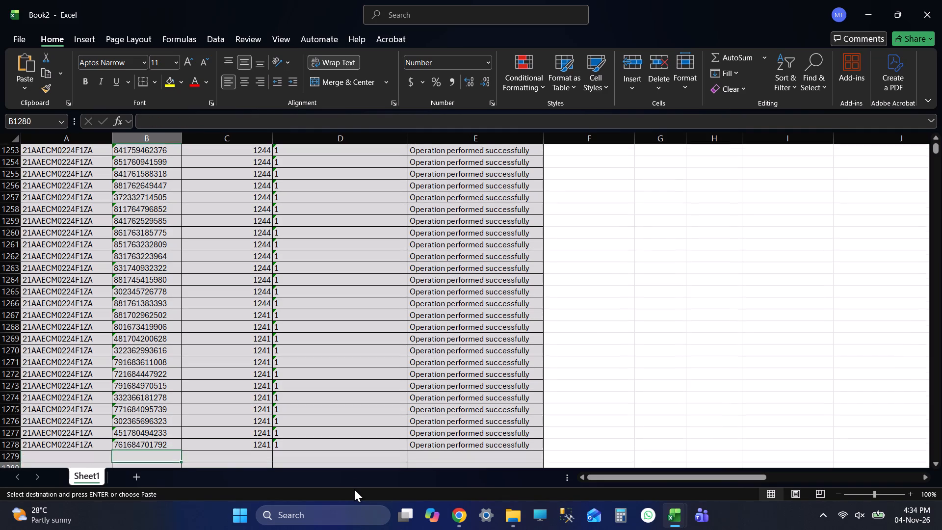
pyautogui.press('Down')
pyautogui.hotkey('ctrl', 'Up')
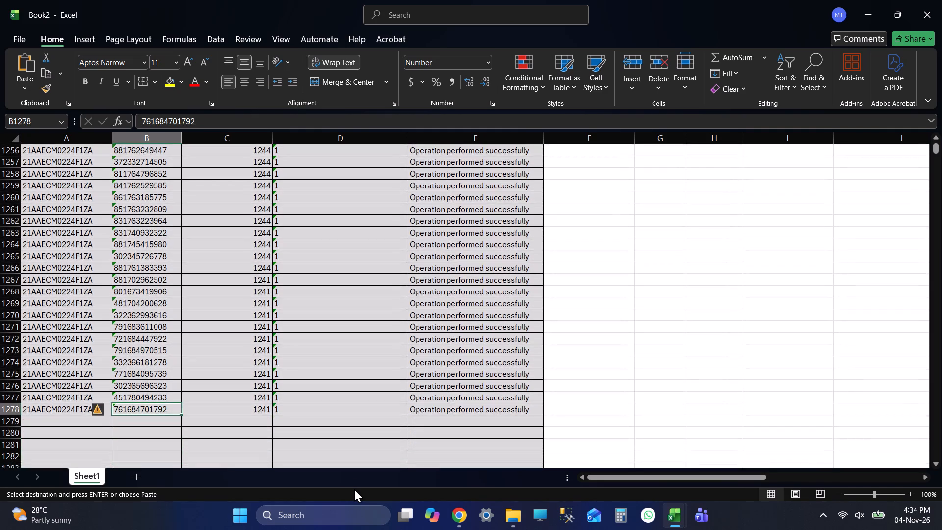
pyautogui.hotkey('ctrl', 'Up')
pyautogui.press('Up')
pyautogui.press('Up')
pyautogui.press('Up')
pyautogui.press('Up')
pyautogui.press('Up')
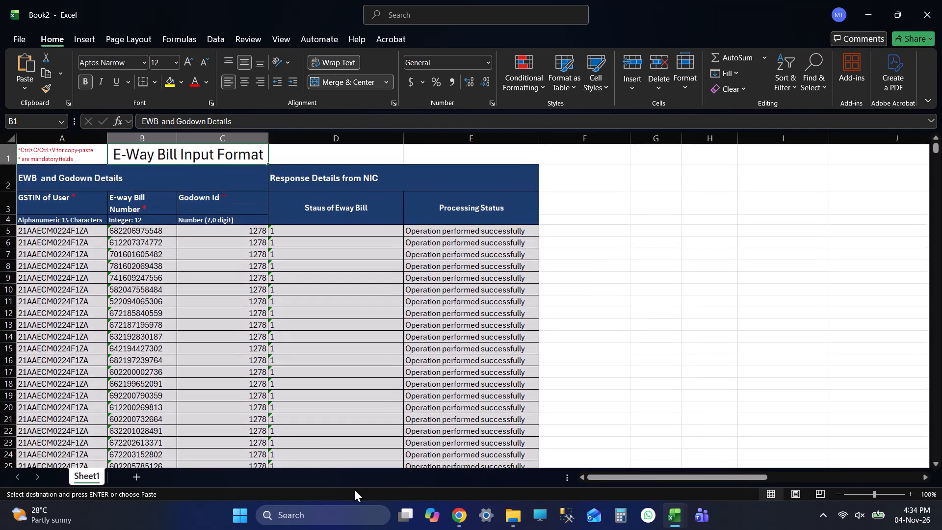
# Save the new workbook as "20261104 godown 1" in the abhijit folder on New Volume (F:).
pyautogui.click(21, 29)
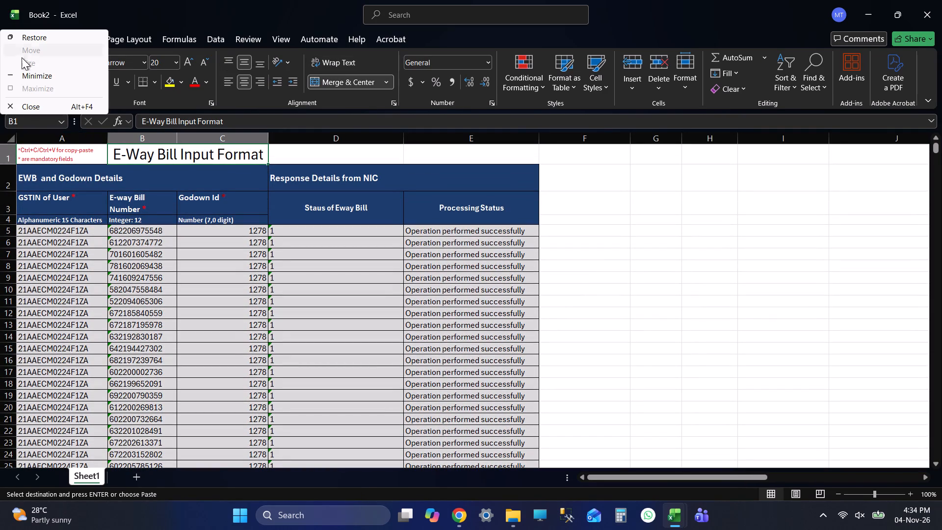
pyautogui.click(114, 215)
pyautogui.click(26, 39)
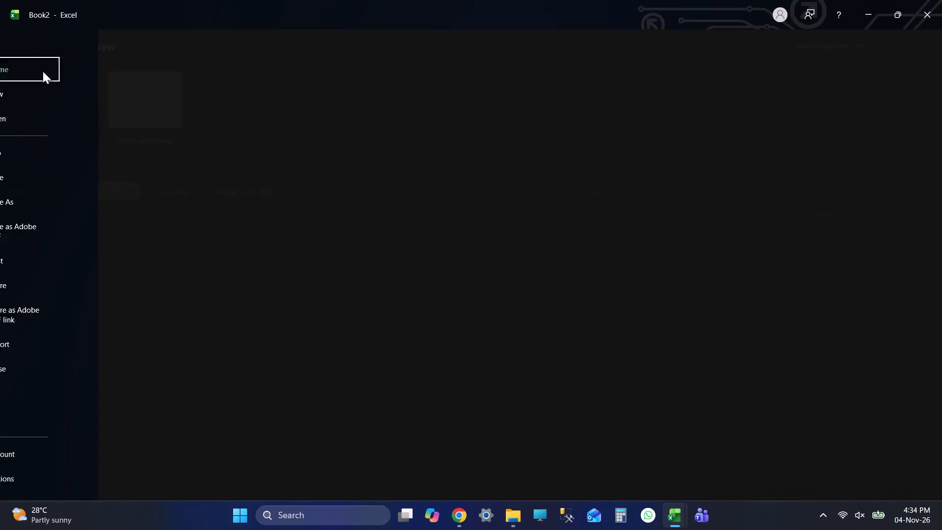
pyautogui.click(60, 204)
pyautogui.doubleClick(237, 240)
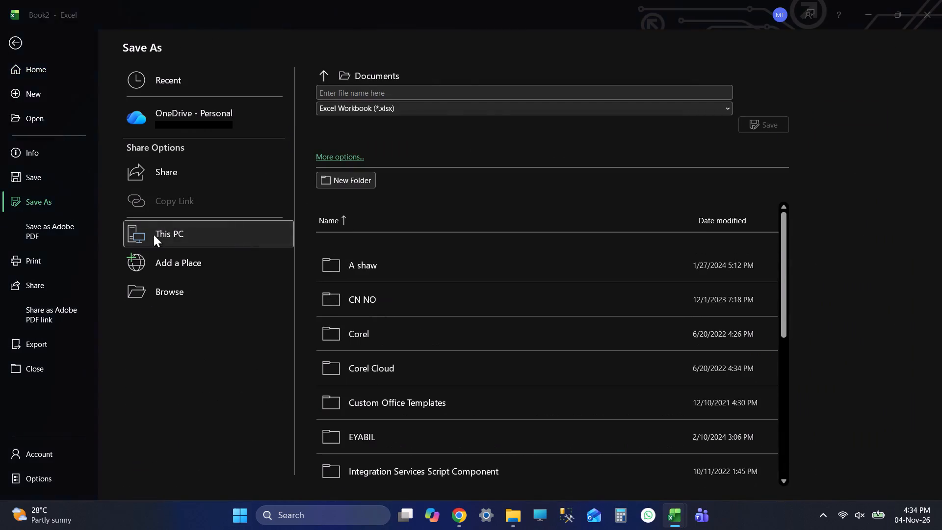
pyautogui.moveTo(96, 86); pyautogui.dragTo(92, 173)
pyautogui.click(61, 110)
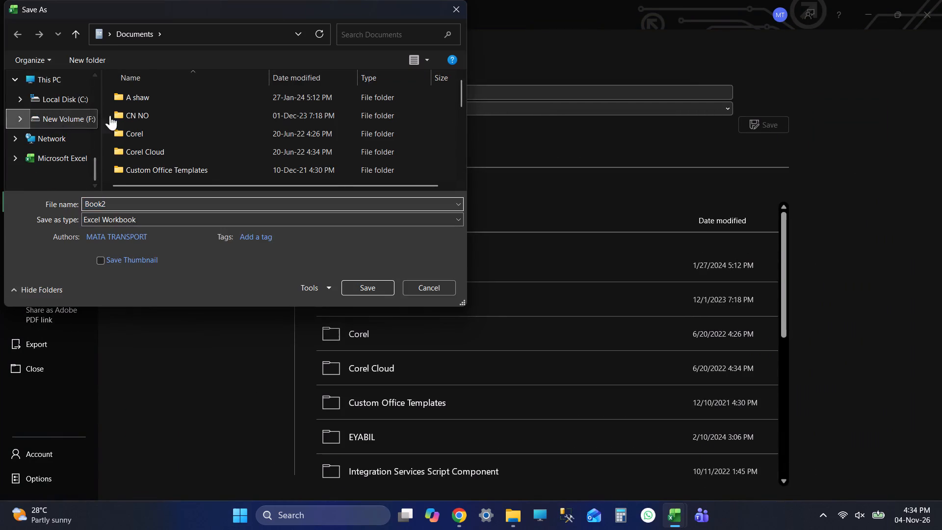
pyautogui.doubleClick(196, 134)
pyautogui.click(245, 94)
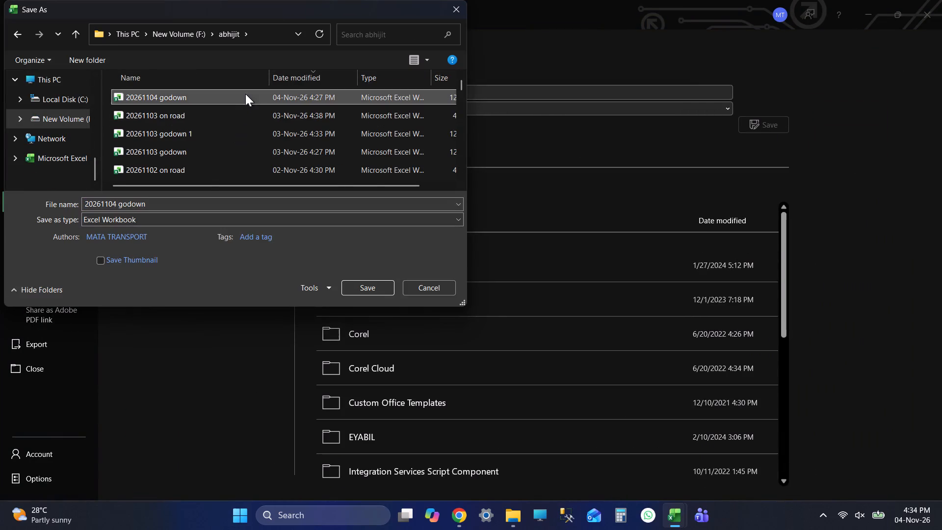
pyautogui.tripleClick(164, 206)
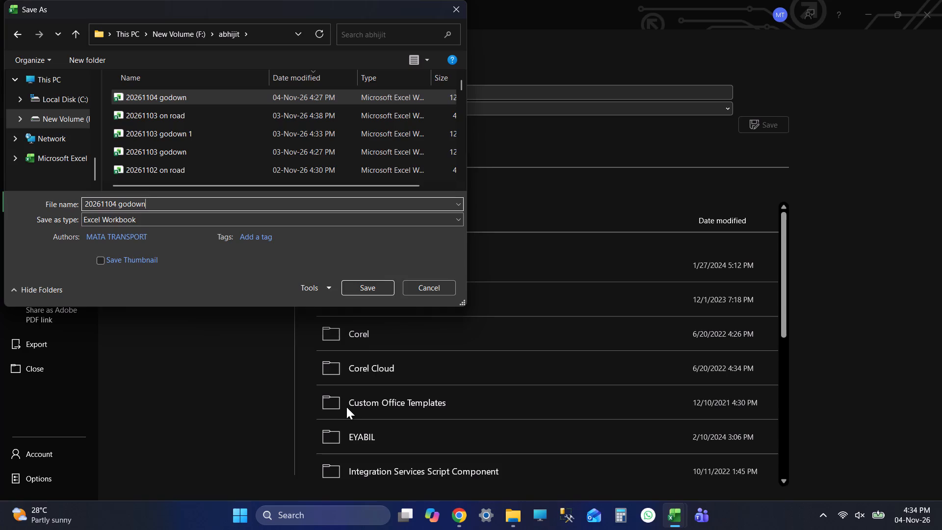
pyautogui.press('space')
pyautogui.write('1')
pyautogui.click(375, 294)
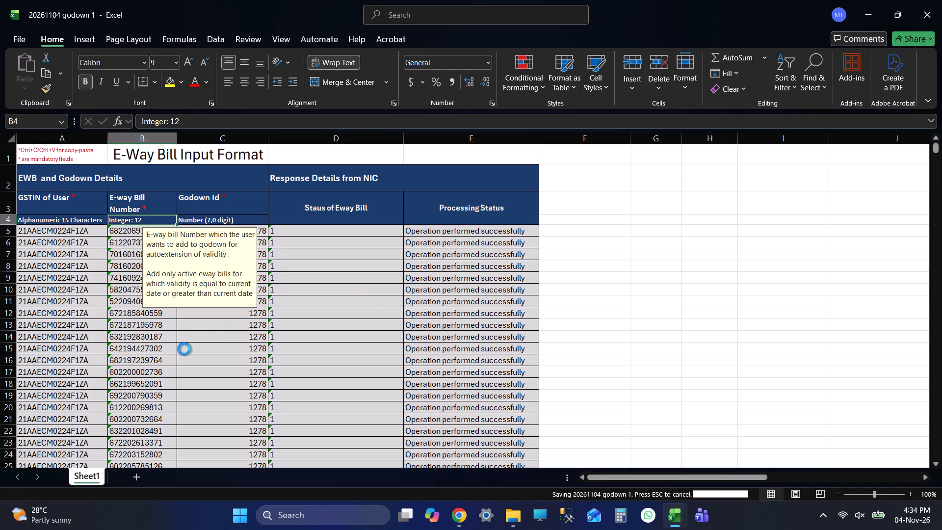
# Go to the last filled row of the "20261104 godown 1" workbook, save it again and close it.
pyautogui.click(129, 345)
pyautogui.hotkey('ctrl', 'Down')
pyautogui.hotkey('ctrl', 's')
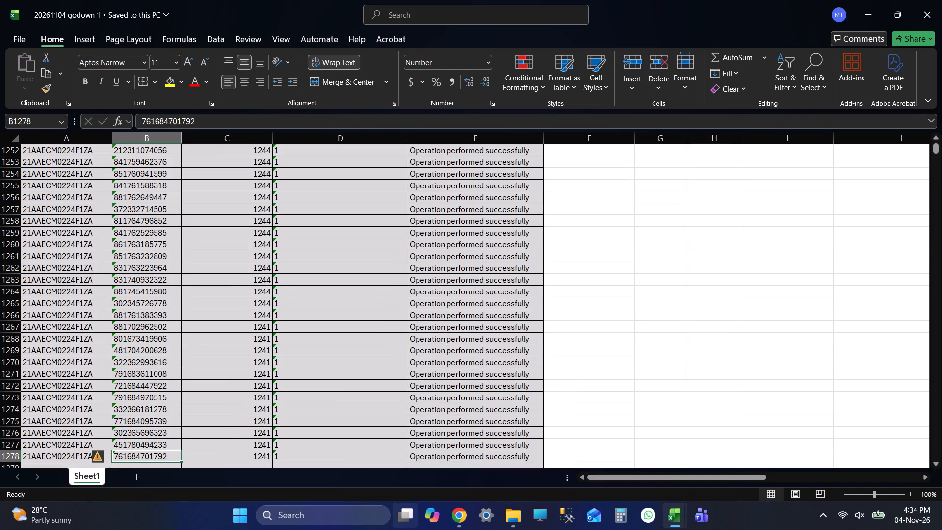
pyautogui.click(941, 0)
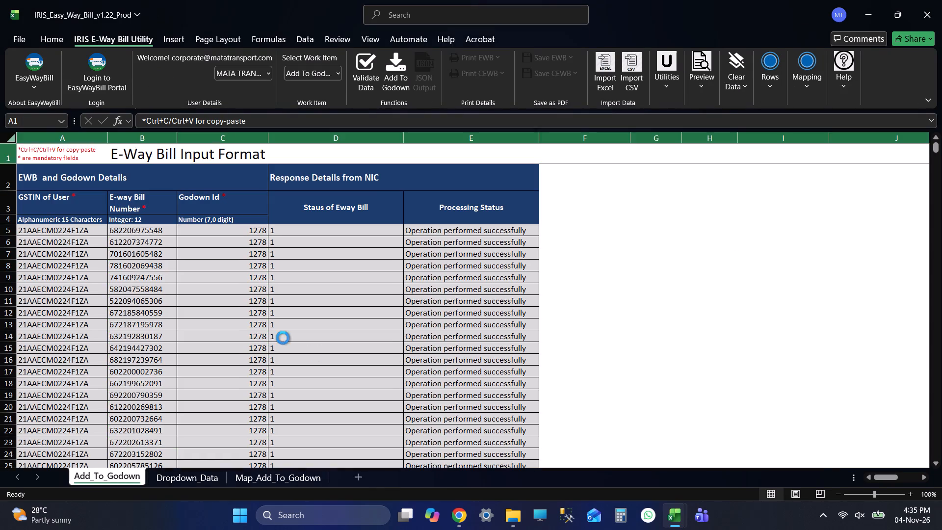
# Go to the last filled row of the Add_To_Godown sheet and save the IRIS e-way bill workbook.
pyautogui.click(172, 247)
pyautogui.hotkey('ctrl', 'Down')
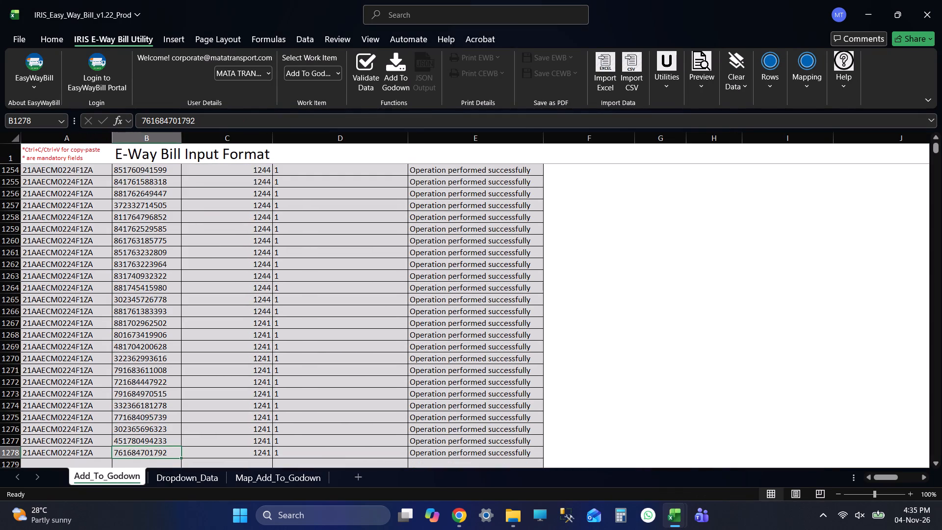
pyautogui.hotkey('ctrl', 's')
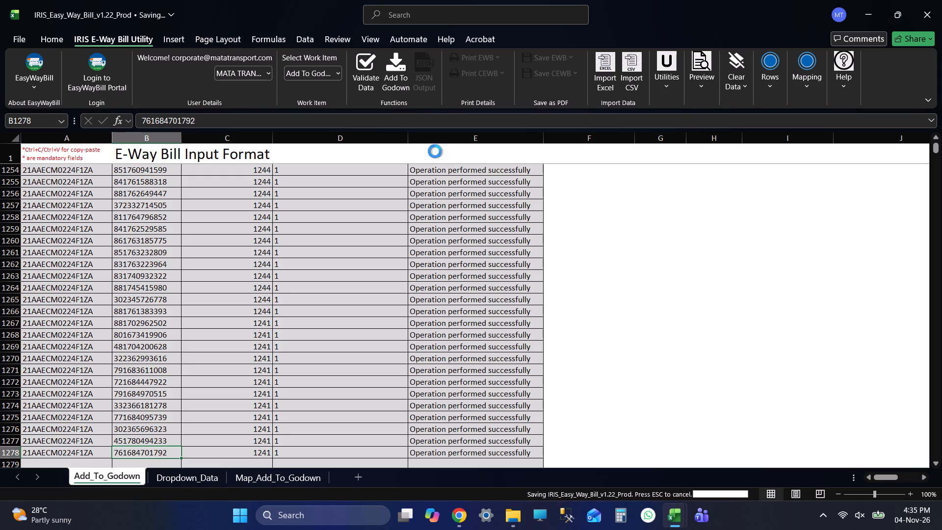
# Switch the IRIS utility's work item to Extend Validity.
pyautogui.click(309, 77)
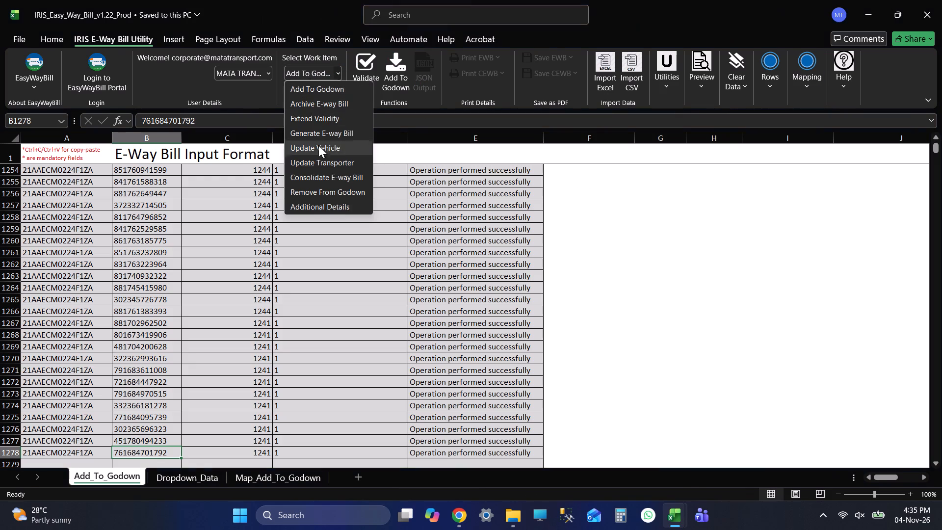
pyautogui.click(331, 120)
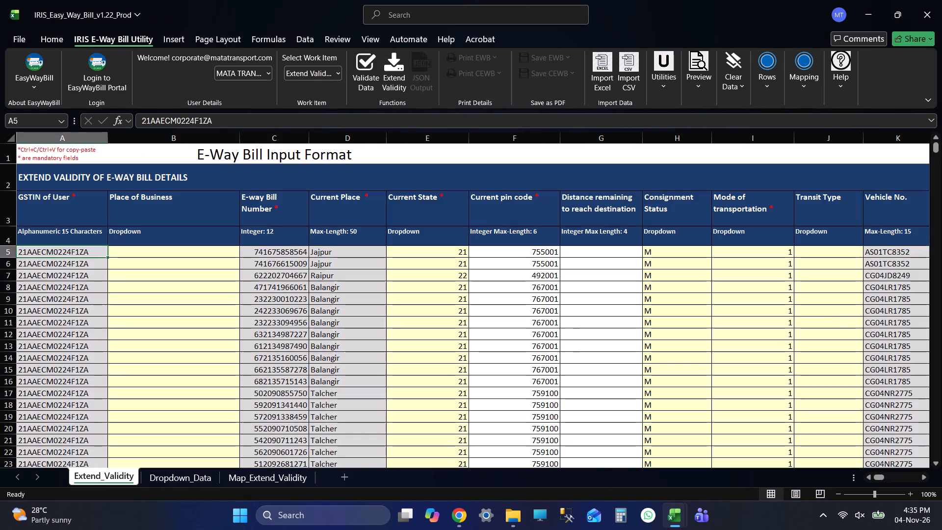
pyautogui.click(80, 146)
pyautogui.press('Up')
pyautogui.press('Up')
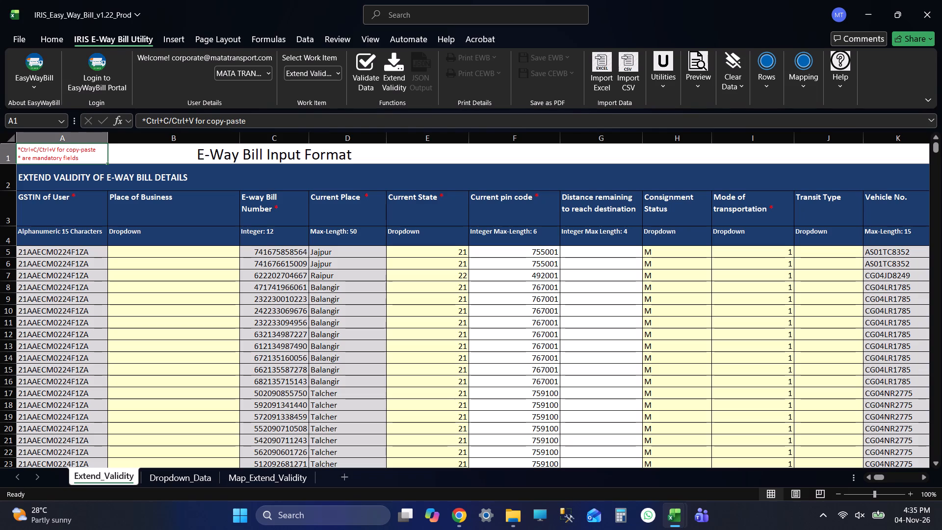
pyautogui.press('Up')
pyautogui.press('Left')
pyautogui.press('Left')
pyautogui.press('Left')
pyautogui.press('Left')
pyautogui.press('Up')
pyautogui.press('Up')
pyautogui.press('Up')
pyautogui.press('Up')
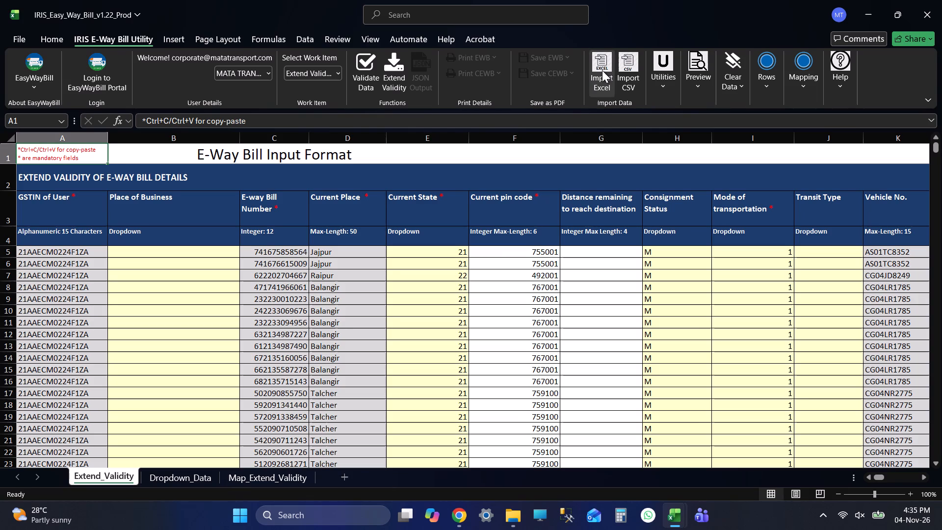
# Import the XLSX file MOVEMENT EXTEND from the E Way Bill folder on F: into the Extend_Validity sheet, overwriting the existing data.
pyautogui.click(600, 58)
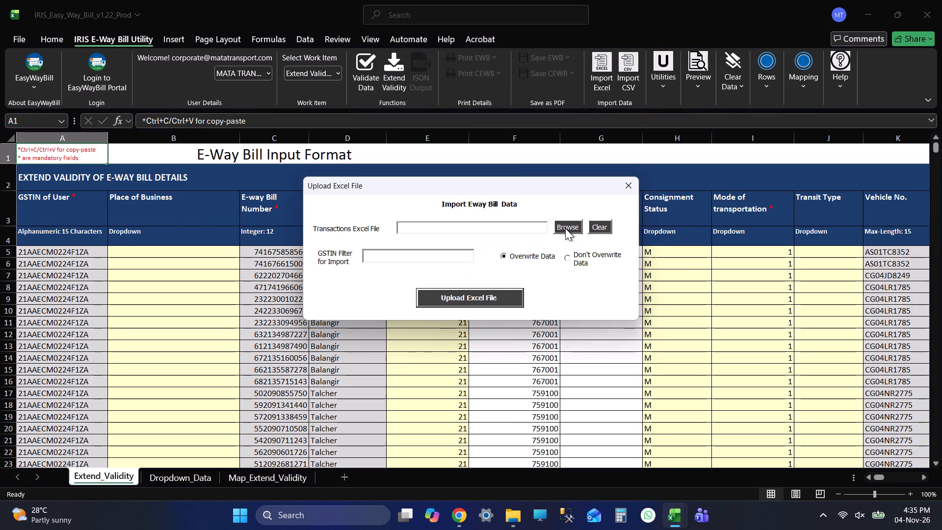
pyautogui.click(566, 224)
pyautogui.click(78, 197)
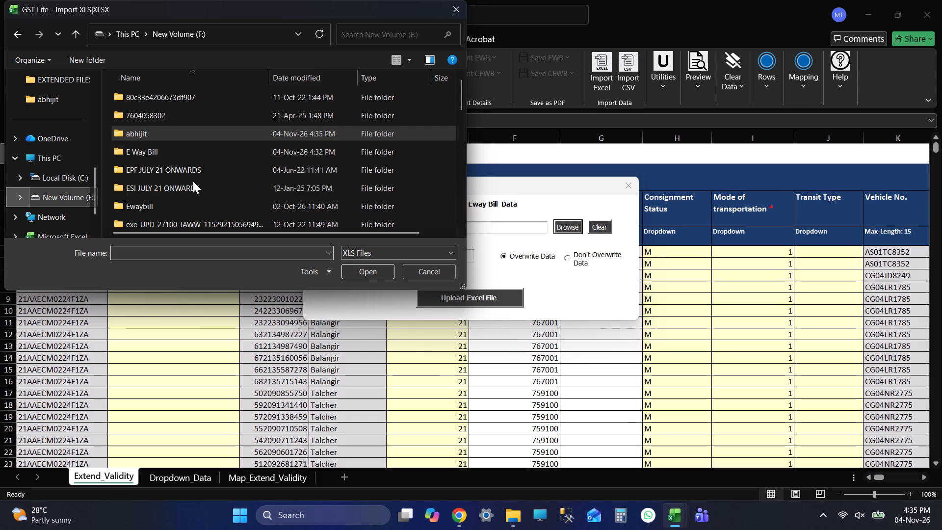
pyautogui.doubleClick(166, 156)
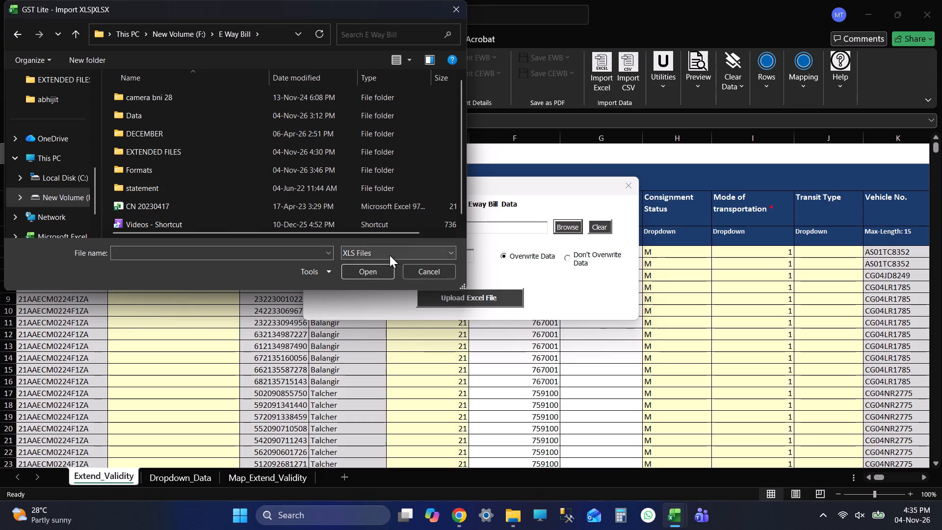
pyautogui.click(390, 255)
pyautogui.click(366, 274)
pyautogui.moveTo(457, 119); pyautogui.dragTo(457, 133)
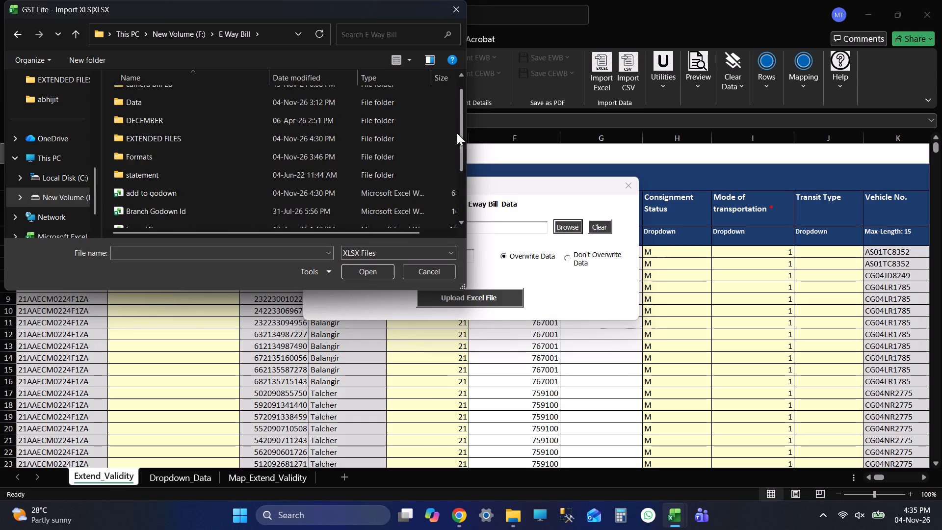
pyautogui.moveTo(457, 133); pyautogui.dragTo(445, 228)
pyautogui.click(238, 185)
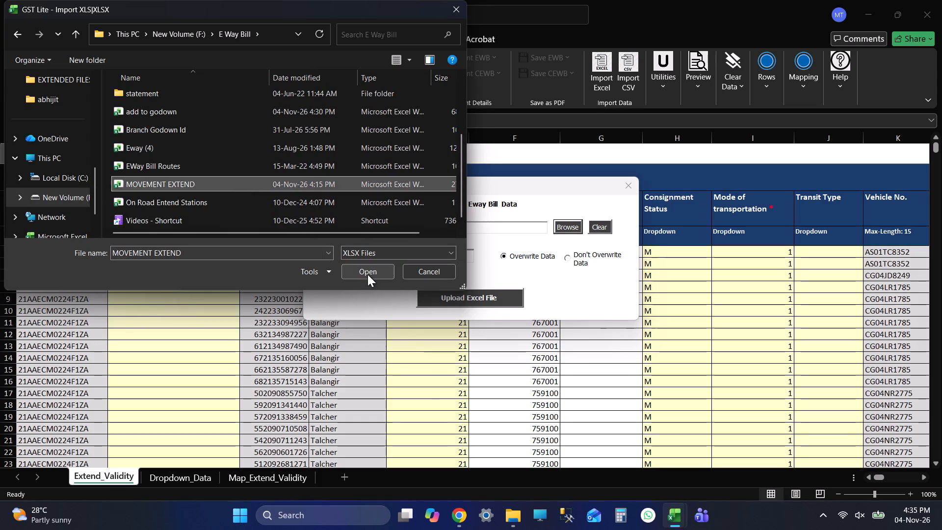
pyautogui.click(367, 274)
pyautogui.click(457, 295)
pyautogui.click(440, 308)
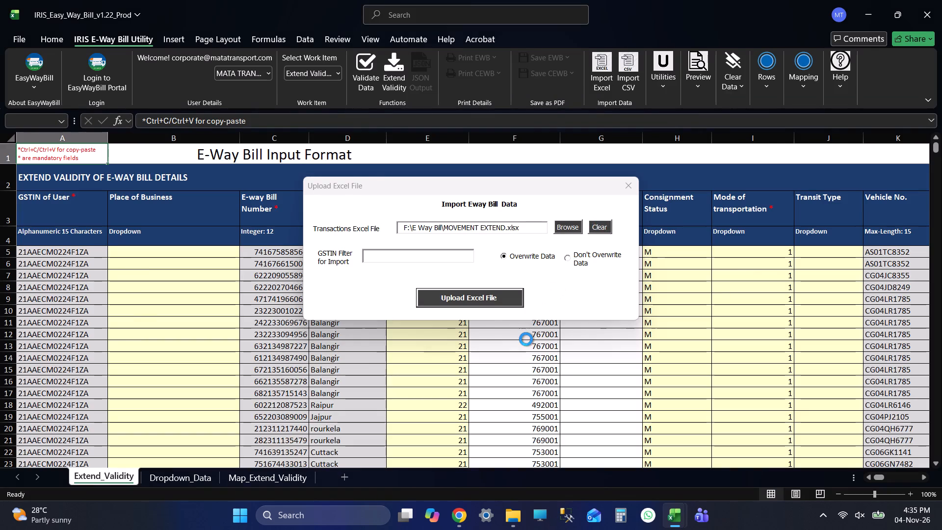
# Go to the last filled E-way Bill Number in the Extend_Validity sheet and validate the imported data.
pyautogui.click(510, 295)
pyautogui.click(265, 253)
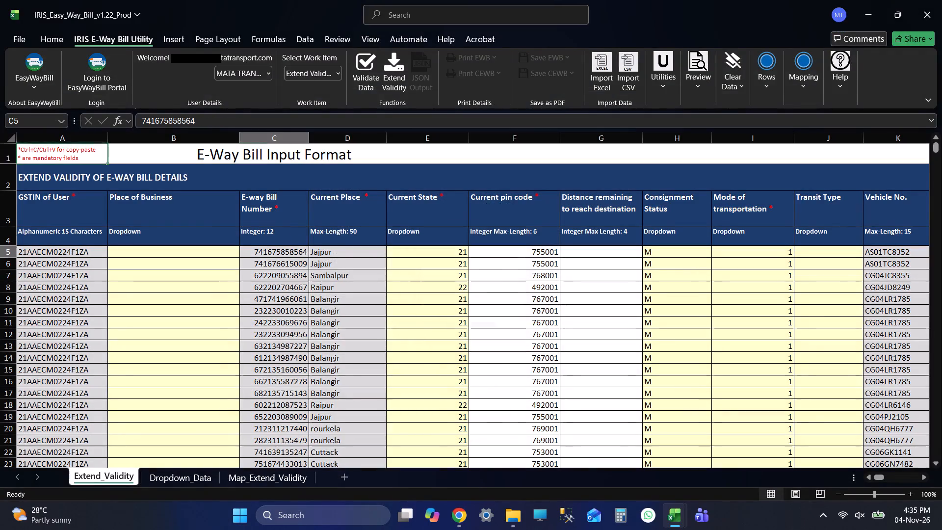
pyautogui.hotkey('ctrl', 'Down')
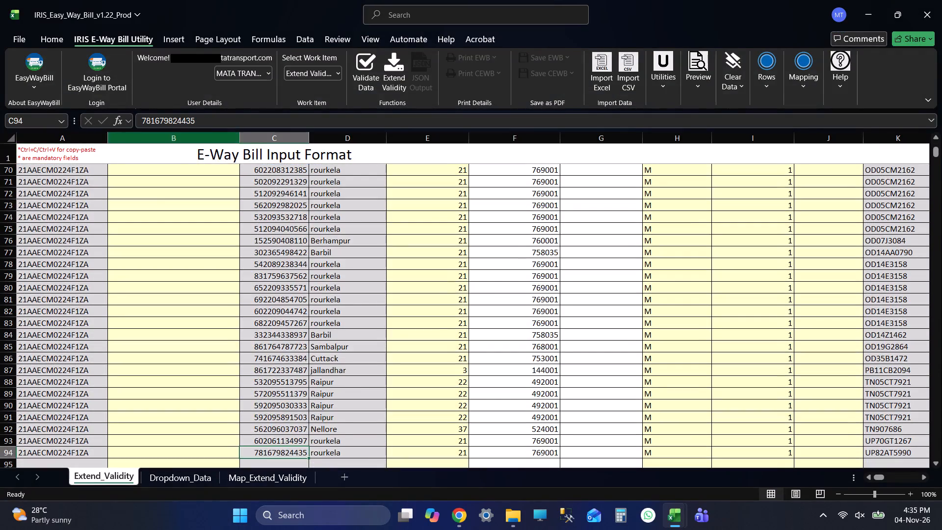
pyautogui.click(368, 77)
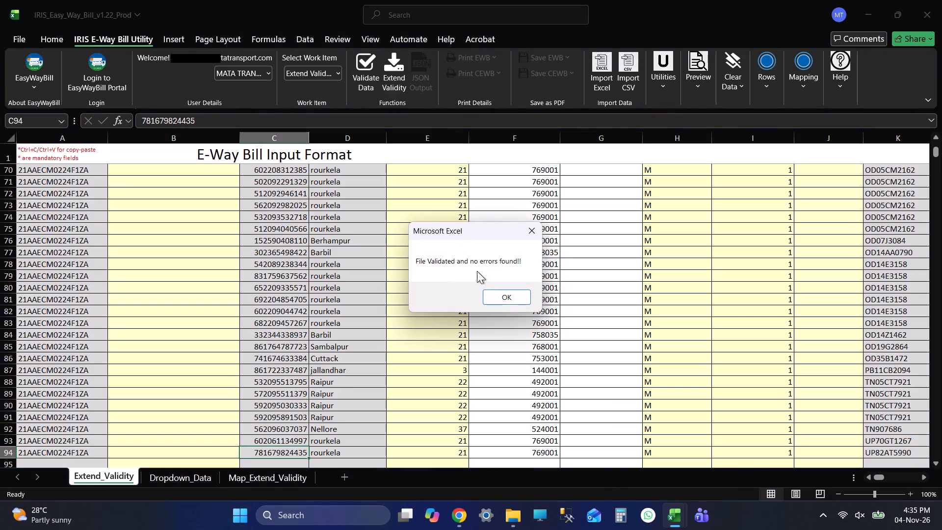
pyautogui.click(493, 295)
# Examine the last filled row of the Extend_Validity sheet across to column V.
pyautogui.press('Tab')
pyautogui.press('Tab')
pyautogui.press('Tab')
pyautogui.press('Tab')
pyautogui.press('Tab')
pyautogui.press('Tab')
pyautogui.press('Tab')
pyautogui.press('Tab')
pyautogui.press('Tab')
pyautogui.press('Tab')
pyautogui.press('Tab')
pyautogui.press('Tab')
pyautogui.press('Tab')
pyautogui.press('Tab')
pyautogui.press('Tab')
pyautogui.press('Tab')
pyautogui.press('Tab')
pyautogui.press('Tab')
pyautogui.press('Tab')
pyautogui.press('Tab')
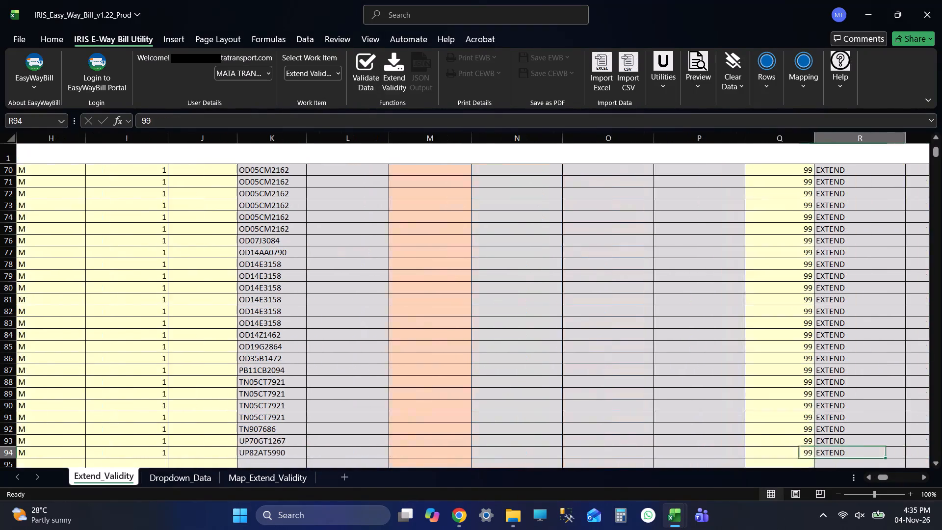
pyautogui.press('Tab')
pyautogui.press('Tab')
pyautogui.press('Tab')
pyautogui.press('Tab')
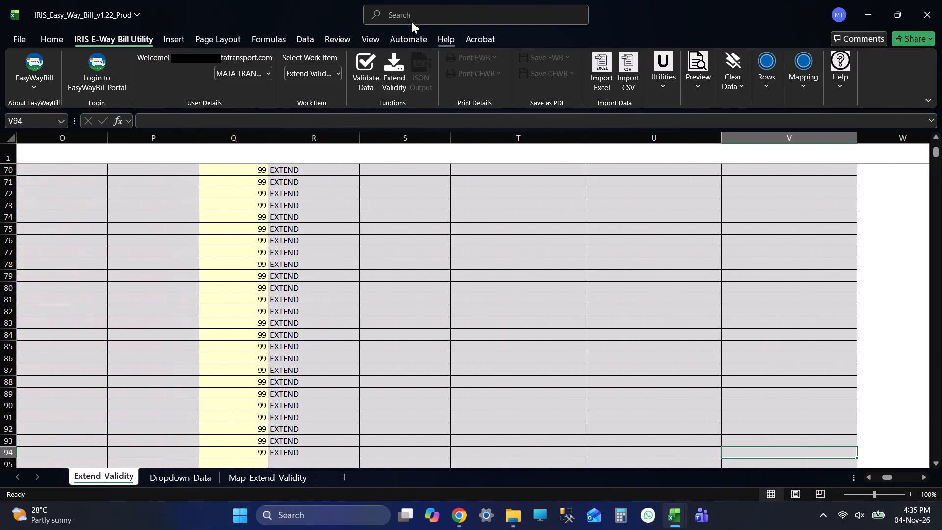
# Run Extend Validity on the imported e-way bills and agree to proceed with the extension.
pyautogui.click(394, 69)
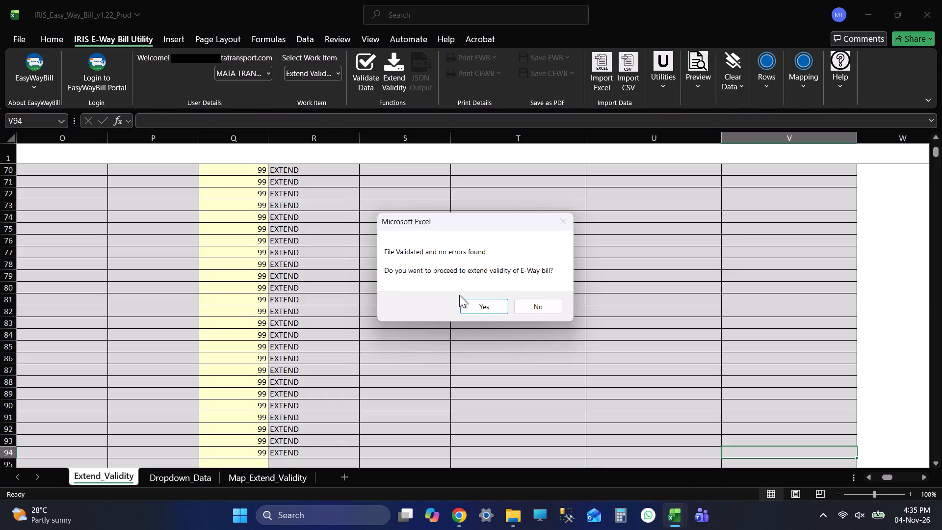
pyautogui.click(480, 295)
pyautogui.click(478, 301)
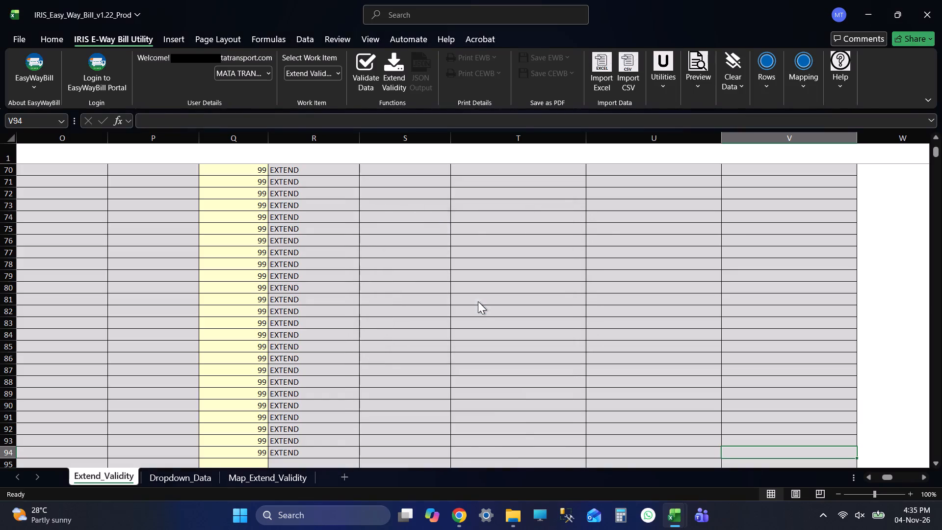
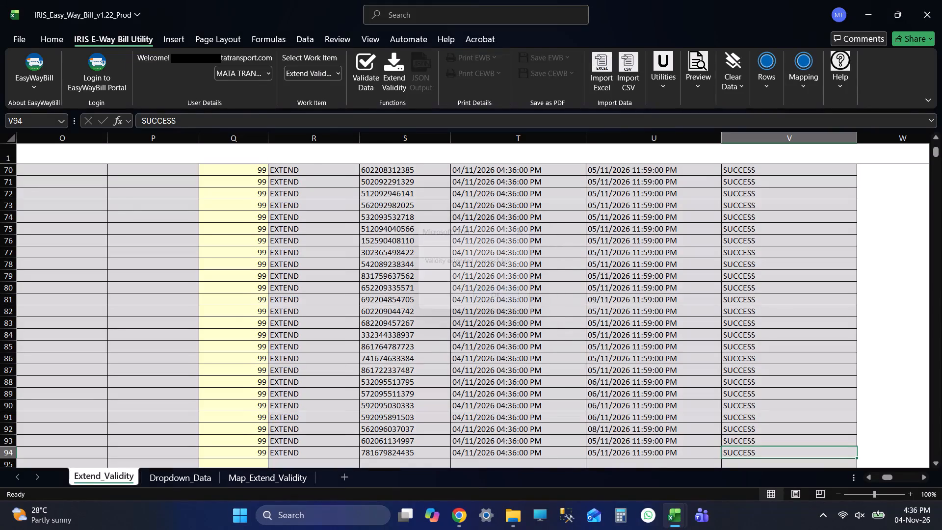
# Examine the Extend Validity Response columns up to their headers and return to the first column of the Extend_Validity sheet.
pyautogui.click(494, 296)
pyautogui.hotkey('ctrl', 'Up')
pyautogui.press('Up')
pyautogui.press('Up')
pyautogui.press('Up')
pyautogui.press('Up')
pyautogui.press('Up')
pyautogui.press('Up')
pyautogui.press('Up')
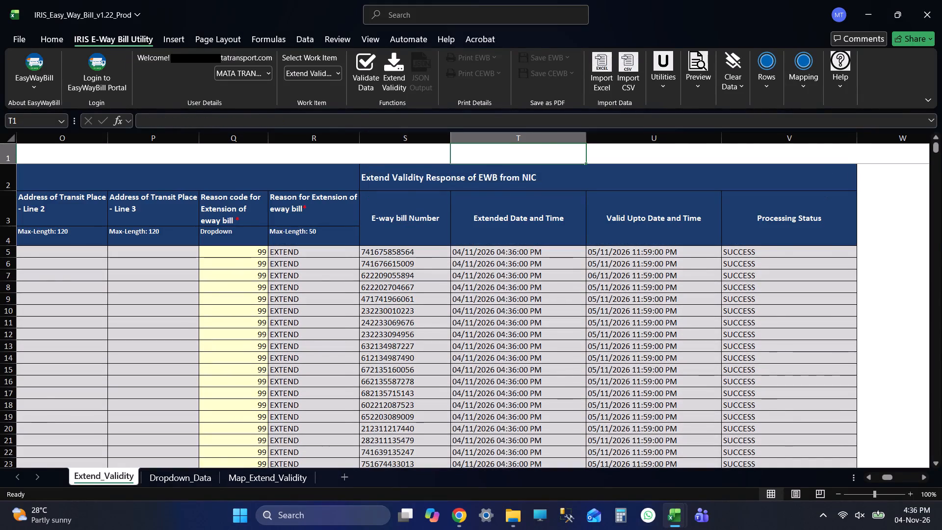
pyautogui.hotkey('ctrl', 'Left')
pyautogui.press('Left')
pyautogui.press('Left')
pyautogui.press('Left')
pyautogui.press('Up')
pyautogui.press('Up')
pyautogui.press('Up')
pyautogui.press('Up')
pyautogui.press('Left')
pyautogui.press('Left')
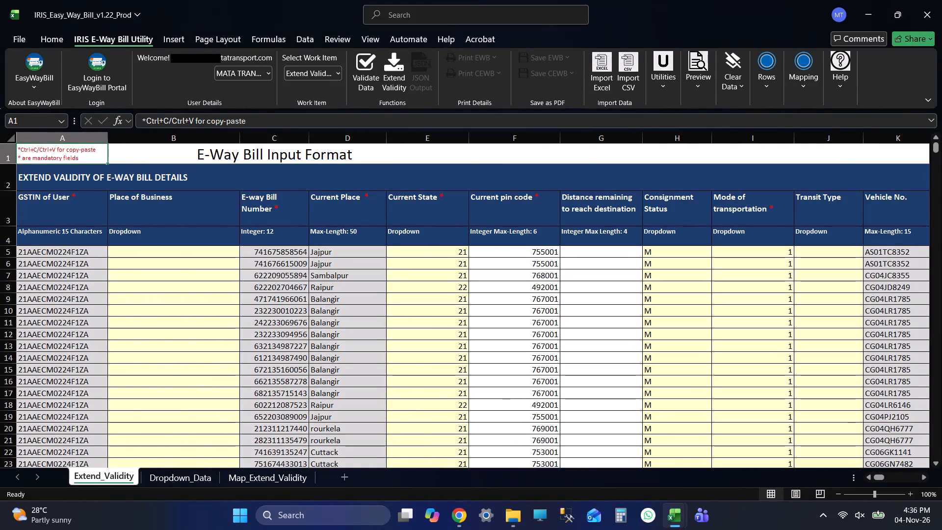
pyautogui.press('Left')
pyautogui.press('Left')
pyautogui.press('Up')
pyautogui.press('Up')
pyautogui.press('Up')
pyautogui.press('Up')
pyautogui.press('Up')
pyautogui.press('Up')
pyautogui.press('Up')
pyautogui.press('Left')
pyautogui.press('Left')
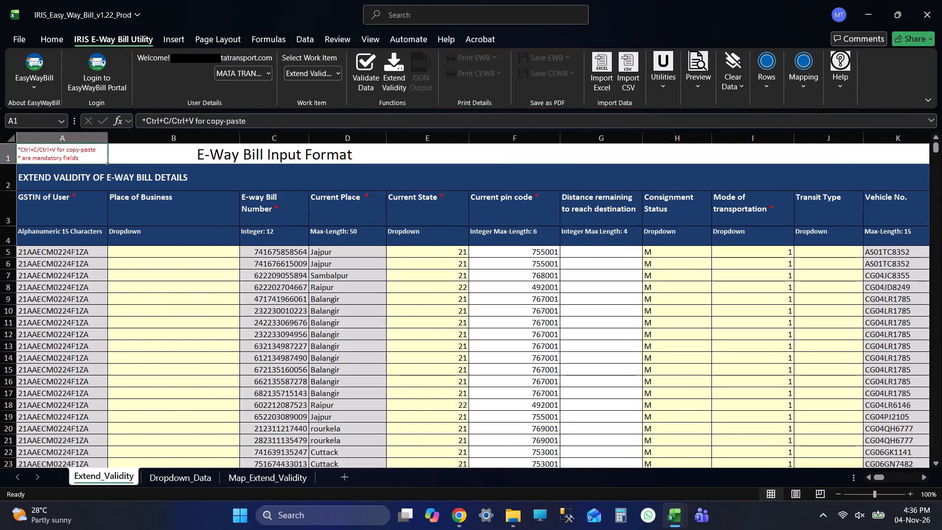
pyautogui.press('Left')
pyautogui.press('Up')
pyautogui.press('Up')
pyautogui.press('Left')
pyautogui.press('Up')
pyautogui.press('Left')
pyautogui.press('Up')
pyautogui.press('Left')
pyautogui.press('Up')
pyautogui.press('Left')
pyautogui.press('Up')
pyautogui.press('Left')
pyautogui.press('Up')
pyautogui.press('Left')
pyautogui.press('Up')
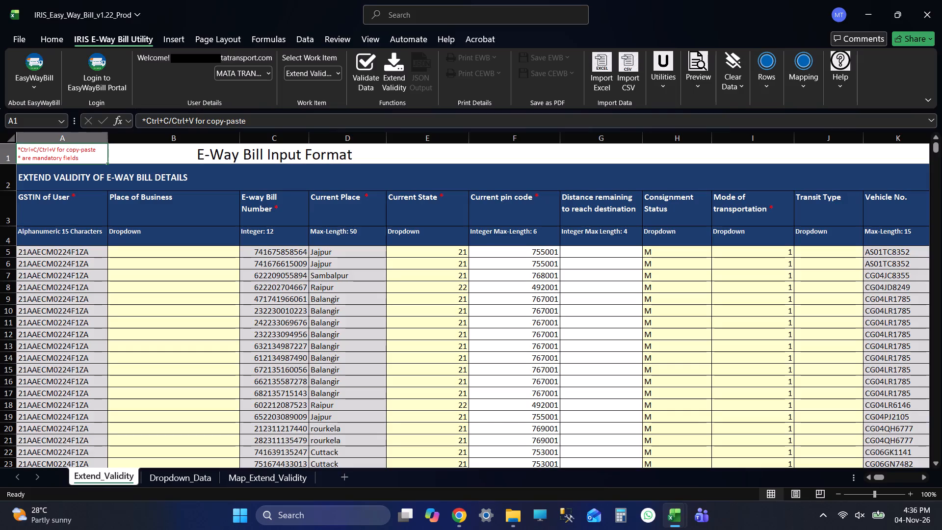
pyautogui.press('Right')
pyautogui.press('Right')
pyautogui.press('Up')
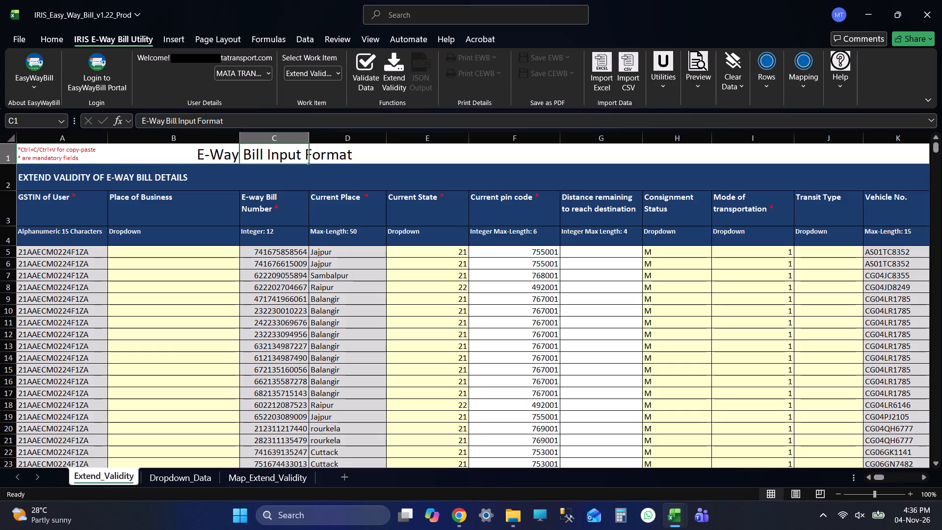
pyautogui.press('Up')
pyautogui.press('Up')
# Check the E-way Bill Number column from row 5 to its last filled row and back to the header.
pyautogui.press('Down')
pyautogui.press('Down')
pyautogui.press('Down')
pyautogui.press('Down')
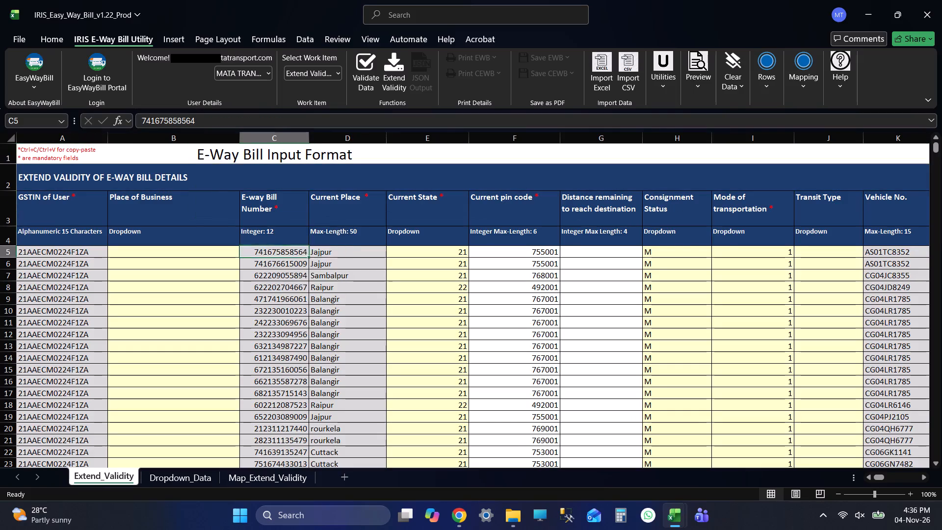
pyautogui.hotkey('ctrl', 'Down')
pyautogui.press('Down')
pyautogui.press('Down')
pyautogui.press('Down')
pyautogui.press('Up')
pyautogui.press('Up')
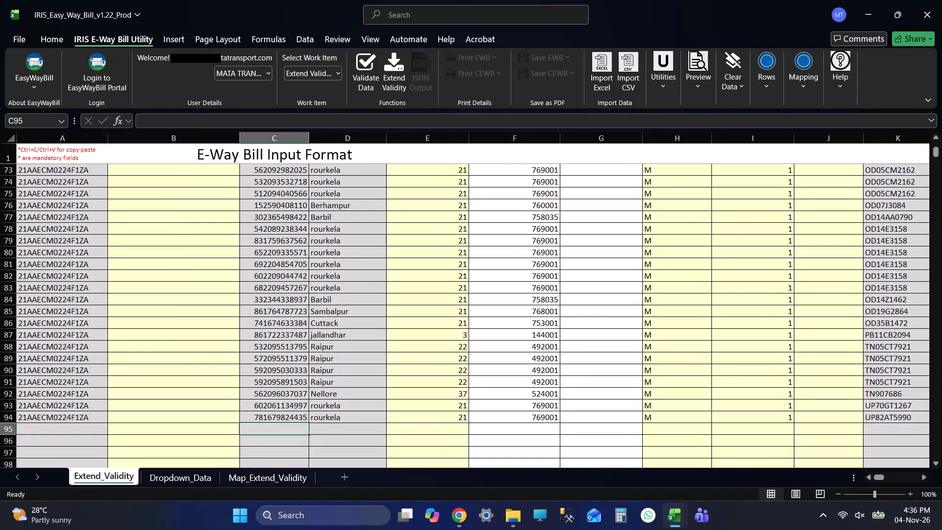
pyautogui.press('Up')
pyautogui.hotkey('ctrl', 'Up')
pyautogui.press('Up')
pyautogui.press('Up')
pyautogui.press('Up')
pyautogui.press('Up')
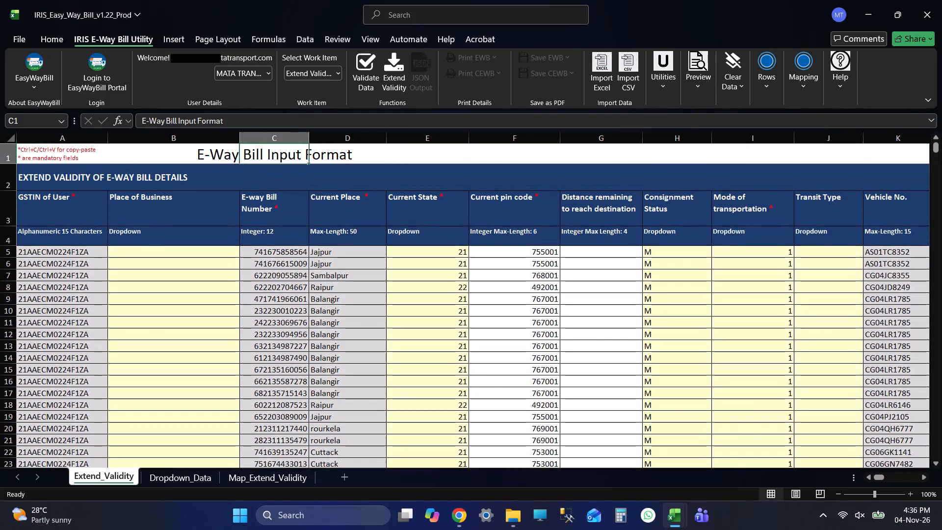
pyautogui.press('Up')
pyautogui.press('Up')
pyautogui.press('Up')
pyautogui.press('Up')
pyautogui.press('Up')
pyautogui.press('Down')
pyautogui.press('Down')
pyautogui.press('Up')
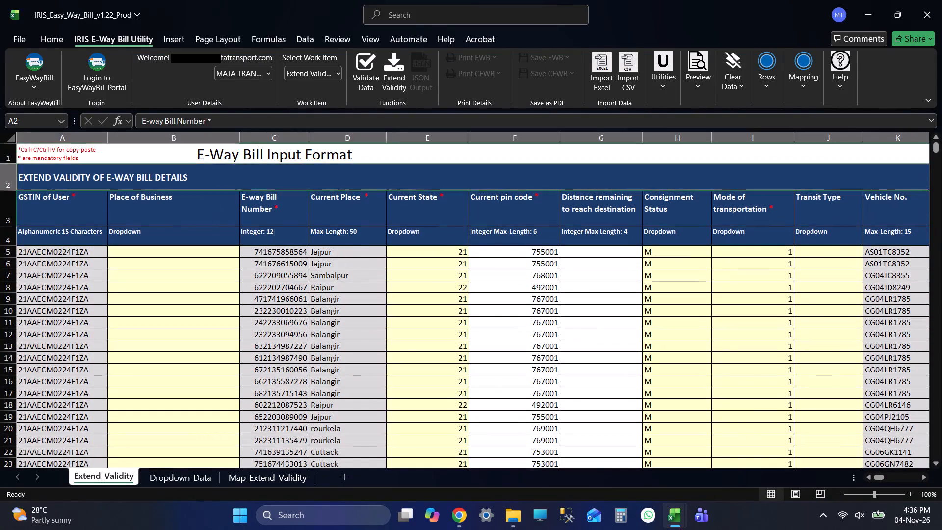
pyautogui.press('Up')
pyautogui.press('Up')
pyautogui.press('Up')
pyautogui.press('Down')
pyautogui.press('Down')
pyautogui.press('Down')
pyautogui.press('Down')
# Examine the last filled row across to the Extend Validity Response columns, and review those response columns back to the top.
pyautogui.hotkey('ctrl', 'Down')
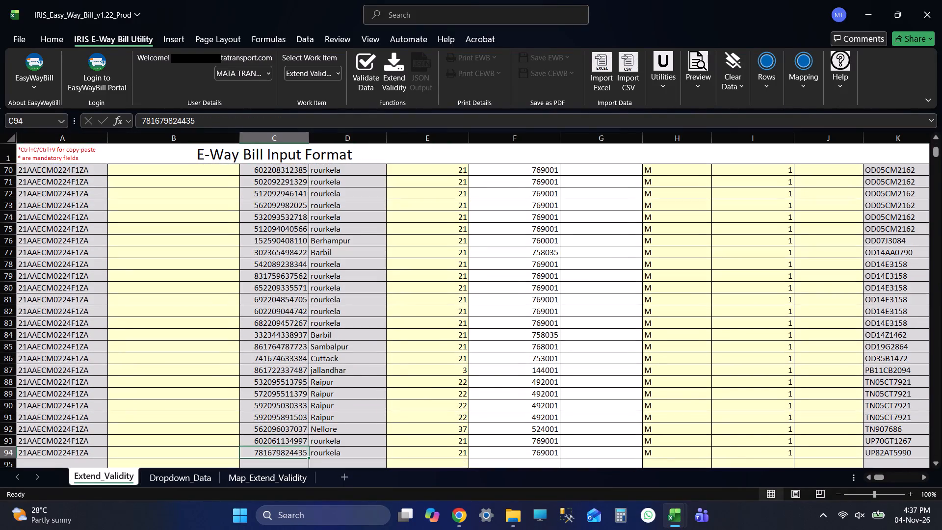
pyautogui.press('Right')
pyautogui.press('Right')
pyautogui.press('Right')
pyautogui.press('Right')
pyautogui.press('Right')
pyautogui.press('Right')
pyautogui.press('Right')
pyautogui.press('Right')
pyautogui.press('Right')
pyautogui.press('Right')
pyautogui.press('Right')
pyautogui.press('Right')
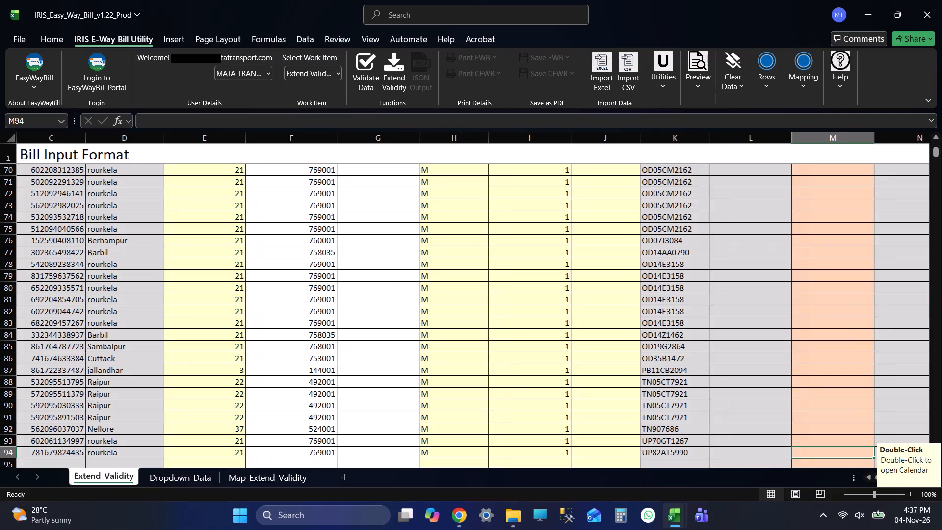
pyautogui.press('Right')
pyautogui.press('Right')
pyautogui.press('Right')
pyautogui.press('Right')
pyautogui.press('Right')
pyautogui.press('Right')
pyautogui.press('Right')
pyautogui.press('Right')
pyautogui.press('Right')
pyautogui.press('Right')
pyautogui.press('Right')
pyautogui.press('Right')
pyautogui.press('Right')
pyautogui.press('Right')
pyautogui.press('Right')
pyautogui.press('Right')
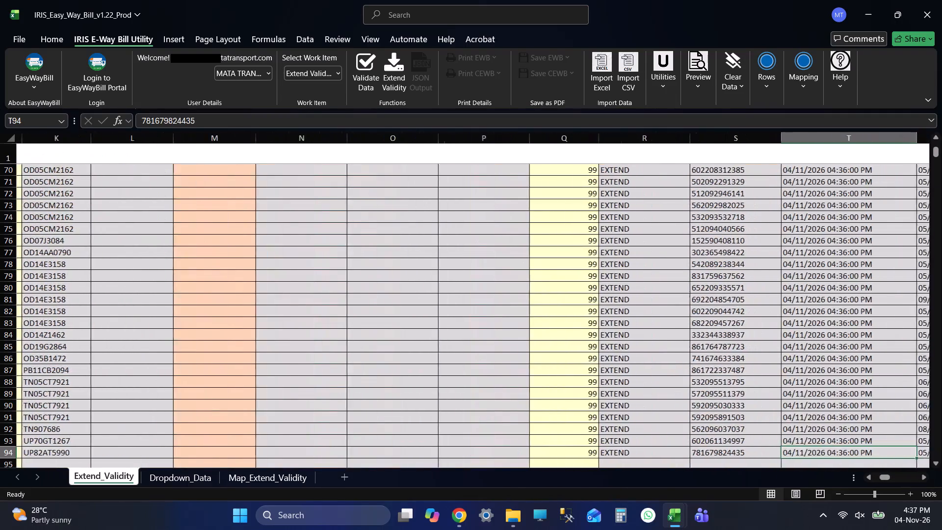
pyautogui.press('Right')
pyautogui.press('Left')
pyautogui.press('Left')
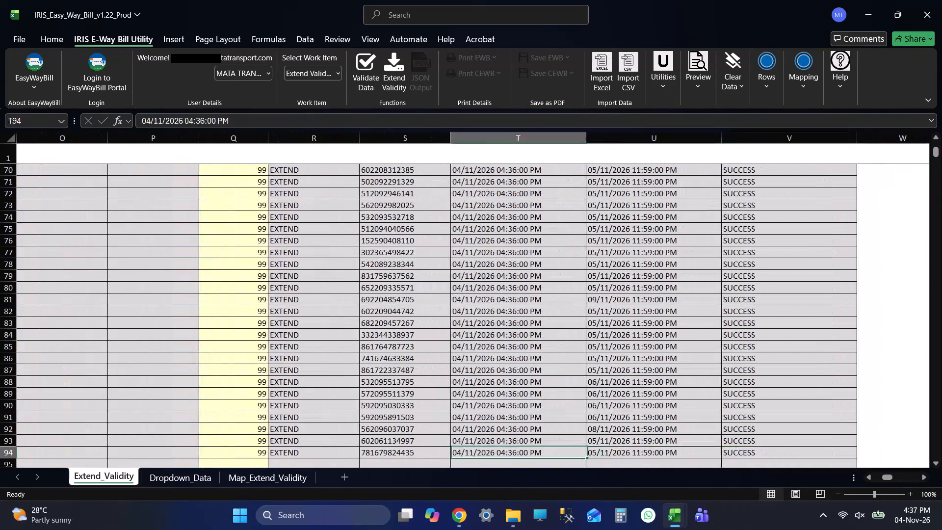
pyautogui.press('pageup')
pyautogui.press('pageup')
pyautogui.press('pageup')
pyautogui.press('pageup')
pyautogui.press('pageup')
pyautogui.press('pageup')
pyautogui.press('pageup')
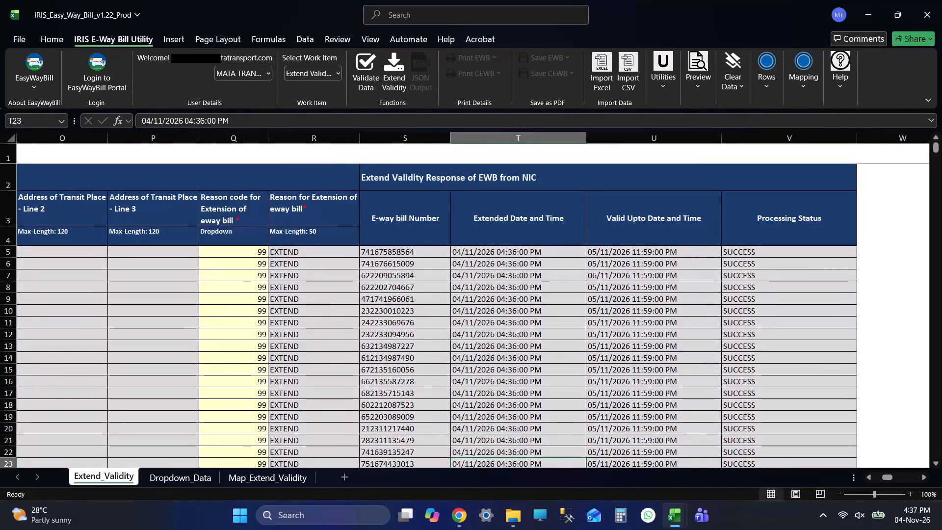
# Copy the entire Extend_Validity sheet into a new blank workbook and go to the last filled E-way Bill Number.
pyautogui.click(11, 135)
pyautogui.hotkey('ctrl', 'c')
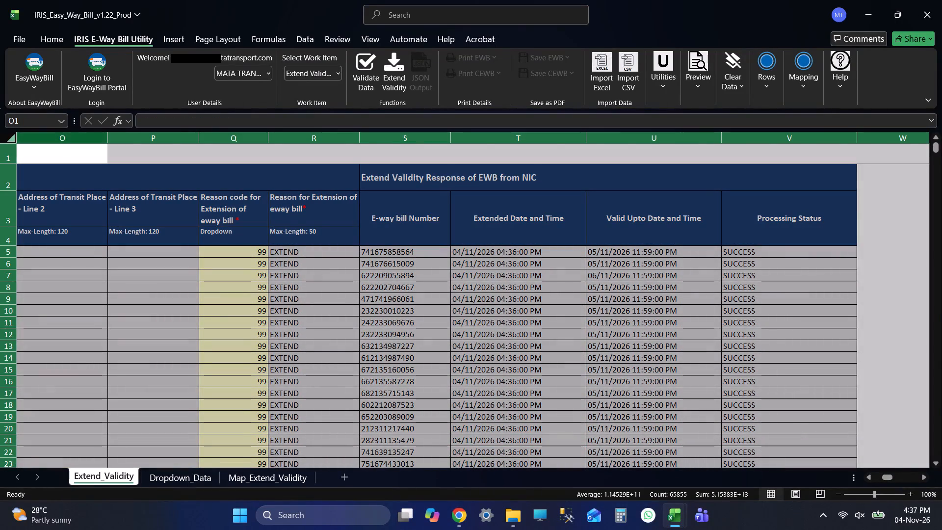
pyautogui.hotkey('ctrl', 'c')
pyautogui.hotkey('ctrl', 'c')
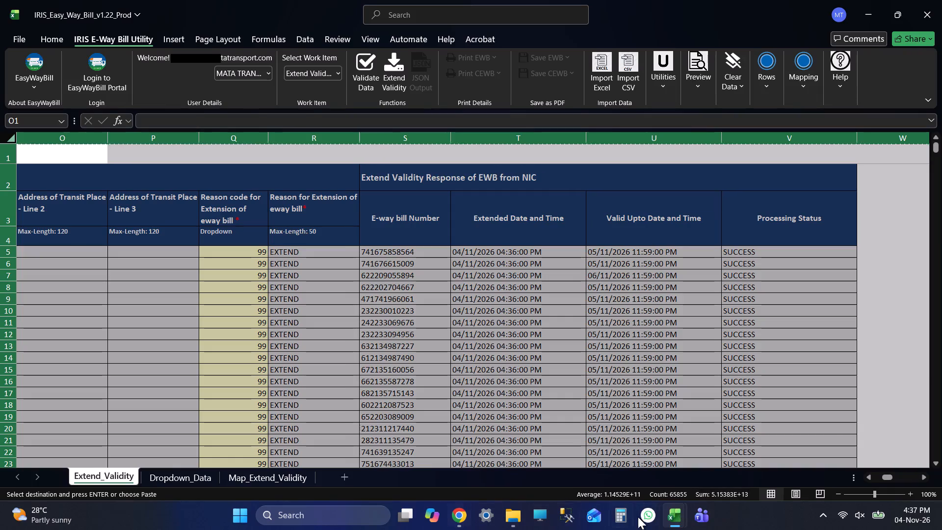
pyautogui.rightClick(674, 517)
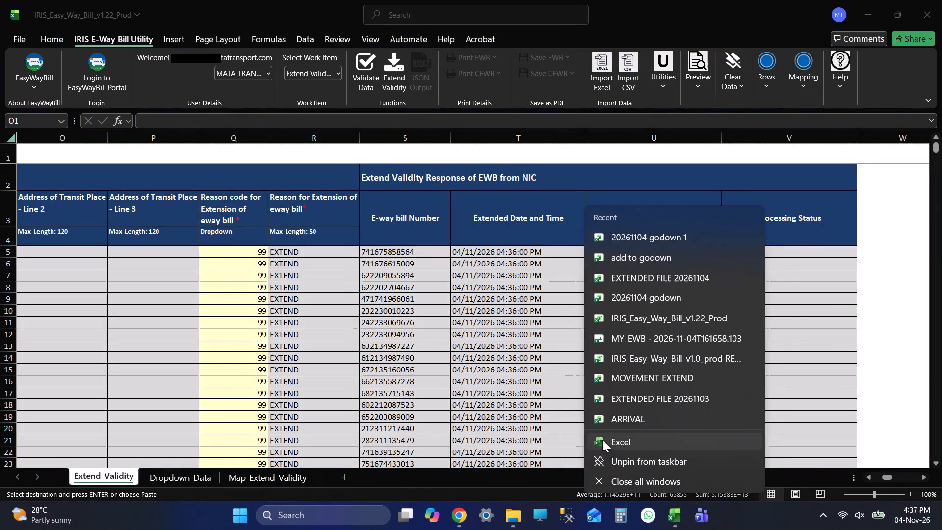
pyautogui.click(602, 440)
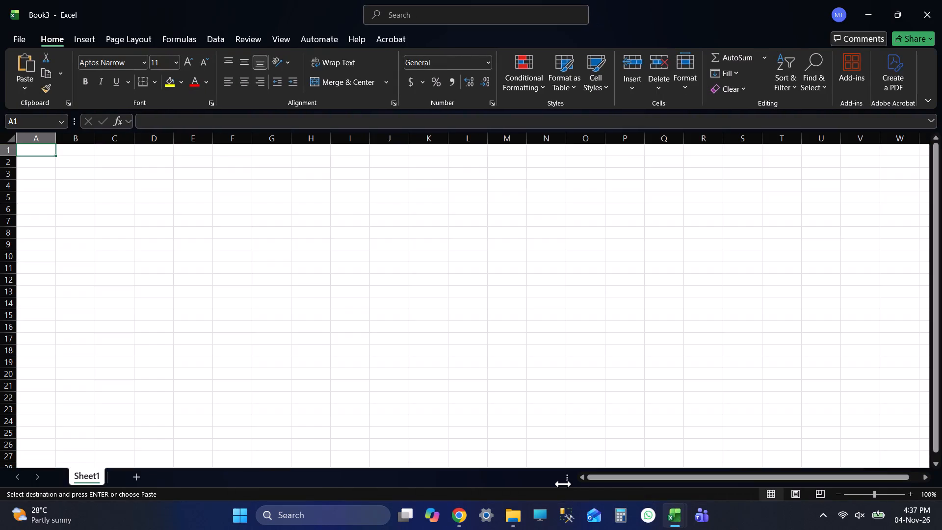
pyautogui.hotkey('ctrl', 'v')
pyautogui.click(283, 244)
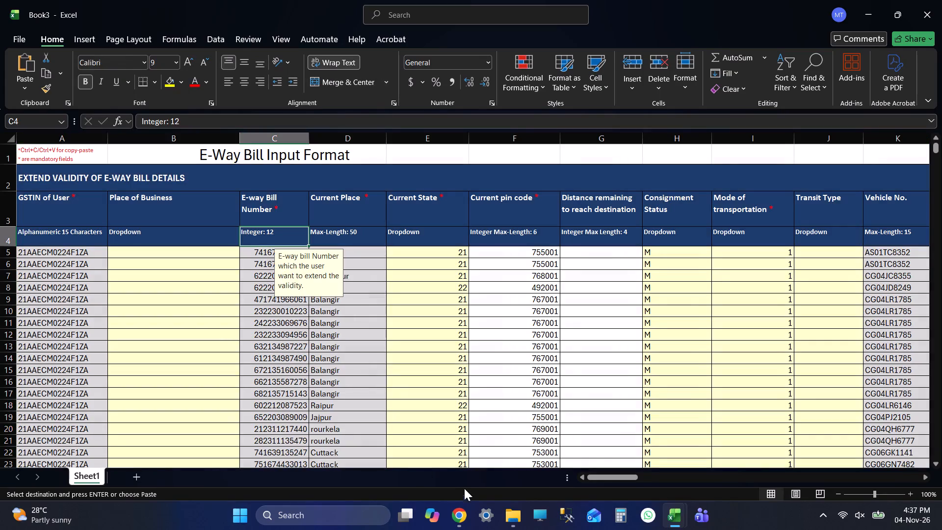
pyautogui.press('Down')
pyautogui.hotkey('ctrl', 'Down')
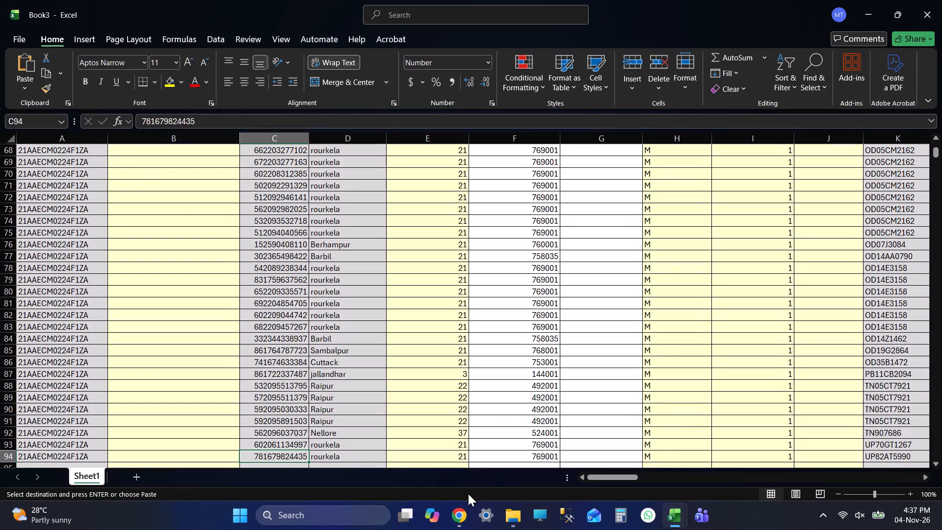
# Save the new workbook as 20261104 on road in the abhijit folder on F:.
pyautogui.click(13, 42)
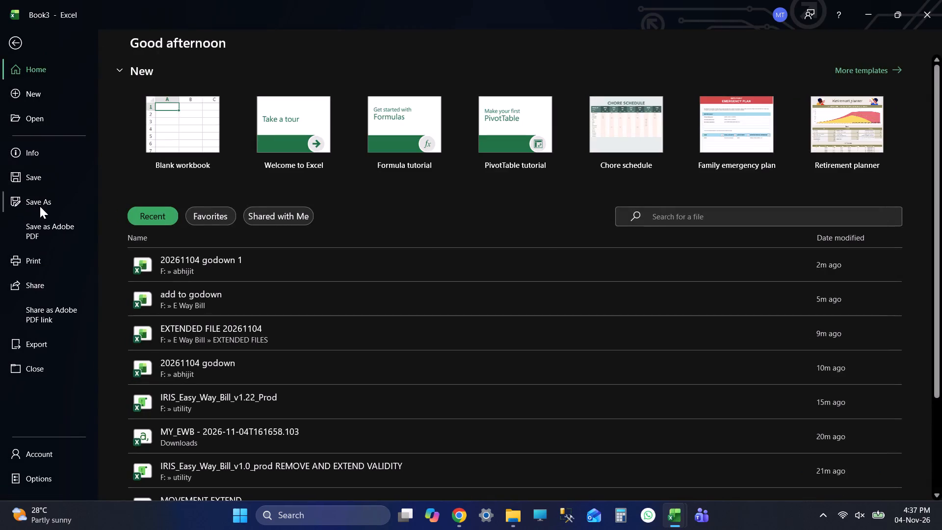
pyautogui.click(40, 206)
pyautogui.doubleClick(153, 230)
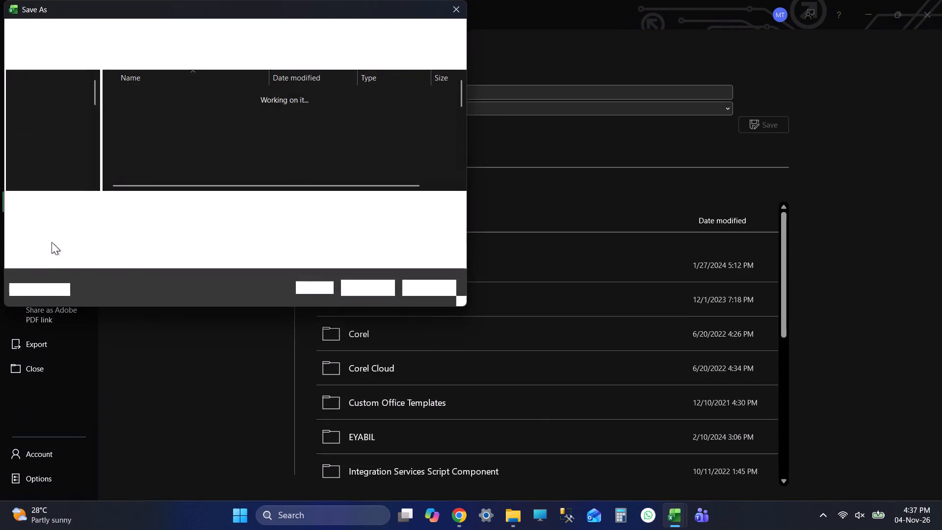
pyautogui.moveTo(95, 90); pyautogui.dragTo(93, 197)
pyautogui.click(65, 117)
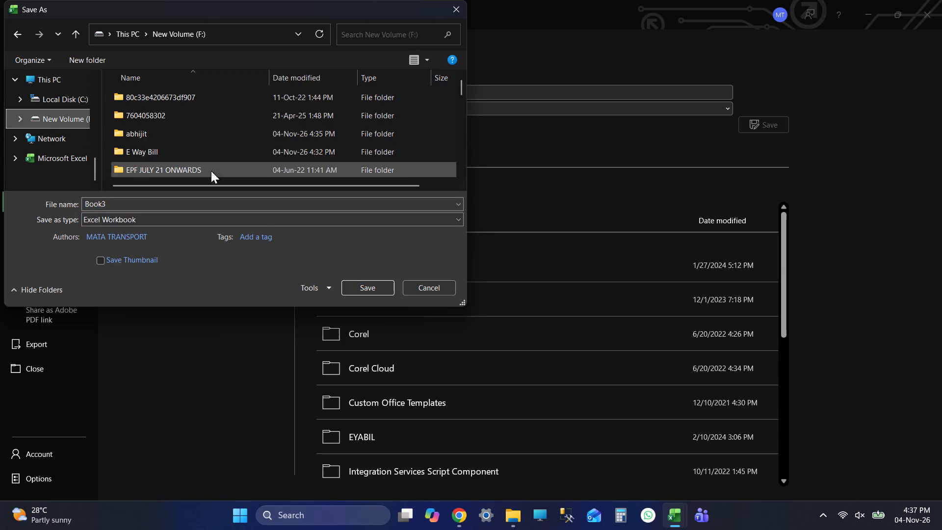
pyautogui.doubleClick(190, 132)
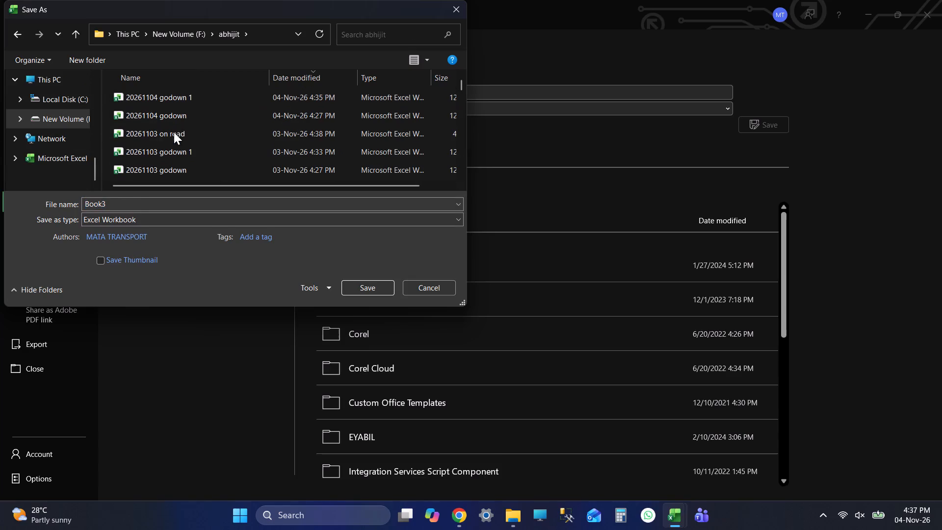
pyautogui.click(174, 132)
pyautogui.tripleClick(112, 204)
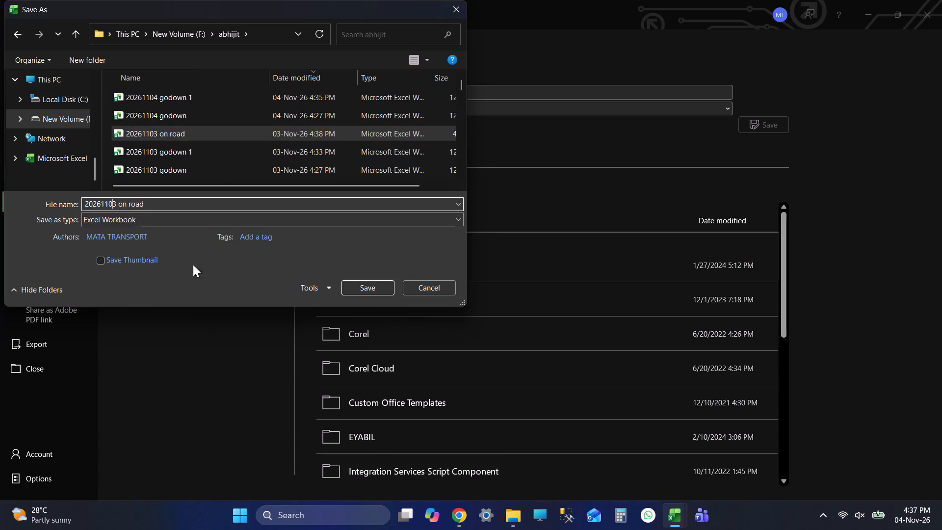
pyautogui.press('Delete')
pyautogui.press('4')
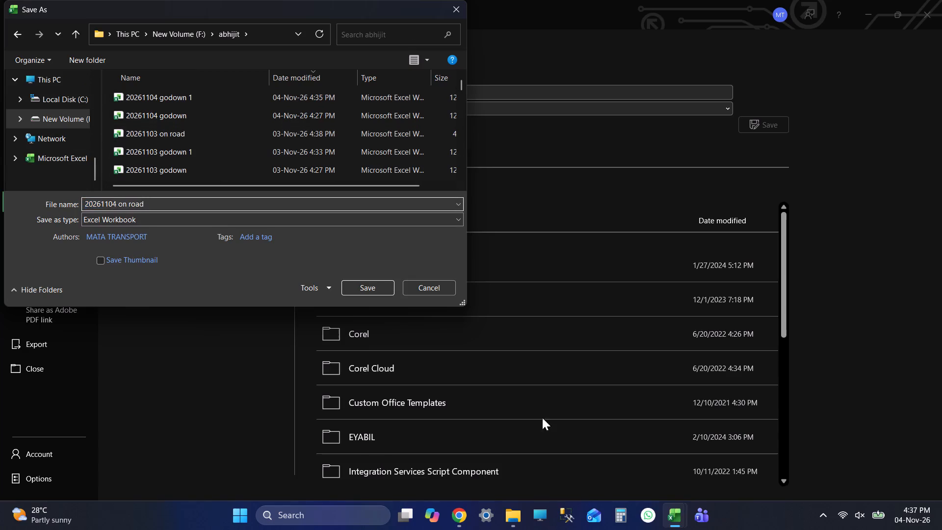
pyautogui.click(361, 278)
pyautogui.click(361, 285)
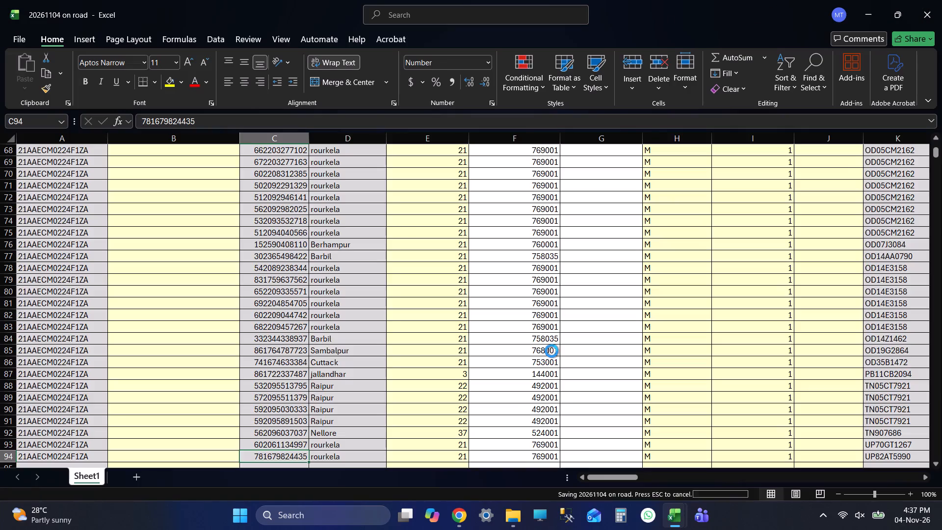
pyautogui.click(258, 261)
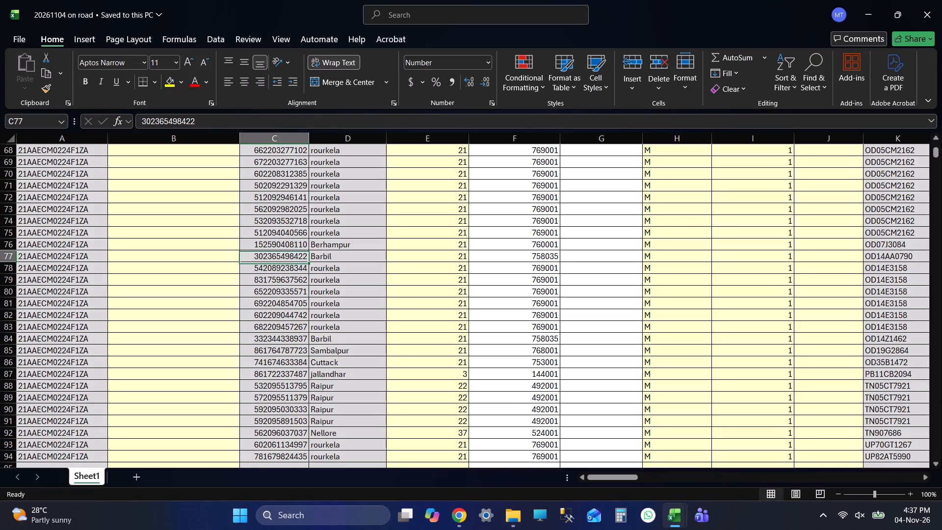
# Review the copied sheet from its last filled row across to the validity response columns and back up to the top.
pyautogui.hotkey('ctrl', 'Down')
pyautogui.press('Right')
pyautogui.press('Right')
pyautogui.press('Right')
pyautogui.press('Right')
pyautogui.press('Right')
pyautogui.press('Right')
pyautogui.press('Right')
pyautogui.press('Right')
pyautogui.press('Right')
pyautogui.press('Right')
pyautogui.press('Right')
pyautogui.press('Right')
pyautogui.press('Right')
pyautogui.press('Right')
pyautogui.press('Right')
pyautogui.press('Right')
pyautogui.press('Right')
pyautogui.press('Right')
pyautogui.press('Right')
pyautogui.press('Right')
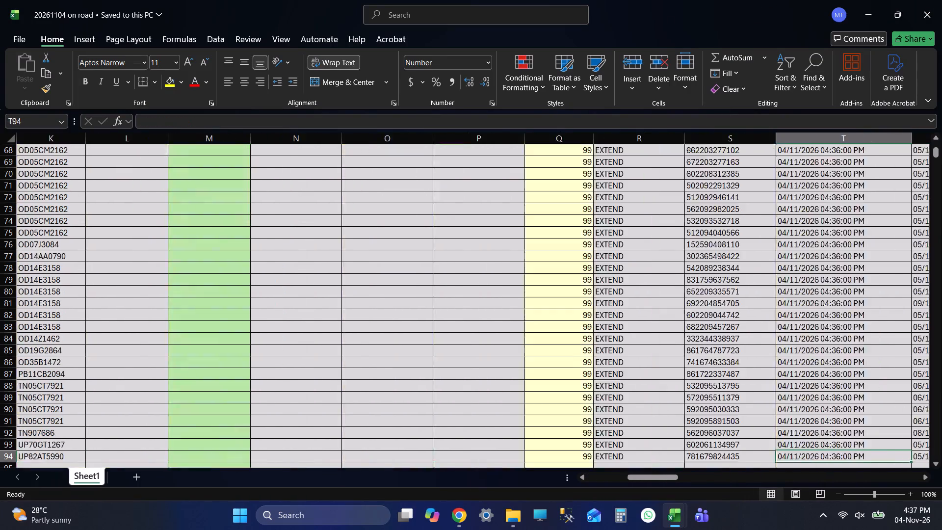
pyautogui.press('Left')
pyautogui.press('Left')
pyautogui.press('Left')
pyautogui.press('pageup')
pyautogui.press('pageup')
pyautogui.press('pageup')
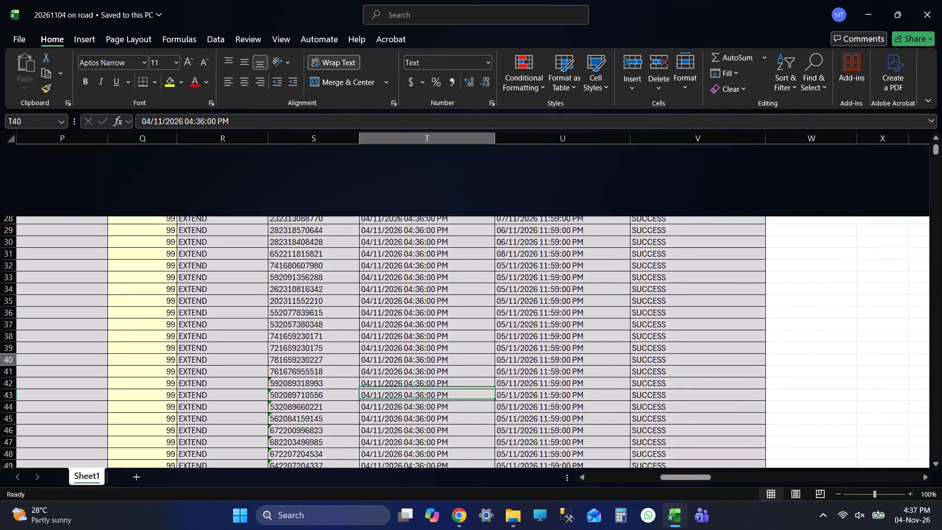
pyautogui.press('pageup')
# Save the 20261104 on road workbook and close it.
pyautogui.hotkey('ctrl', 's')
pyautogui.click(941, 0)
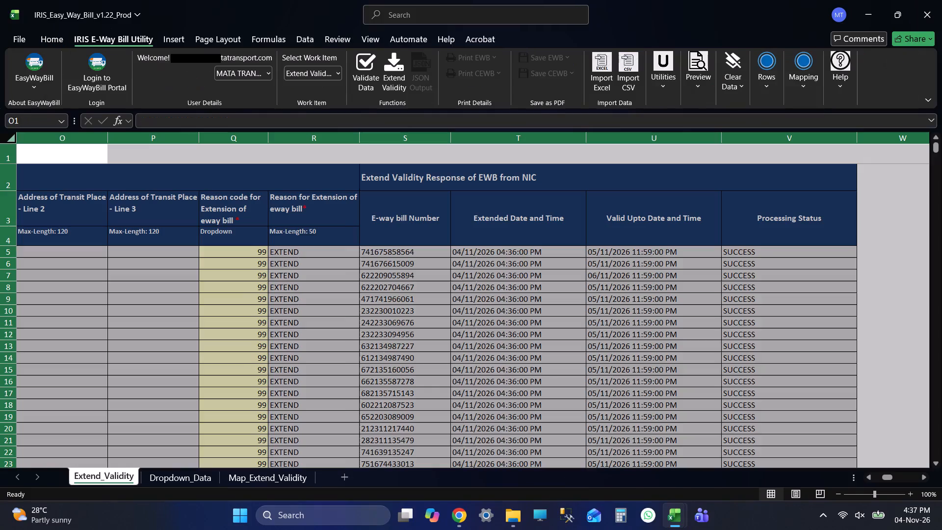
# Deselect the whole Extend_Validity sheet and save the IRIS_Easy_Way_Bill_v1.22_Prod workbook.
pyautogui.click(328, 229)
pyautogui.hotkey('ctrl', 's')
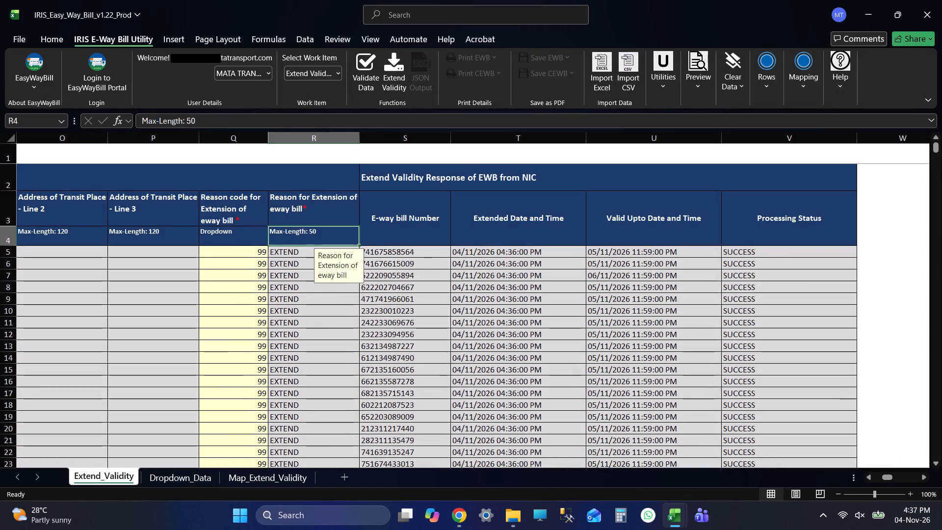
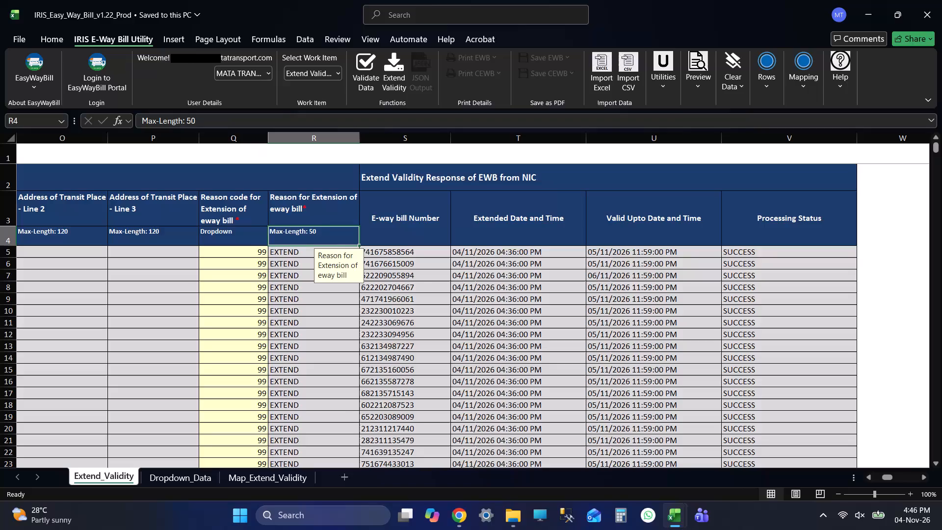
# Examine the Extend Validity Response of EWB from NIC columns from the header to the sheet's end and back up.
pyautogui.click(467, 292)
pyautogui.hotkey('ctrl', 'Up')
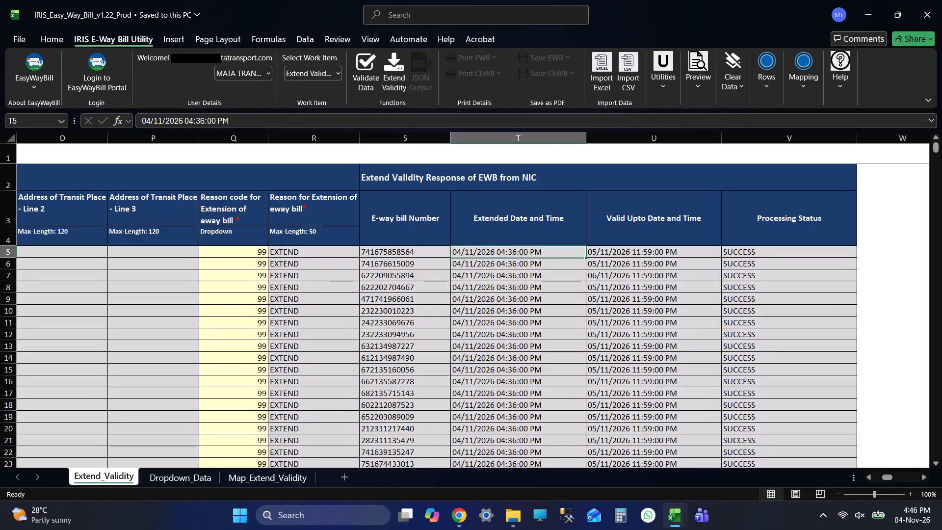
pyautogui.press('Up')
pyautogui.press('Up')
pyautogui.press('Up')
pyautogui.press('Up')
pyautogui.press('Up')
pyautogui.press('Up')
pyautogui.press('Up')
pyautogui.press('Up')
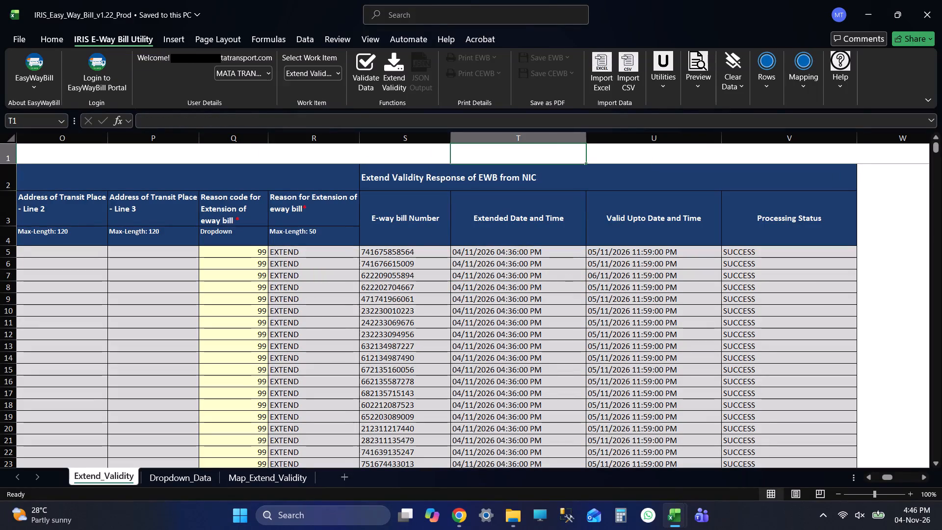
pyautogui.press('Up')
pyautogui.press('Up')
pyautogui.press('Down')
pyautogui.press('Down')
pyautogui.press('Down')
pyautogui.hotkey('ctrl', 'Down')
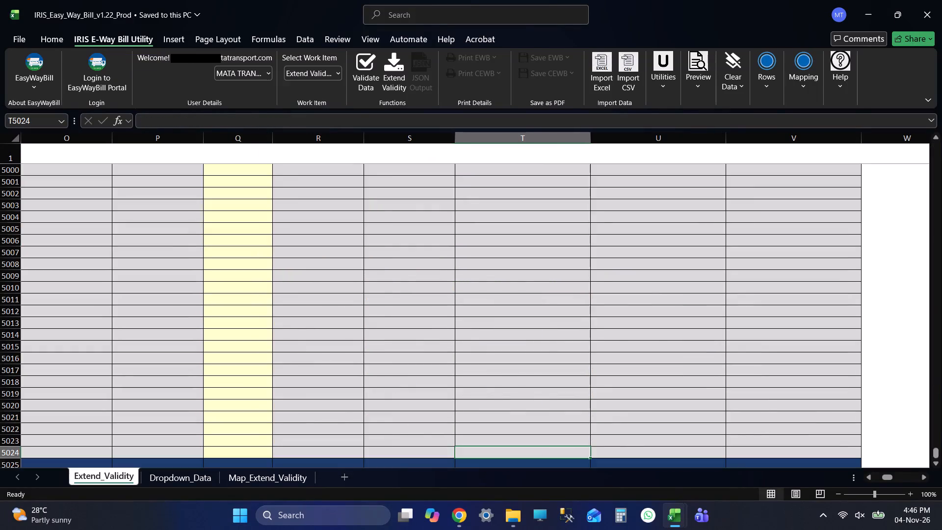
pyautogui.hotkey('ctrl', 'Up')
pyautogui.press('Up')
pyautogui.press('Up')
pyautogui.press('Up')
pyautogui.press('Up')
pyautogui.press('Up')
pyautogui.press('Up')
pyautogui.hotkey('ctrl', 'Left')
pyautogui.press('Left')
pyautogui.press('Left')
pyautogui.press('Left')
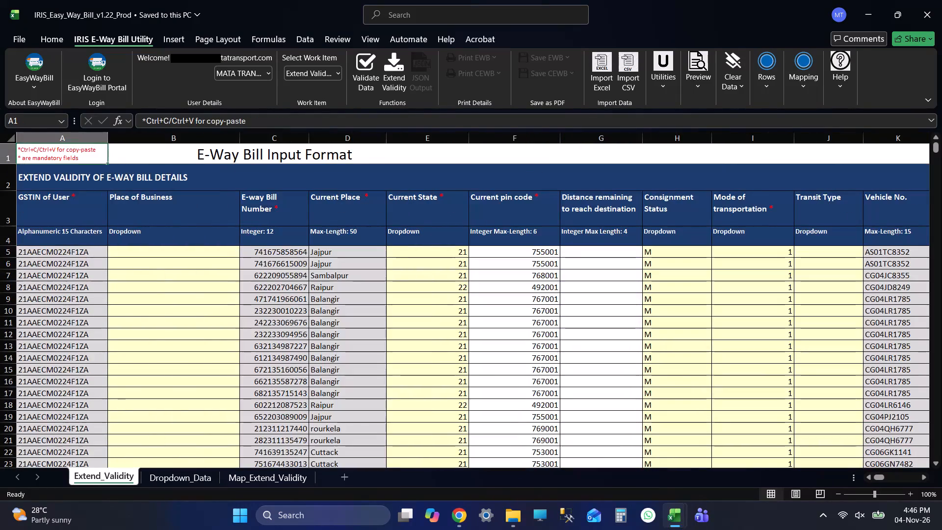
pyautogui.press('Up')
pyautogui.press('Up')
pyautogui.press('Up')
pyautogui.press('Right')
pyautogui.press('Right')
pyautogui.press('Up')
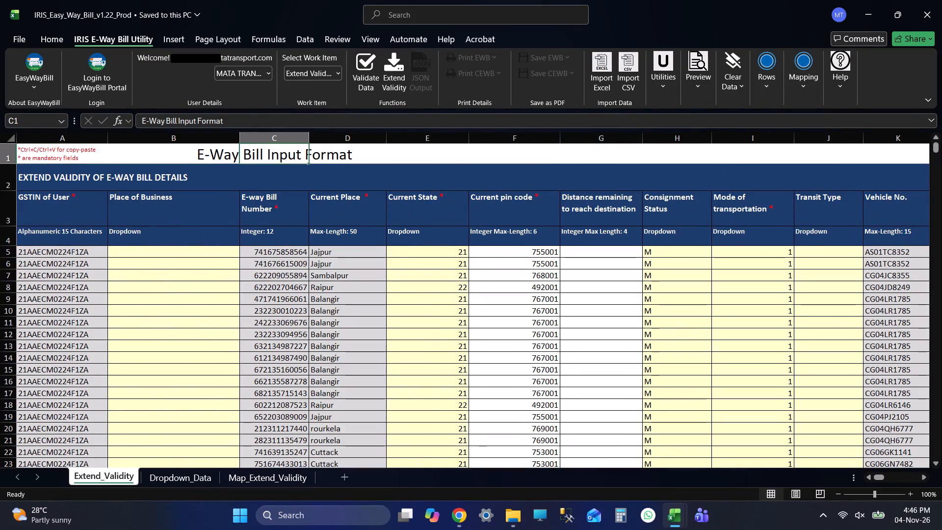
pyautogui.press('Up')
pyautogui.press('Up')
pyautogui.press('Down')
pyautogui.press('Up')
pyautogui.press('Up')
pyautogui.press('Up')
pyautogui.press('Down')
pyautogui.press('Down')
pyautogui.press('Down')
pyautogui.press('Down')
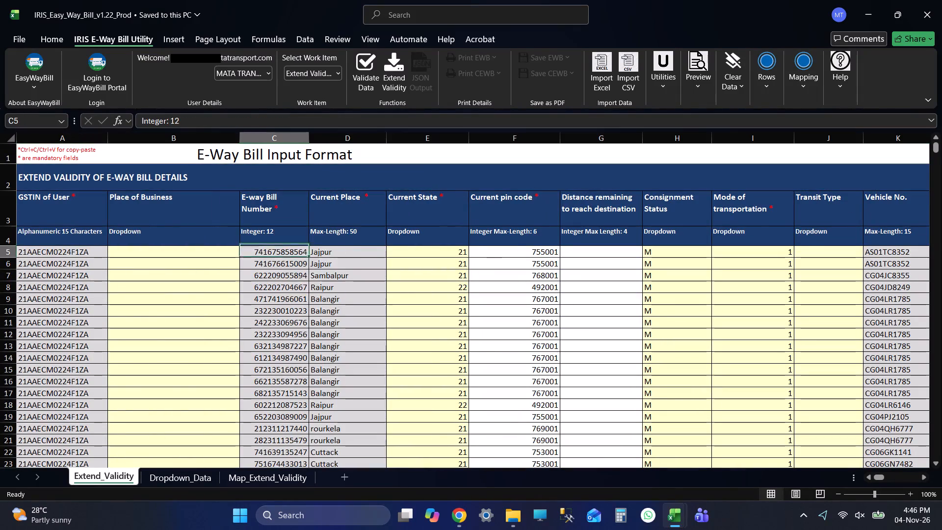
# Check the E-way Bill Number column down to its last filled row and back to the header.
pyautogui.hotkey('ctrl', 'Down')
pyautogui.press('Down')
pyautogui.press('Down')
pyautogui.press('Down')
pyautogui.press('Down')
pyautogui.press('Down')
pyautogui.hotkey('ctrl', 'Up')
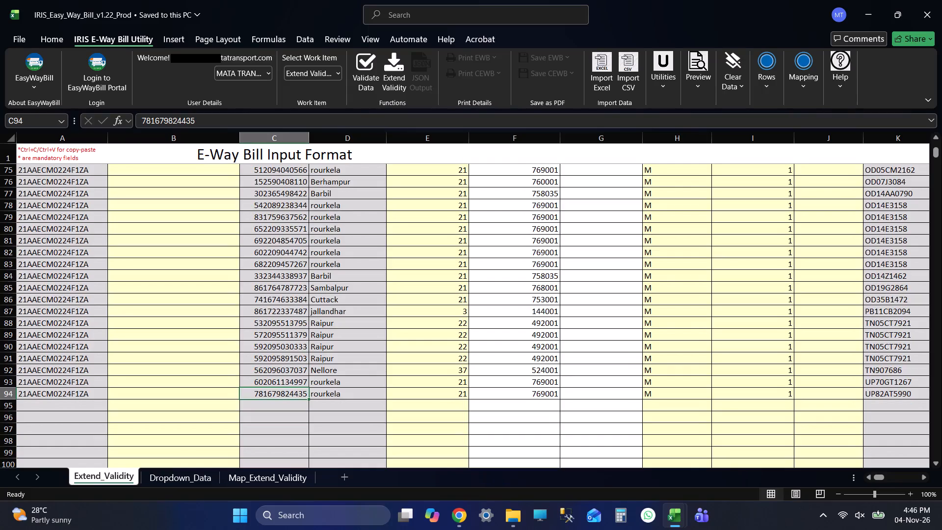
pyautogui.hotkey('ctrl', 'Up')
pyautogui.press('Up')
pyautogui.press('Up')
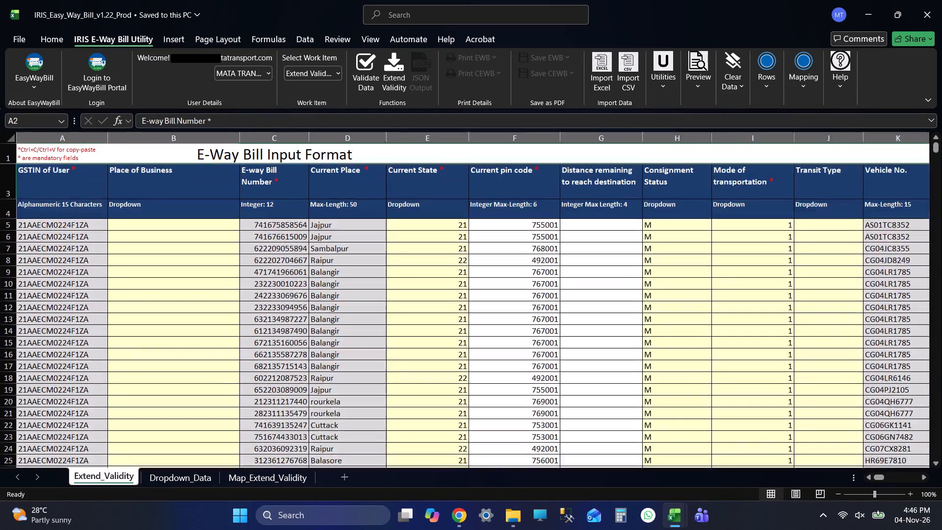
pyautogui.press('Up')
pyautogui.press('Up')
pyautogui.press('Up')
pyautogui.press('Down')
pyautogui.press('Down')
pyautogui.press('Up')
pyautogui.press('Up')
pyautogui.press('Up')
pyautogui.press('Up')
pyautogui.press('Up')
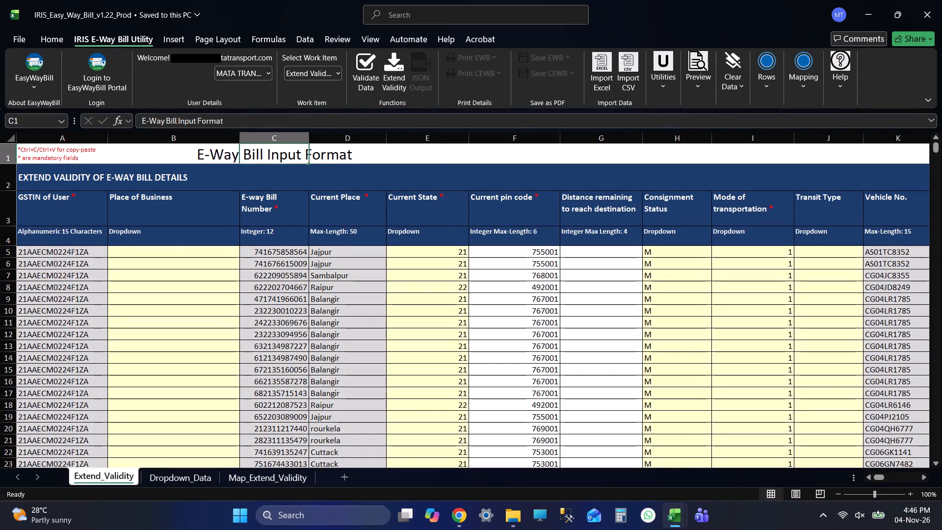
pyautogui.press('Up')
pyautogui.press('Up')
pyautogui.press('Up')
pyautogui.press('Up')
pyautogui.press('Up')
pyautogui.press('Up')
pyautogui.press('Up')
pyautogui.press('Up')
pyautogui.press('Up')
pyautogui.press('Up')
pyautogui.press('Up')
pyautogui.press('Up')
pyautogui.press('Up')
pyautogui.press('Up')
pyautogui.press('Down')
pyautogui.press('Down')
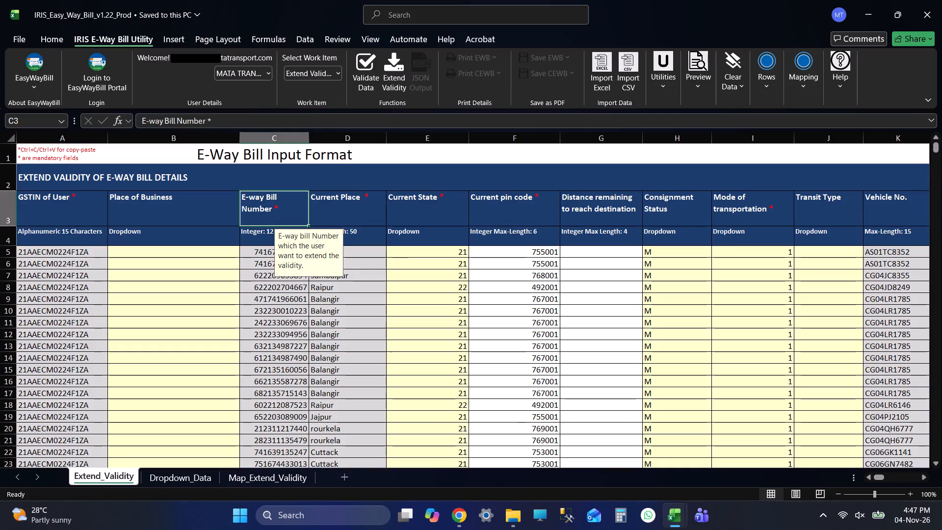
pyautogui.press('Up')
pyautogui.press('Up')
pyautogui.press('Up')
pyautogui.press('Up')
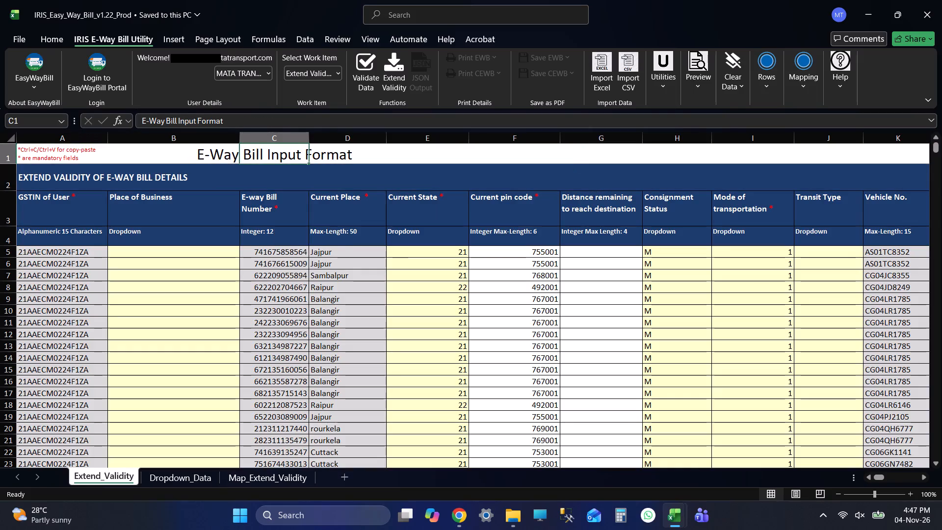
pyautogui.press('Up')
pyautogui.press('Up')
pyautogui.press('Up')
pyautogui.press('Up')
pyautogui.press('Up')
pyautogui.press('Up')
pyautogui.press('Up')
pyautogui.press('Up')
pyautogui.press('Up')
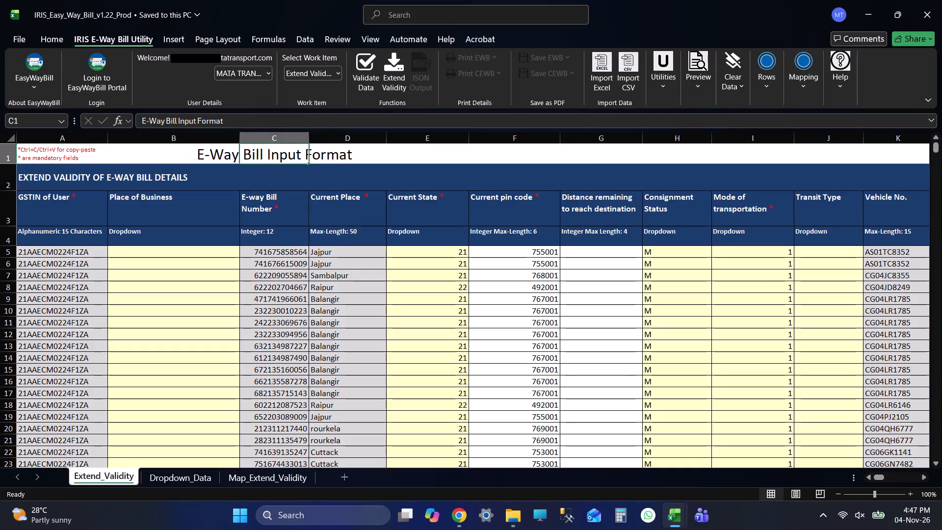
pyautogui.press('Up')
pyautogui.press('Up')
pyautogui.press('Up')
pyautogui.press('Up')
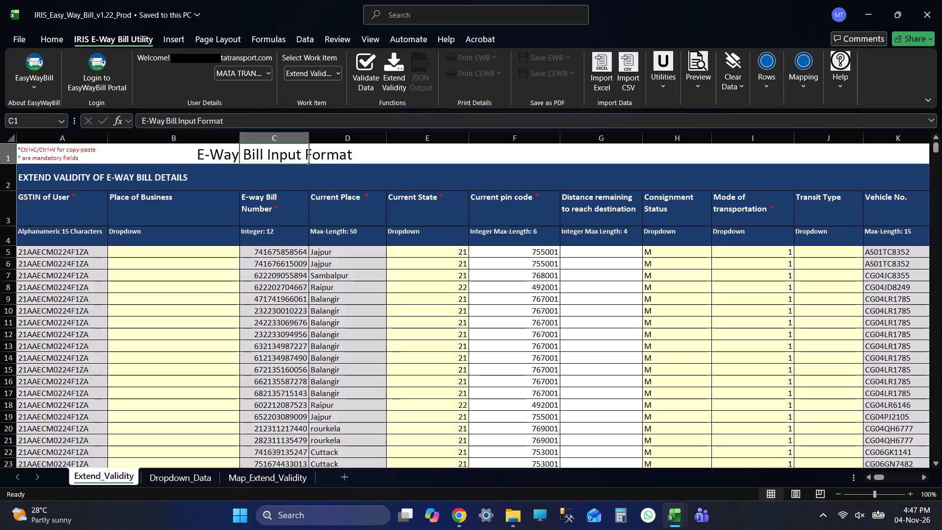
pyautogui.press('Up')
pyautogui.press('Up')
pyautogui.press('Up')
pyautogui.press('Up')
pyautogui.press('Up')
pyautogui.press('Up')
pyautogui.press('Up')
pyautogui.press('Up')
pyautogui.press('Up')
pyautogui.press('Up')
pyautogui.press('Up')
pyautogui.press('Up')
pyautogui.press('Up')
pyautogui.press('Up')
# Examine the last filled e-way bill row across to its extended date, valid-upto date and processing status.
pyautogui.press('Down')
pyautogui.press('Down')
pyautogui.press('Down')
pyautogui.press('Down')
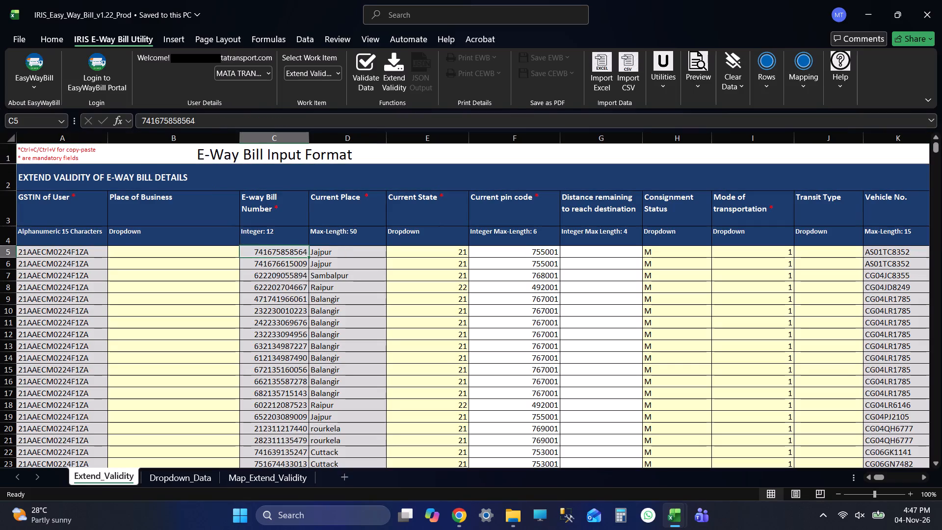
pyautogui.hotkey('ctrl', 'Down')
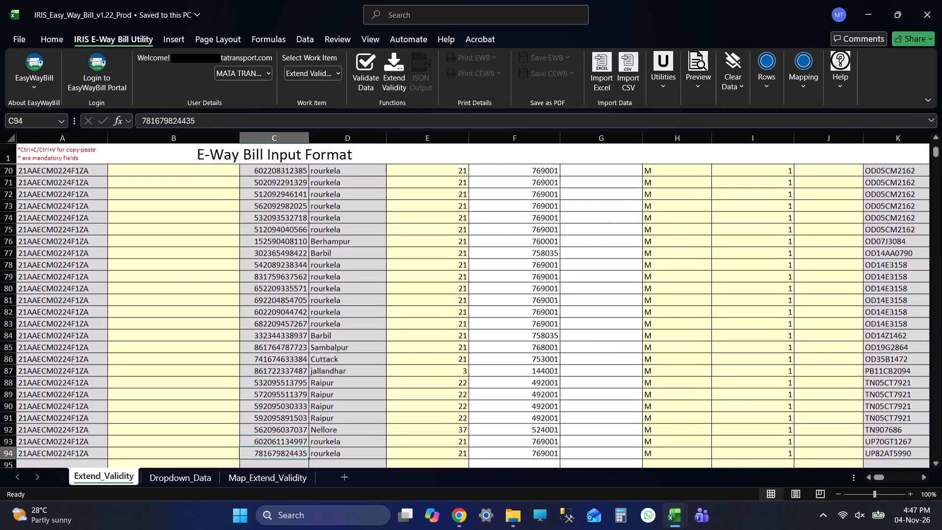
pyautogui.press('Right')
pyautogui.press('Right')
pyautogui.press('Right')
pyautogui.press('Right')
pyautogui.press('Right')
pyautogui.press('Right')
pyautogui.press('Right')
pyautogui.press('Right')
pyautogui.press('Right')
pyautogui.press('Right')
pyautogui.press('Right')
pyautogui.press('Right')
pyautogui.press('Right')
pyautogui.press('Right')
pyautogui.press('Right')
pyautogui.press('Right')
pyautogui.press('Right')
pyautogui.press('Right')
pyautogui.press('Right')
pyautogui.press('Right')
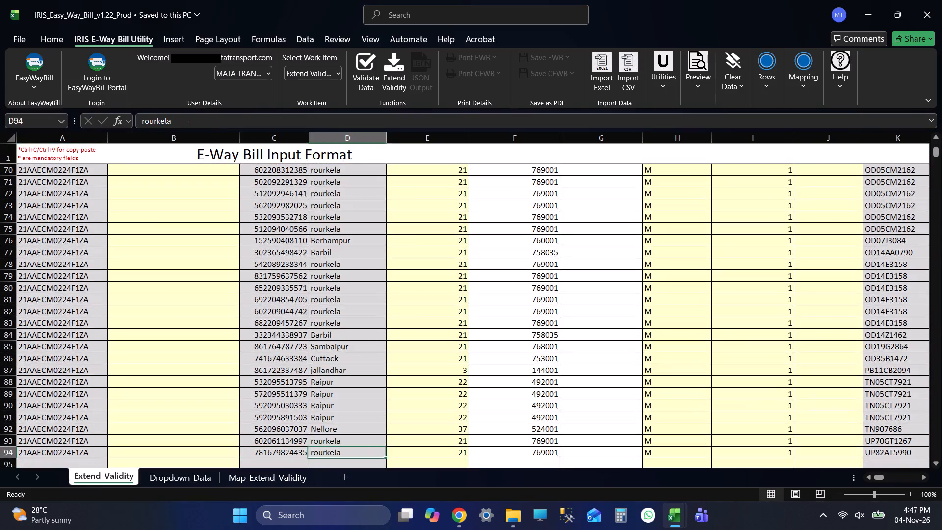
pyautogui.press('Right')
pyautogui.press('Left')
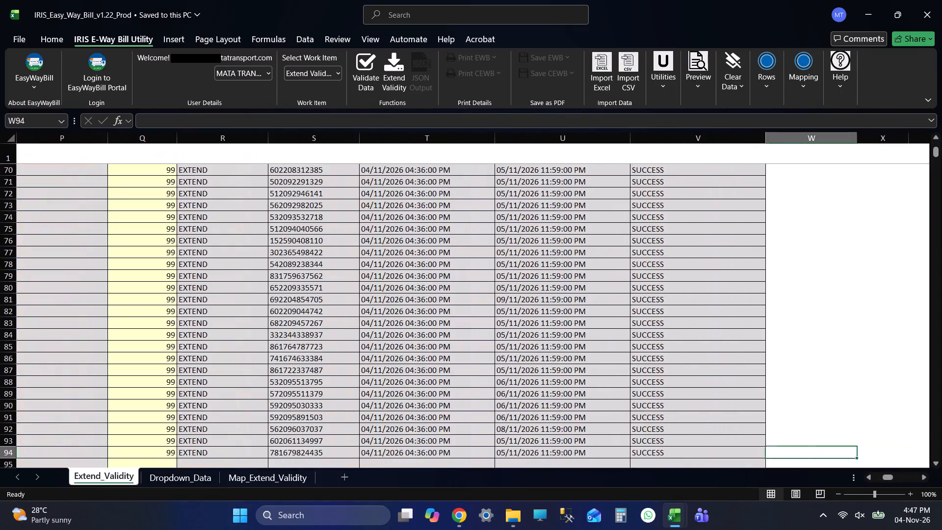
pyautogui.press('Left')
pyautogui.press('Left')
pyautogui.press('Left')
# Review the extended dates, valid-upto dates and processing statuses from the last filled row up to the header and down again.
pyautogui.press('pageup')
pyautogui.press('pageup')
pyautogui.press('pageup')
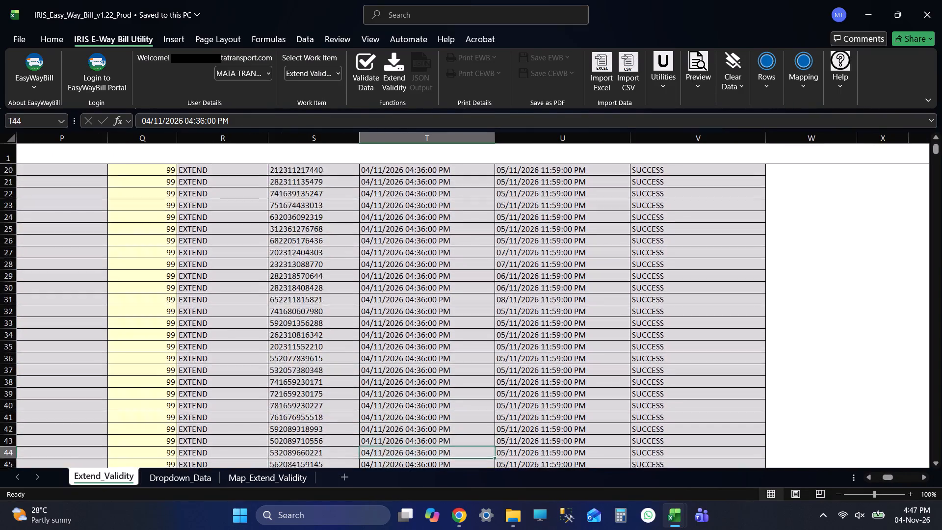
pyautogui.press('pageup')
pyautogui.press('pageup')
pyautogui.press('pageup')
pyautogui.press('pageup')
pyautogui.press('pageup')
pyautogui.press('pageup')
pyautogui.hotkey('ctrl', 'Up')
pyautogui.hotkey('ctrl', 'Up')
pyautogui.press('Up')
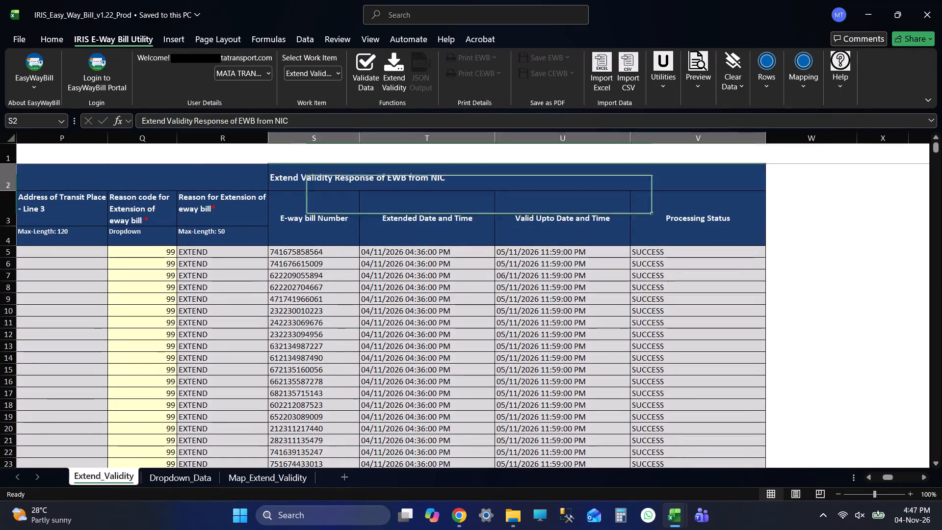
pyautogui.press('Up')
pyautogui.press('Down')
pyautogui.press('Down')
pyautogui.press('Down')
pyautogui.press('pagedown')
pyautogui.press('pagedown')
pyautogui.press('pagedown')
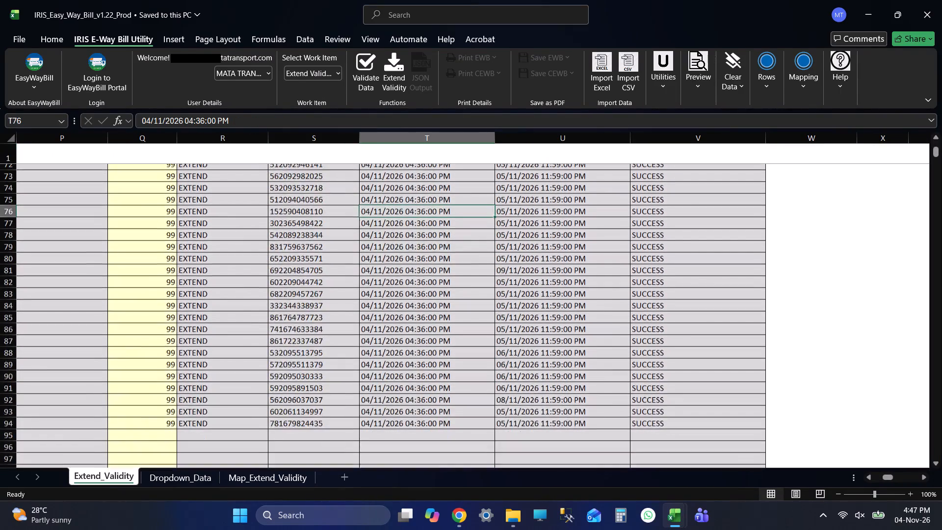
# Review the extended dates, valid-upto dates and processing statuses from the last filled rows back up to the first e-way bill.
pyautogui.press('pagedown')
pyautogui.press('pageup')
pyautogui.press('pageup')
pyautogui.press('pageup')
pyautogui.press('pageup')
pyautogui.press('pageup')
pyautogui.press('pageup')
pyautogui.press('pageup')
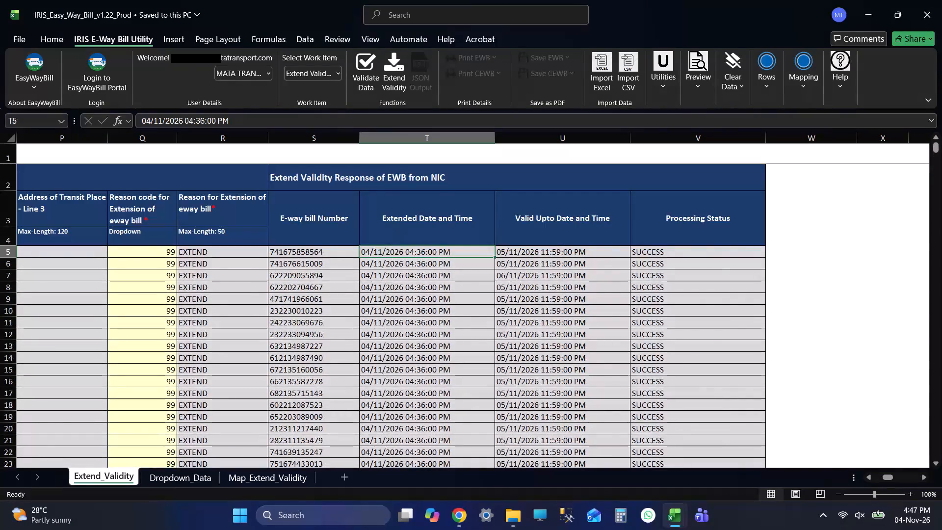
# Copy the entire Extend_Validity sheet into a new blank workbook, starting at cell A1.
pyautogui.hotkey('ctrl', 'Left')
pyautogui.hotkey('ctrl', 'Up')
pyautogui.hotkey('ctrl', 'Up')
pyautogui.hotkey('ctrl', 'Up')
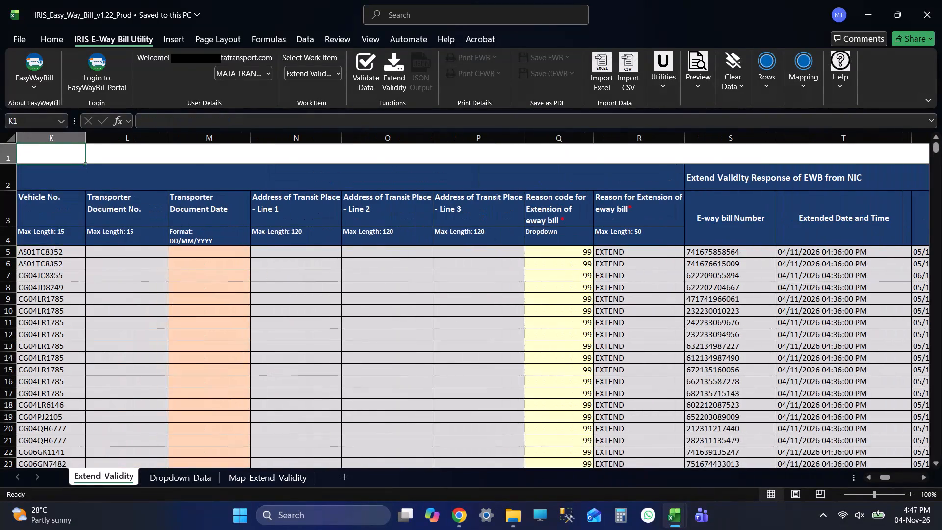
pyautogui.press('Up')
pyautogui.hotkey('ctrl', 'Up')
pyautogui.hotkey('ctrl', 'Up')
pyautogui.press('Left')
pyautogui.press('Left')
pyautogui.press('Left')
pyautogui.hotkey('ctrl', 'Left')
pyautogui.hotkey('ctrl', 'Left')
pyautogui.hotkey('ctrl', 'Left')
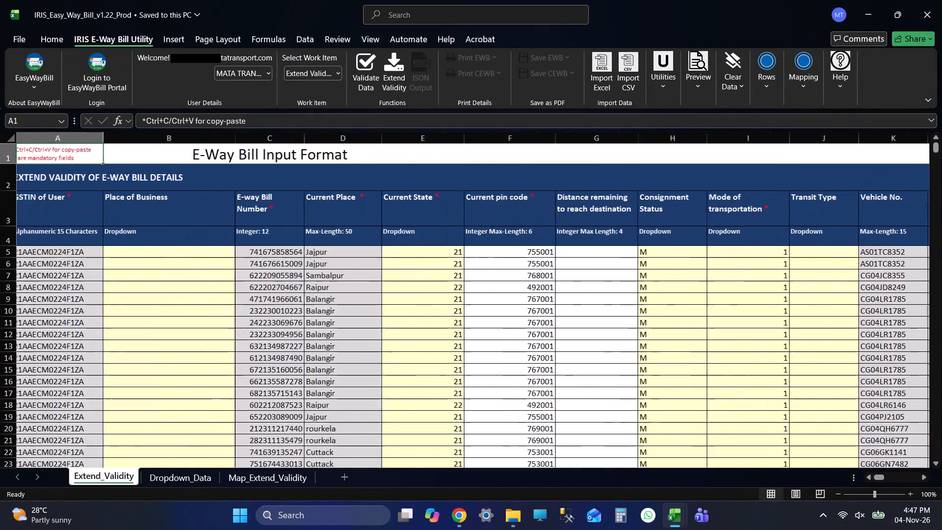
pyautogui.press('Up')
pyautogui.hotkey('ctrl', 'Up')
pyautogui.hotkey('ctrl', 'Left')
pyautogui.press('Up')
pyautogui.press('Left')
pyautogui.press('Up')
pyautogui.press('Left')
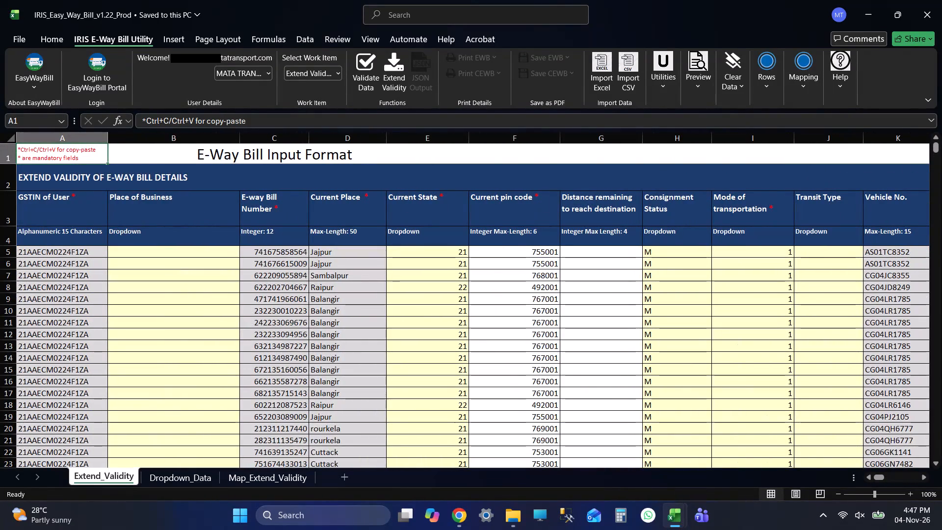
pyautogui.click(10, 139)
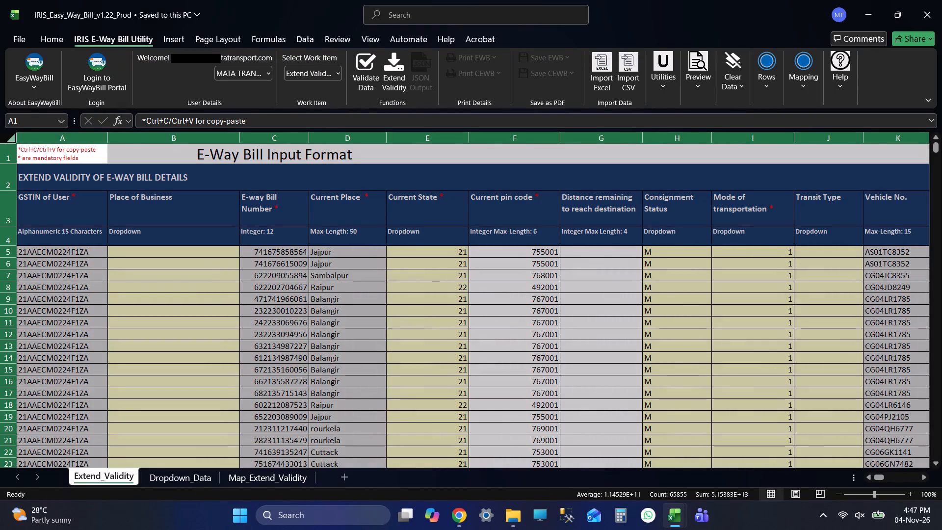
pyautogui.hotkey('ctrl', 'c')
pyautogui.hotkey('ctrl', 'c')
pyautogui.hotkey('ctrl', 'c')
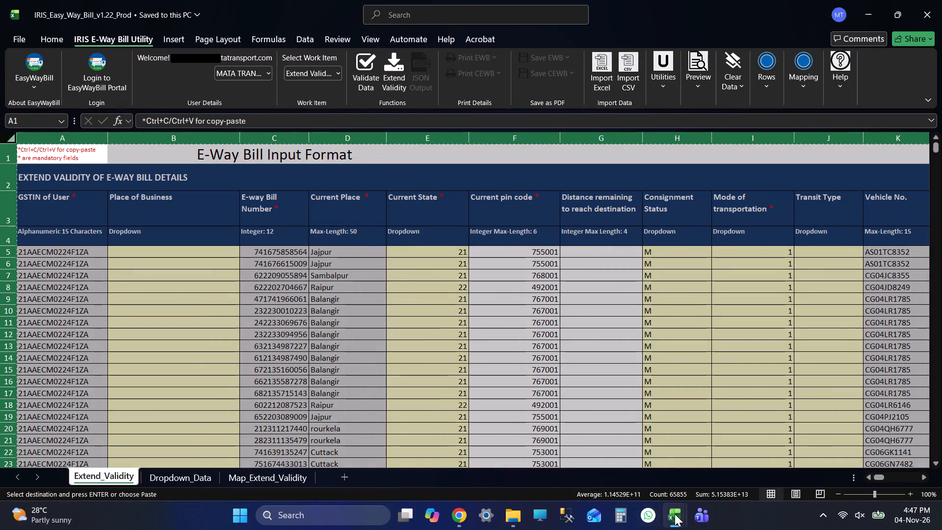
pyautogui.rightClick(675, 514)
pyautogui.click(659, 442)
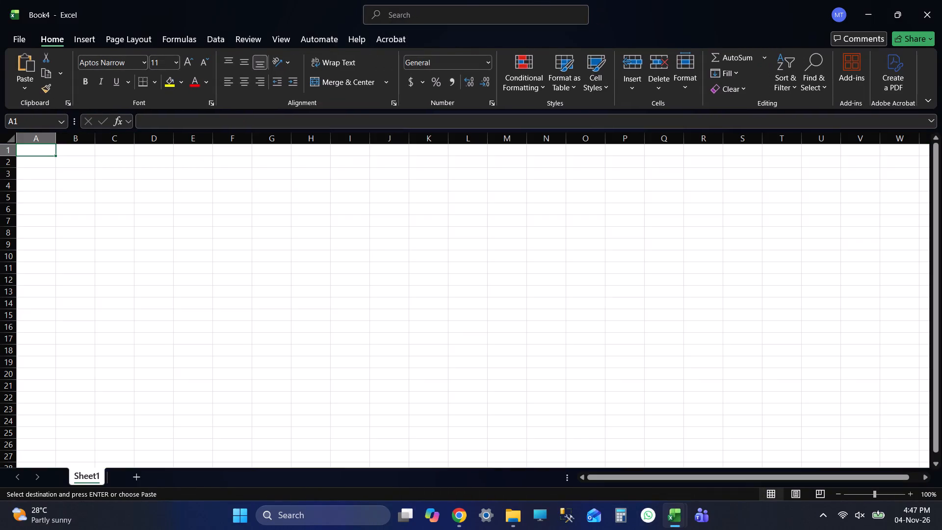
pyautogui.hotkey('ctrl', 'v')
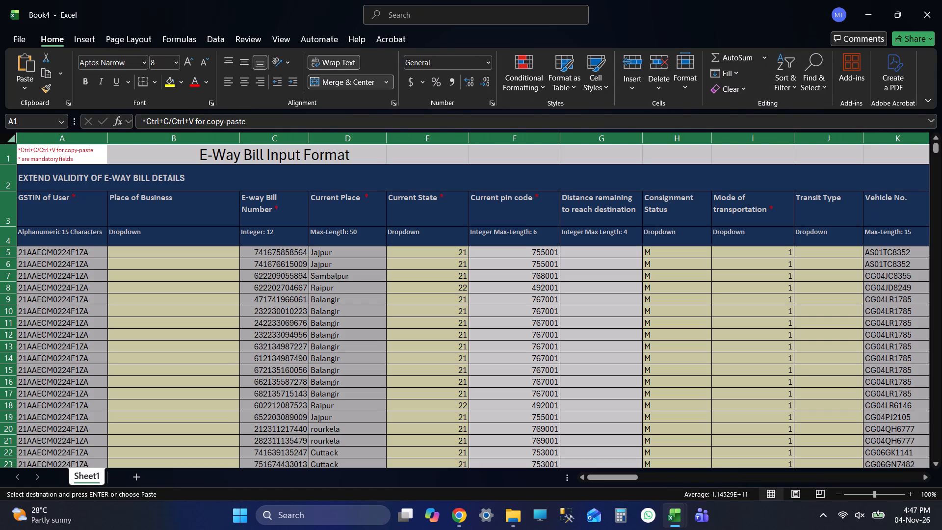
pyautogui.click(77, 160)
# Check the pasted E-way Bill Number column from its first entry down to the last filled row and back to the header.
pyautogui.click(262, 249)
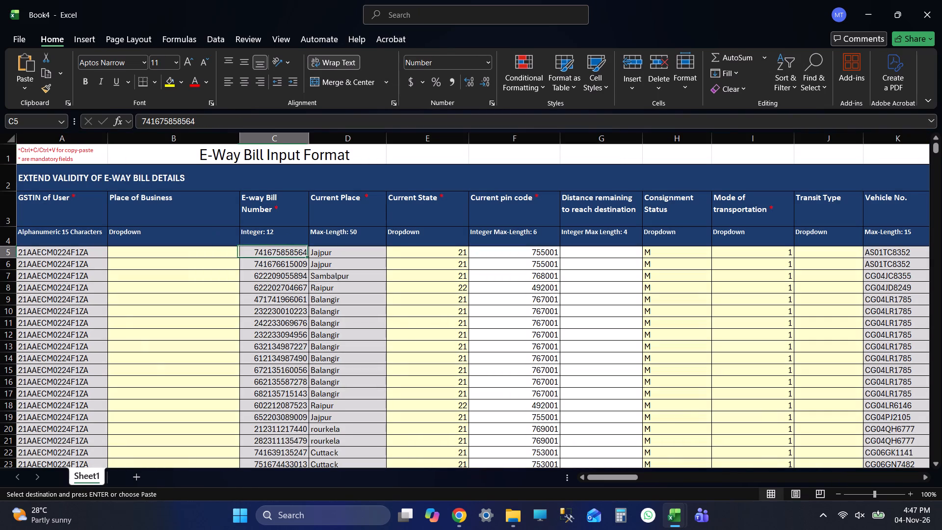
pyautogui.hotkey('ctrl', 'Down')
pyautogui.press('Down')
pyautogui.press('Down')
pyautogui.press('Down')
pyautogui.press('Down')
pyautogui.hotkey('ctrl', 'Up')
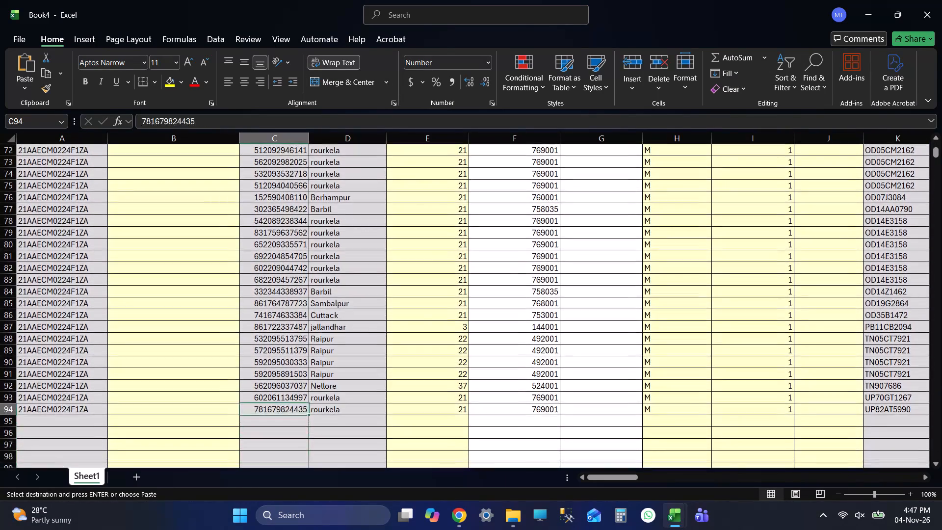
pyautogui.hotkey('ctrl', 'Up')
pyautogui.press('Up')
pyautogui.press('Up')
pyautogui.press('Up')
pyautogui.press('Up')
pyautogui.press('Up')
pyautogui.press('Up')
pyautogui.press('Up')
pyautogui.press('Up')
pyautogui.press('Up')
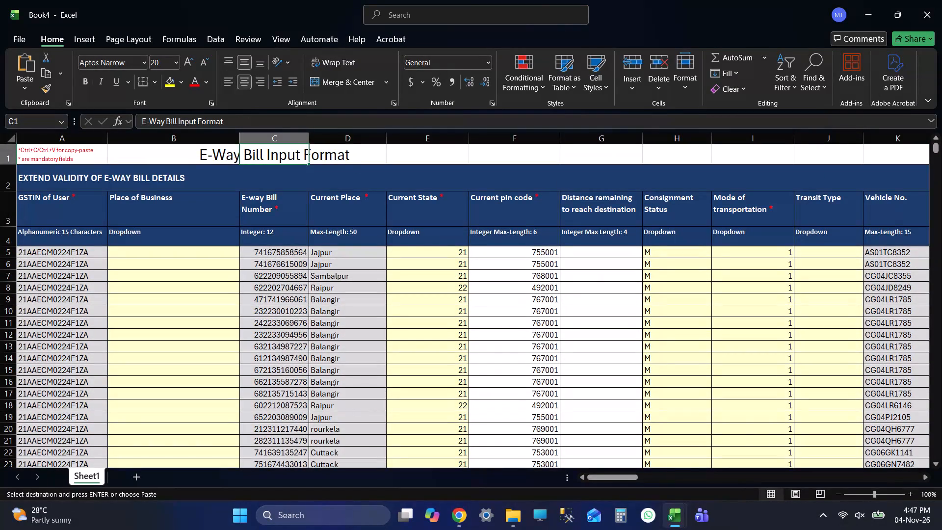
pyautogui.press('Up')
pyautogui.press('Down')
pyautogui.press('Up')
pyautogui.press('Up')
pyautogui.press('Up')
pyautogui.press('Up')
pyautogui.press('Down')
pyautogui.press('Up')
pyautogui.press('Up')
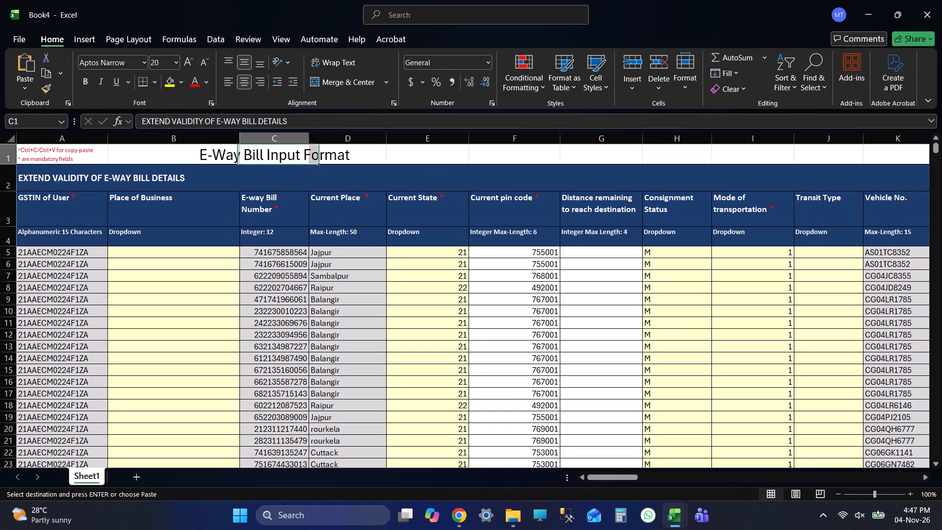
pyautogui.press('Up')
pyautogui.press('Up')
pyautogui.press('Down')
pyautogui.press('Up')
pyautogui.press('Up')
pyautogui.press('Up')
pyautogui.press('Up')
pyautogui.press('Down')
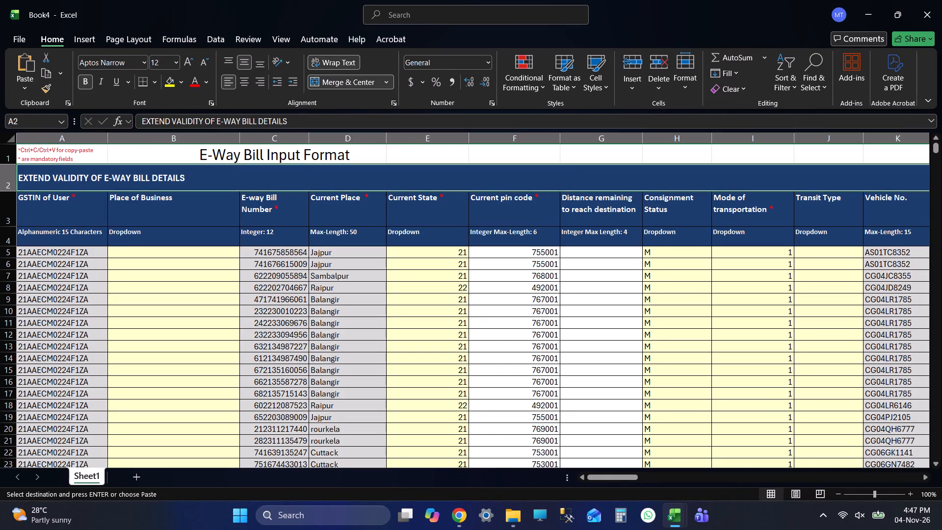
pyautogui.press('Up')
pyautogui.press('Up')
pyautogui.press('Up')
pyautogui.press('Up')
# Check where the e-way bill rows end in the new workbook's E-way Bill Number column.
pyautogui.press('Down')
pyautogui.press('Down')
pyautogui.press('Down')
pyautogui.press('Down')
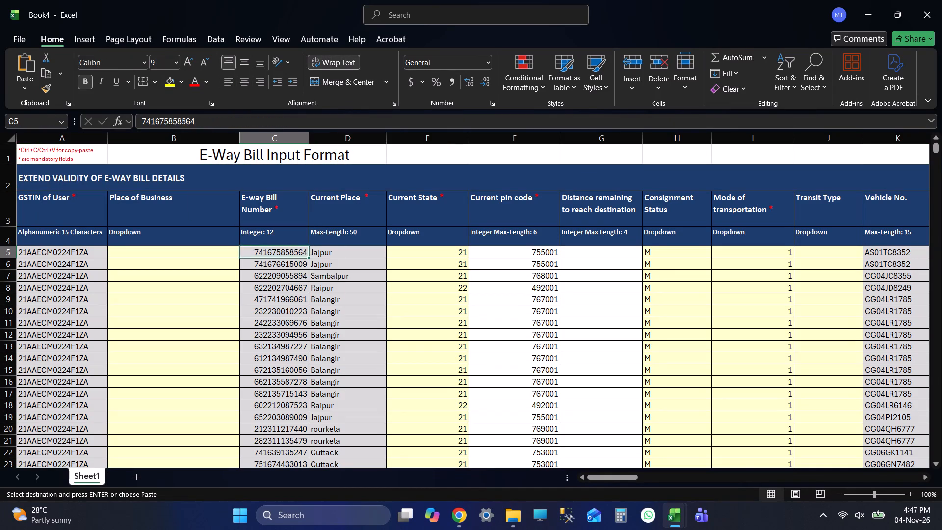
pyautogui.press('Down')
pyautogui.hotkey('ctrl', 'Down')
pyautogui.press('Down')
pyautogui.press('Down')
pyautogui.press('Down')
pyautogui.press('Down')
pyautogui.press('Down')
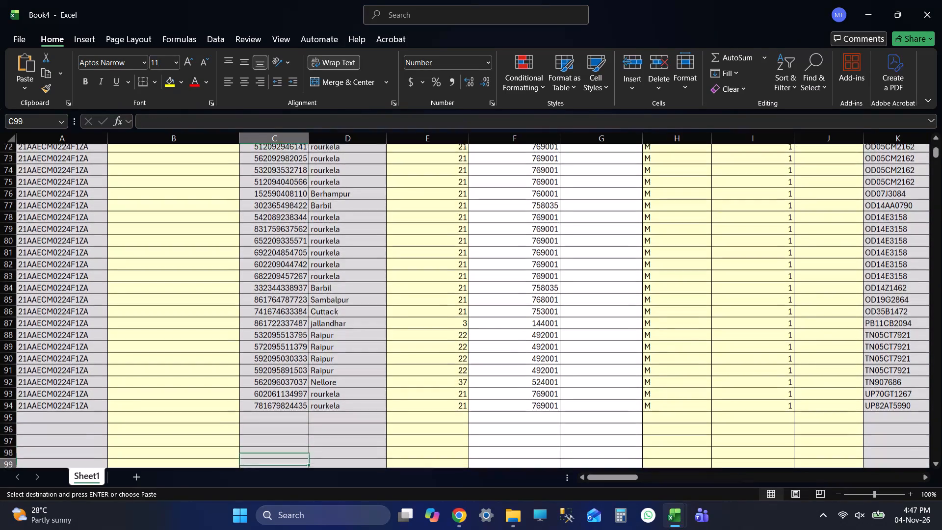
pyautogui.press('Down')
pyautogui.press('Down')
pyautogui.press('Down')
pyautogui.hotkey('ctrl', 'Up')
# Examine the last filled row of the pasted sheet across from the current state to beyond the processing status.
pyautogui.press('Right')
pyautogui.press('Right')
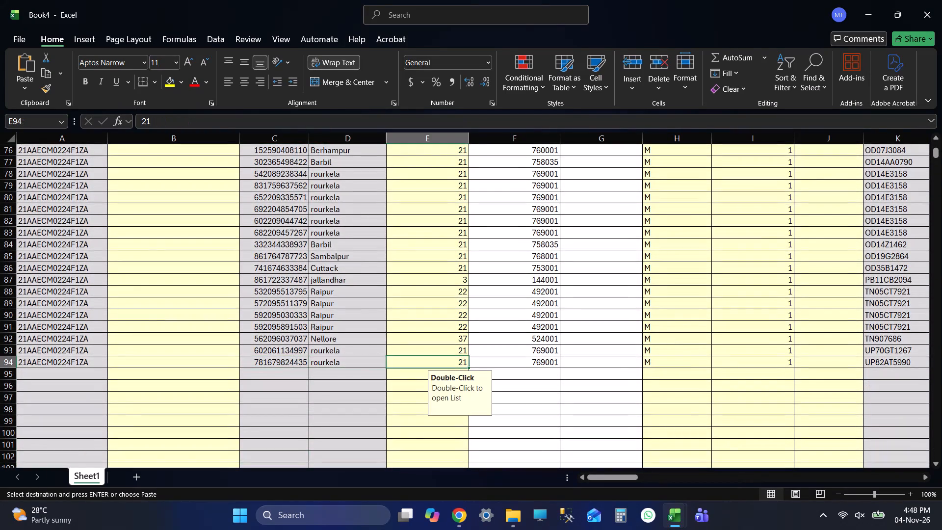
pyautogui.press('Right')
pyautogui.press('Right')
pyautogui.press('Right')
pyautogui.press('Right')
pyautogui.press('Right')
pyautogui.press('Right')
pyautogui.press('Right')
pyautogui.press('Right')
pyautogui.press('Right')
pyautogui.press('Right')
pyautogui.press('Right')
pyautogui.press('Right')
pyautogui.press('Right')
pyautogui.press('Right')
pyautogui.press('Right')
pyautogui.press('Right')
pyautogui.press('Right')
pyautogui.press('Right')
pyautogui.press('Right')
pyautogui.press('Right')
pyautogui.press('Right')
pyautogui.press('Right')
pyautogui.press('Right')
pyautogui.press('Right')
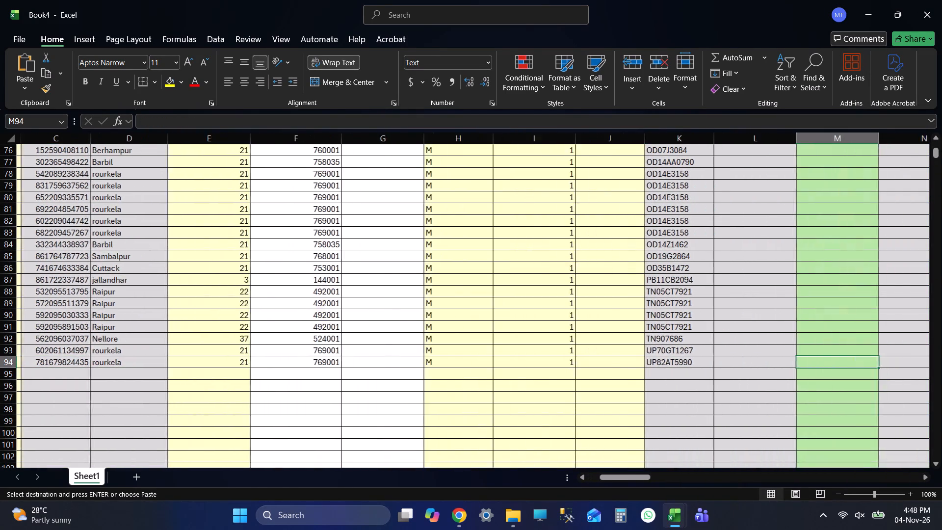
pyautogui.press('Right')
pyautogui.press('Right')
pyautogui.press('Right')
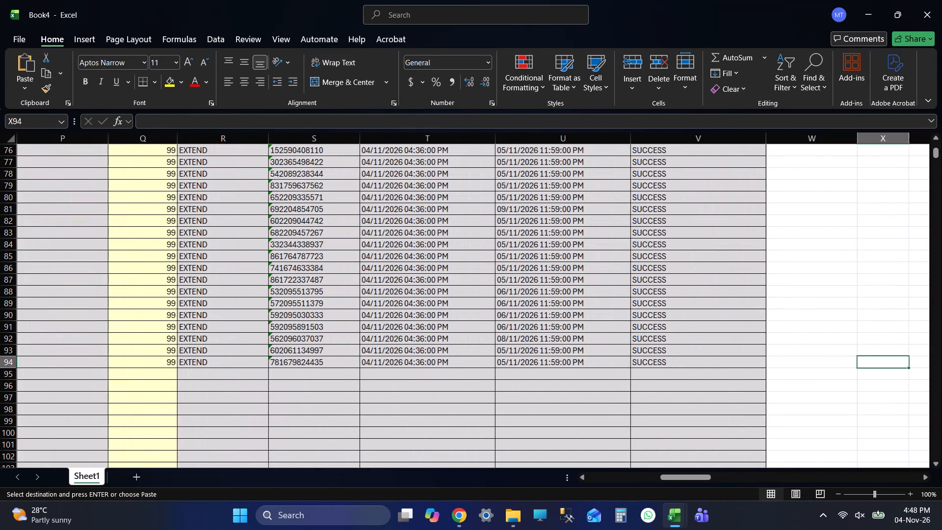
# Review the pasted extended dates, valid-upto dates and processing statuses from the last filled row up to the header, ending at cell A1.
pyautogui.press('Left')
pyautogui.press('Left')
pyautogui.press('Left')
pyautogui.press('Left')
pyautogui.press('pageup')
pyautogui.press('pageup')
pyautogui.press('pageup')
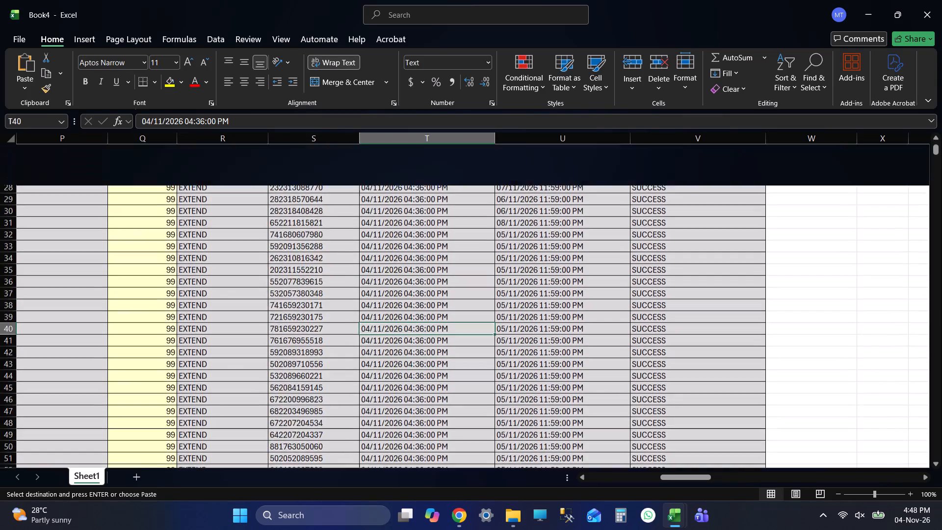
pyautogui.press('pageup')
pyautogui.press('pageup')
pyautogui.press('pageup')
pyautogui.press('pageup')
pyautogui.press('pageup')
pyautogui.hotkey('ctrl', 'Up')
pyautogui.hotkey('ctrl', 'Up')
pyautogui.hotkey('ctrl', 'Up')
pyautogui.hotkey('ctrl', 'Up')
pyautogui.hotkey('ctrl', 'Up')
pyautogui.hotkey('ctrl', 'Left')
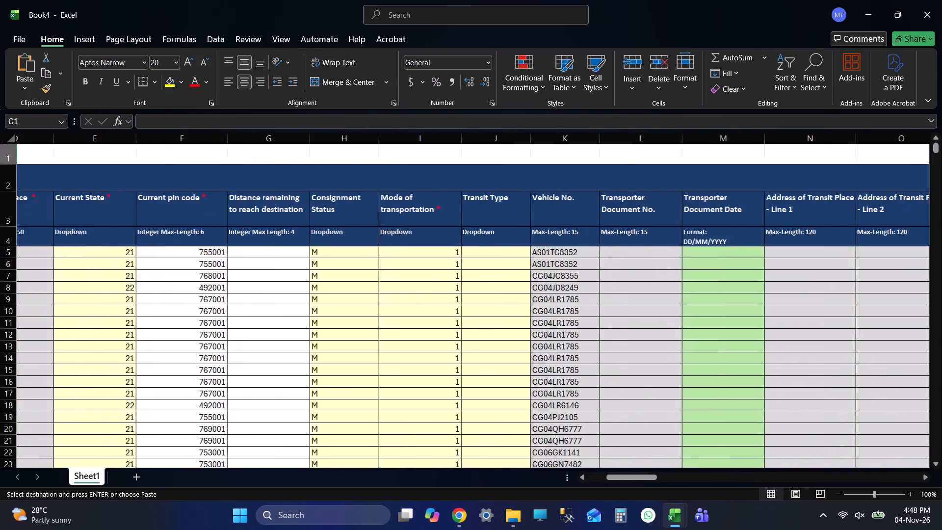
pyautogui.hotkey('ctrl', 'Left')
pyautogui.hotkey('ctrl', 'Left')
pyautogui.hotkey('ctrl', 'Left')
pyautogui.hotkey('ctrl', 'Left')
pyautogui.hotkey('ctrl', 'Up')
pyautogui.press('Up')
pyautogui.press('Left')
pyautogui.press('Up')
pyautogui.press('Left')
pyautogui.press('Up')
pyautogui.press('Left')
pyautogui.press('Up')
pyautogui.press('Left')
pyautogui.press('Up')
pyautogui.press('Left')
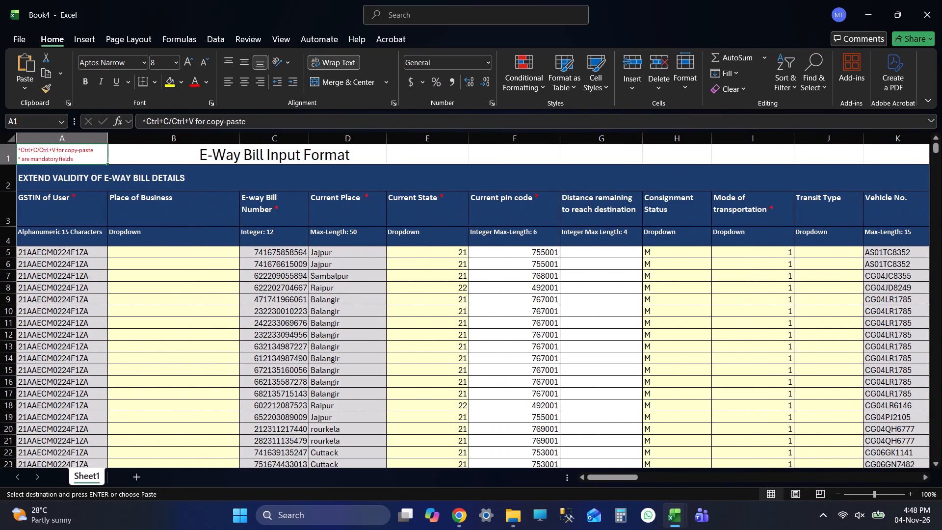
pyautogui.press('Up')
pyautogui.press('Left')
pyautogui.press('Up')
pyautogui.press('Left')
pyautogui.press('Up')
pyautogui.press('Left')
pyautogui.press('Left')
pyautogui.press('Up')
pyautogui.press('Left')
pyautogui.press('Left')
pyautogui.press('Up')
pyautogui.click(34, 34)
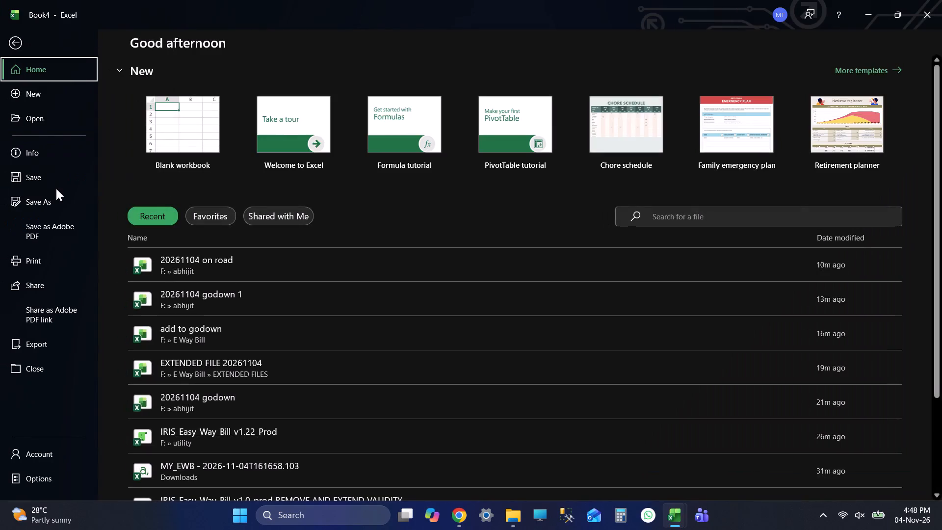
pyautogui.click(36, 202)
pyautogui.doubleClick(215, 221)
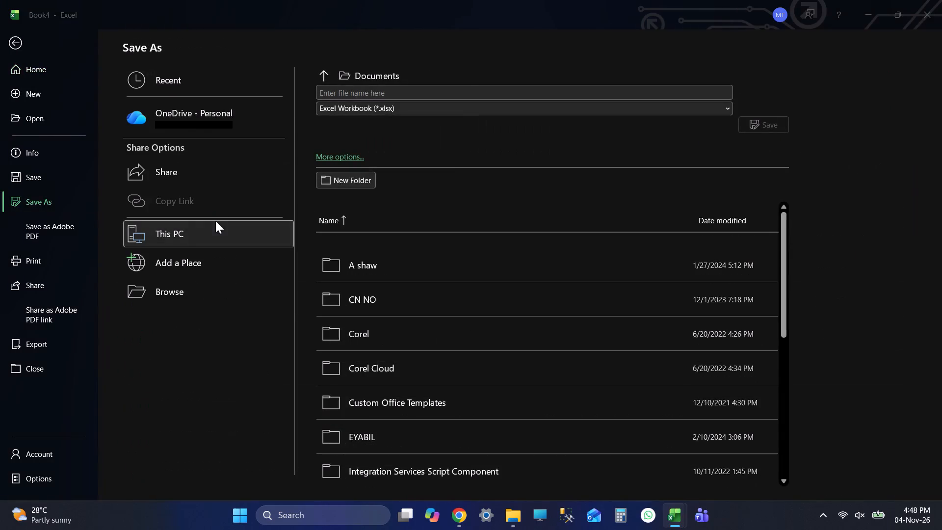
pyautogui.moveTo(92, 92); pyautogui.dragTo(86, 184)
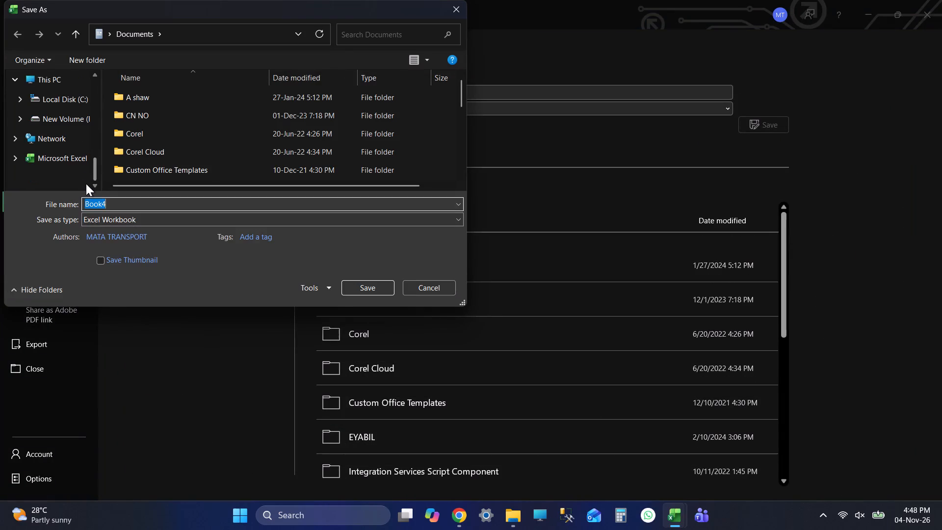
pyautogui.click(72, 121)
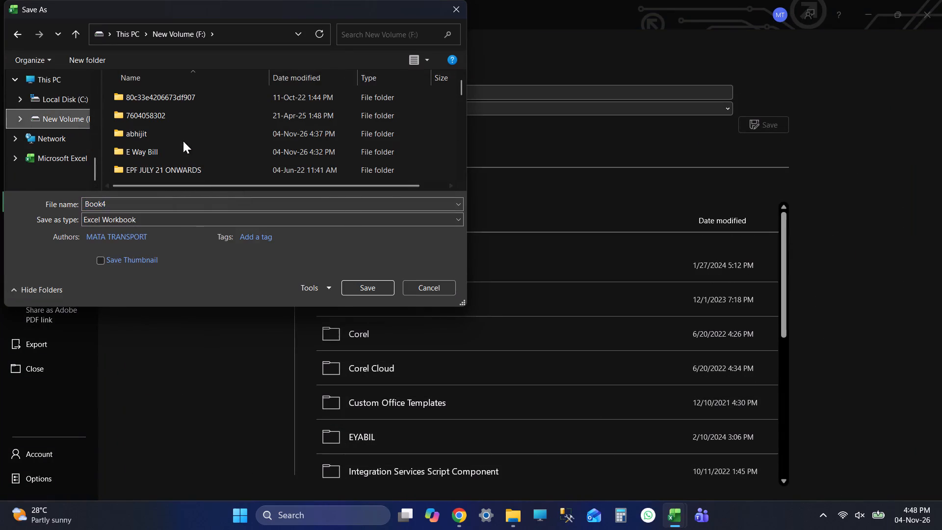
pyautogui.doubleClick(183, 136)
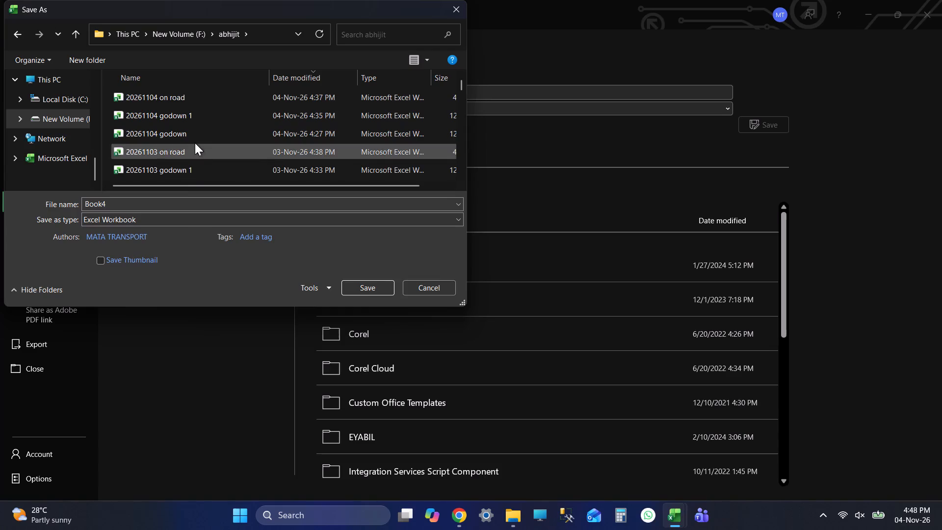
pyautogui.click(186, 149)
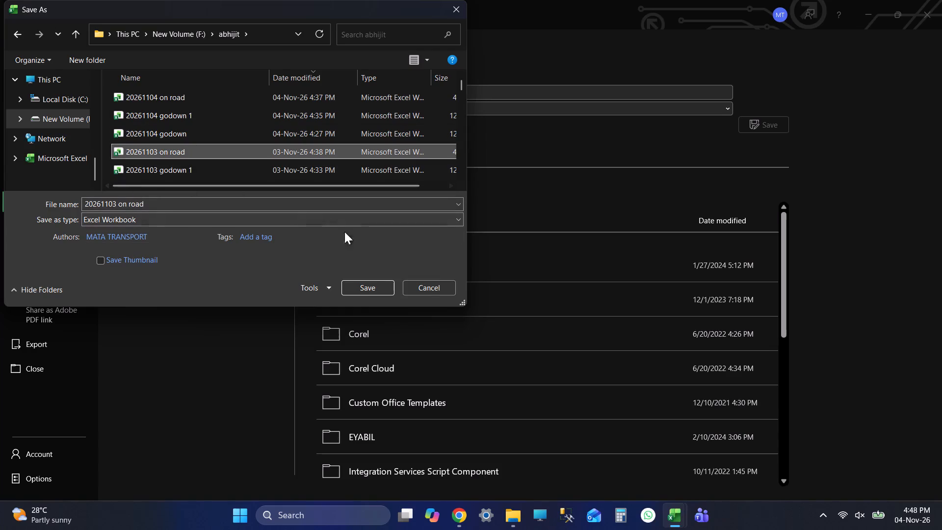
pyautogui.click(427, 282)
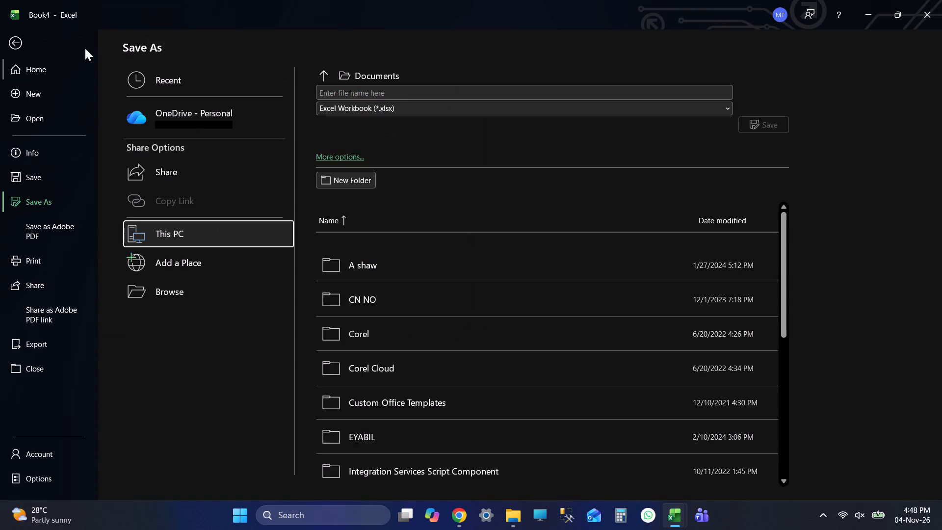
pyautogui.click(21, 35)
# Close the Book4 workbook without saving it.
pyautogui.click(941, 0)
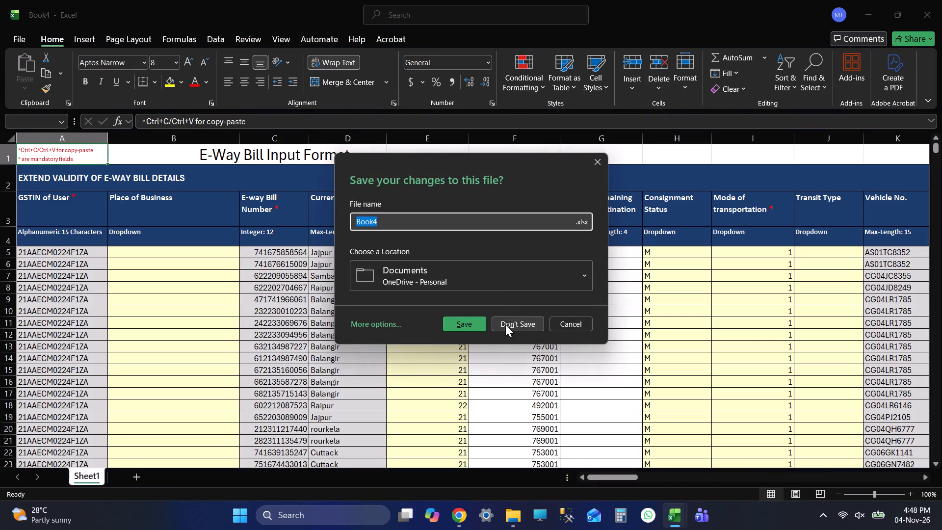
pyautogui.click(505, 324)
# Save the IRIS_Easy_Way_Bill_v1.22_Prod workbook.
pyautogui.click(310, 287)
pyautogui.hotkey('ctrl', 's')
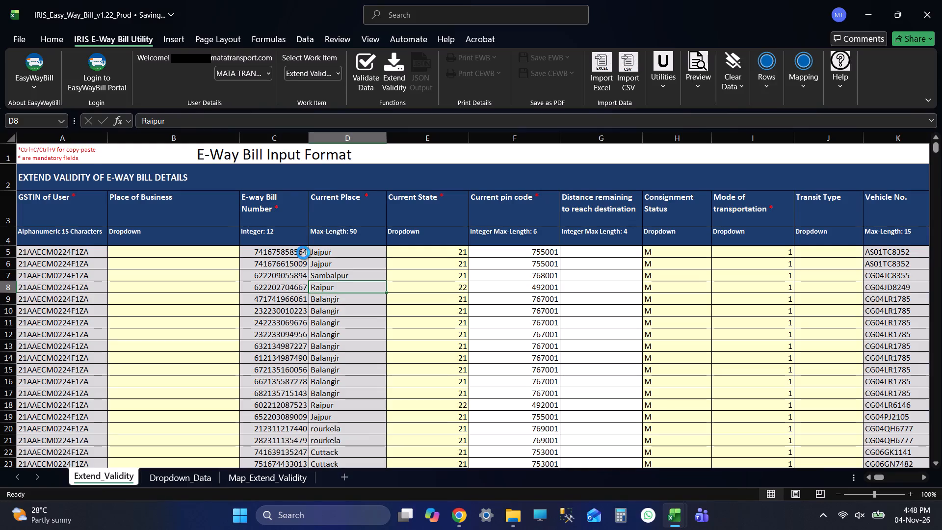
# Examine the last filled e-way bill row on the Extend_Validity sheet and the NIC extend-validity responses up to the header.
pyautogui.click(289, 281)
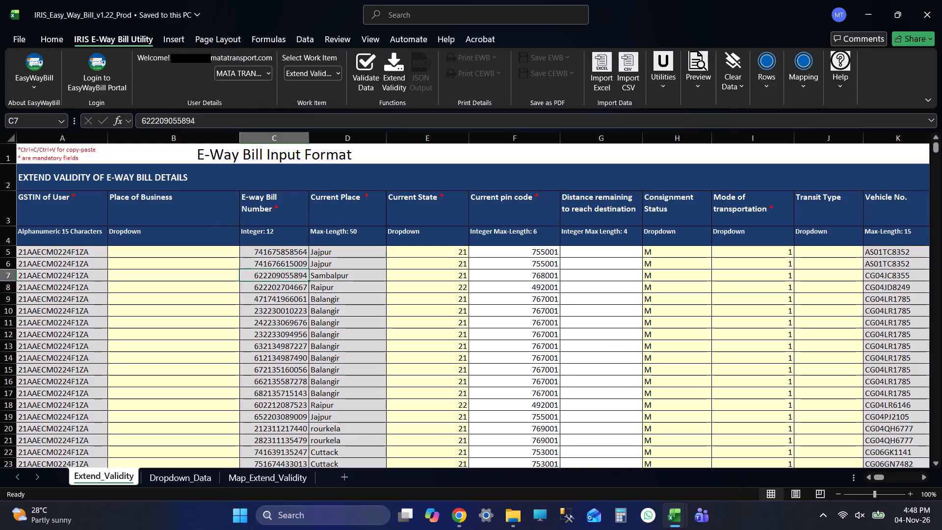
pyautogui.hotkey('ctrl', 'Down')
pyautogui.press('Right')
pyautogui.press('Right')
pyautogui.press('Right')
pyautogui.press('Right')
pyautogui.press('Right')
pyautogui.press('Right')
pyautogui.press('Right')
pyautogui.press('Right')
pyautogui.press('Right')
pyautogui.press('Right')
pyautogui.press('Right')
pyautogui.press('Right')
pyautogui.press('Right')
pyautogui.press('Right')
pyautogui.press('Right')
pyautogui.press('Right')
pyautogui.press('Right')
pyautogui.press('Right')
pyautogui.press('Right')
pyautogui.press('Right')
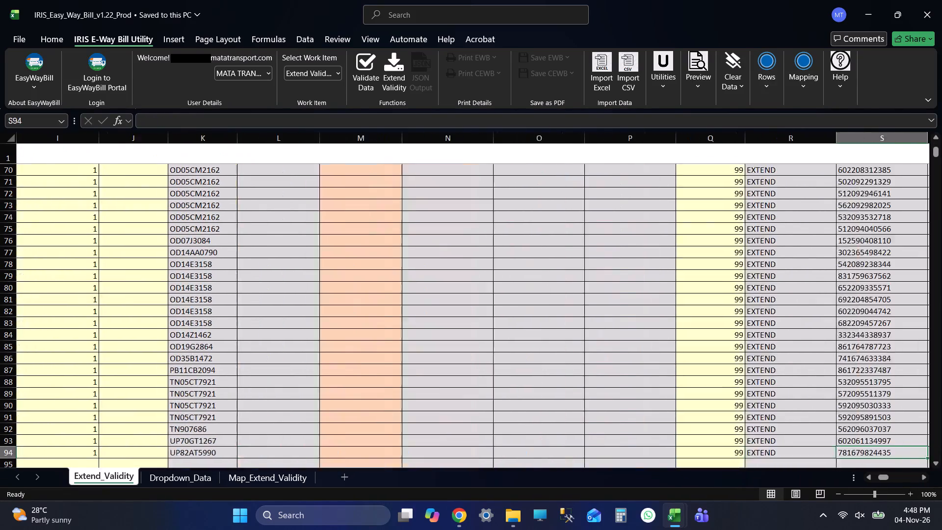
pyautogui.press('Right')
pyautogui.press('Right')
pyautogui.press('Right')
pyautogui.press('Right')
pyautogui.press('Left')
pyautogui.press('Left')
pyautogui.press('Left')
pyautogui.press('Left')
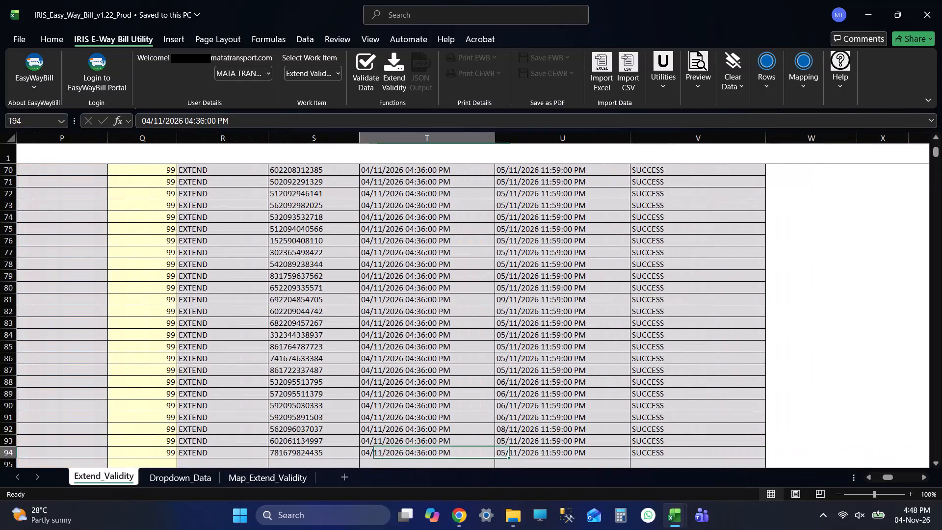
pyautogui.press('pageup')
pyautogui.press('pageup')
pyautogui.press('pageup')
# Close the IRIS utility workbook and return to the E Way Bill folder.
pyautogui.click(941, 0)
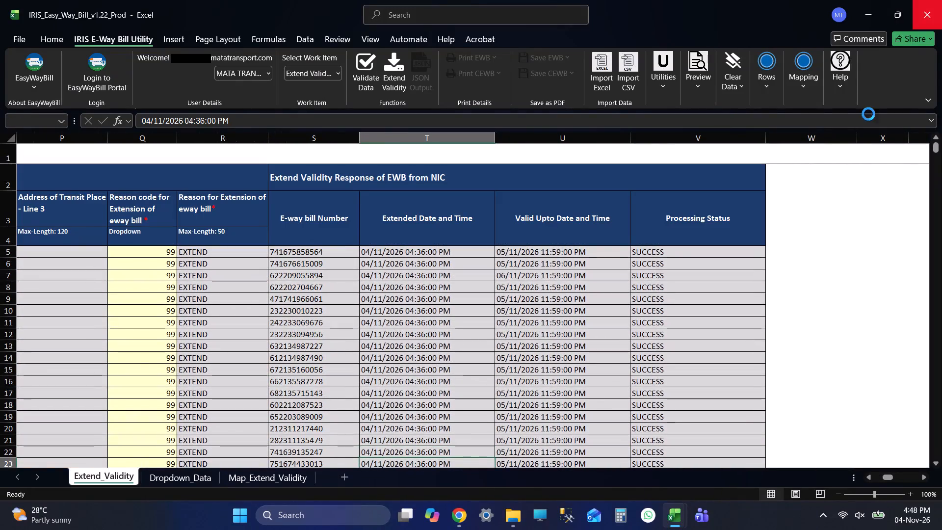
pyautogui.click(941, 0)
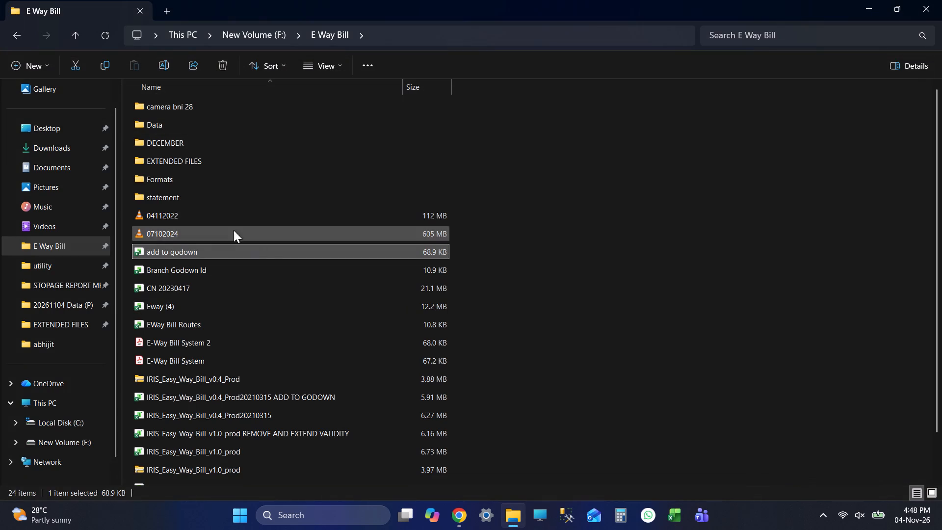
# Open the workbook EXTENDED FILE 20261104 from the EXTENDED FILES folder and show its BOOKING sheet.
pyautogui.click(161, 162)
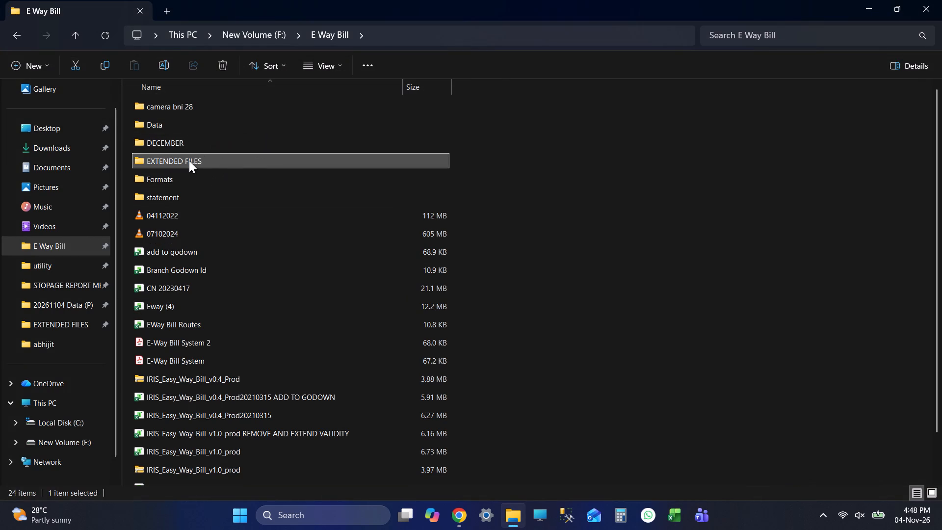
pyautogui.doubleClick(189, 160)
pyautogui.click(239, 116)
pyautogui.doubleClick(239, 110)
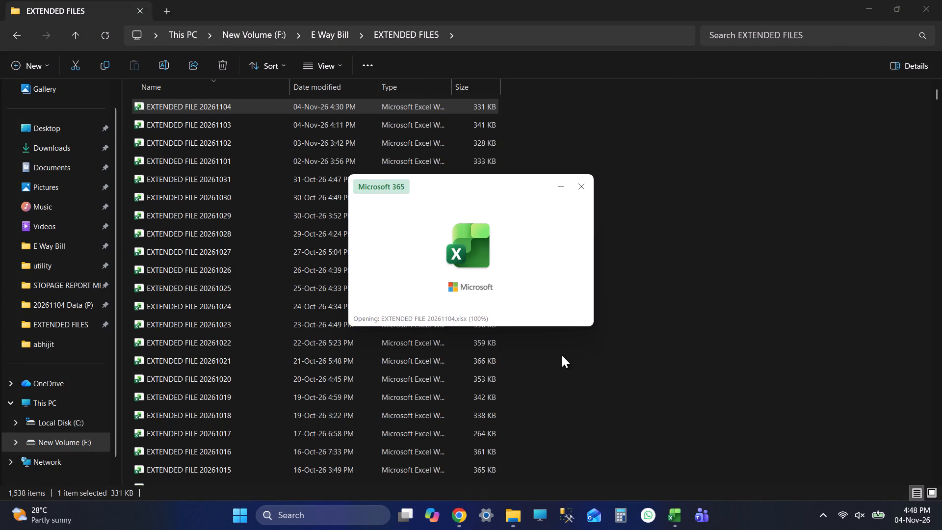
pyautogui.click(181, 469)
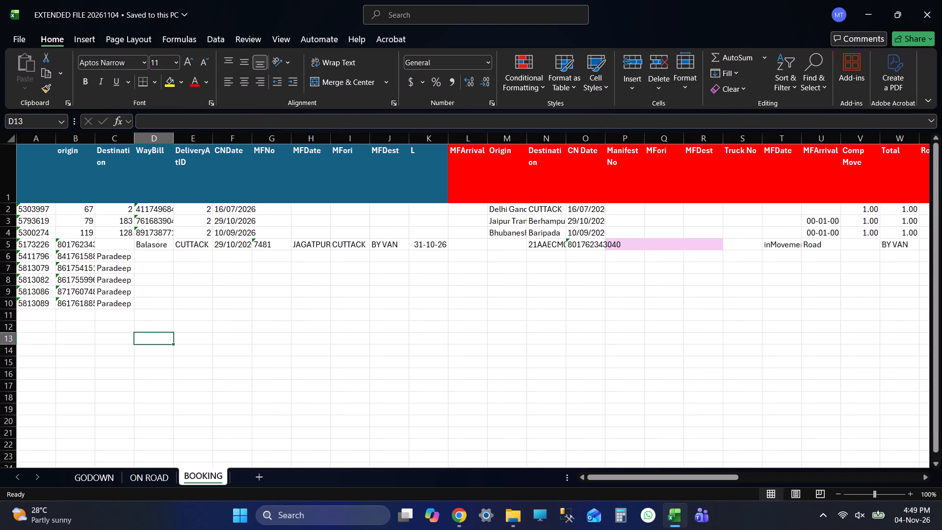
pyautogui.click(149, 219)
pyautogui.hotkey('ctrl', 'c')
pyautogui.hotkey('alt', 'Tab')
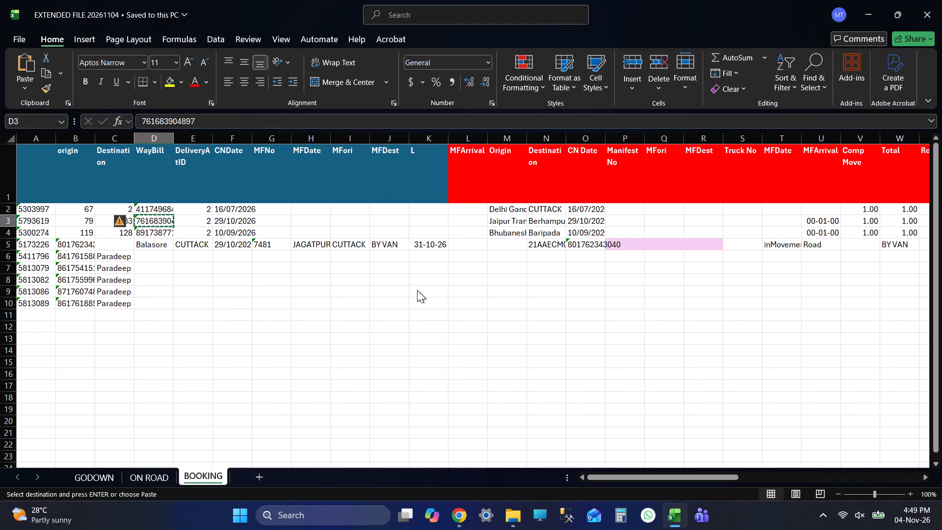
pyautogui.hotkey('alt', 'Tab')
pyautogui.hotkey('alt', 'Tab')
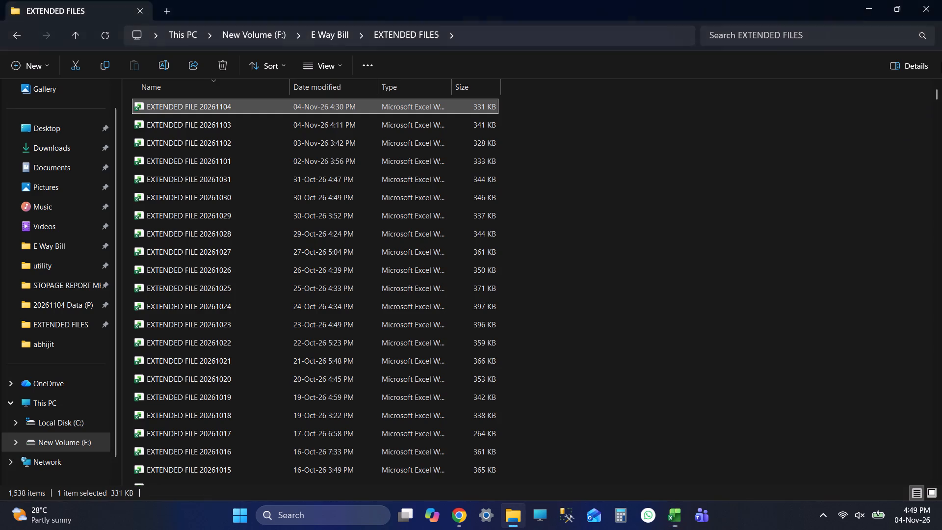
pyautogui.hotkey('alt', 'Tab')
pyautogui.hotkey('alt', 'Tab')
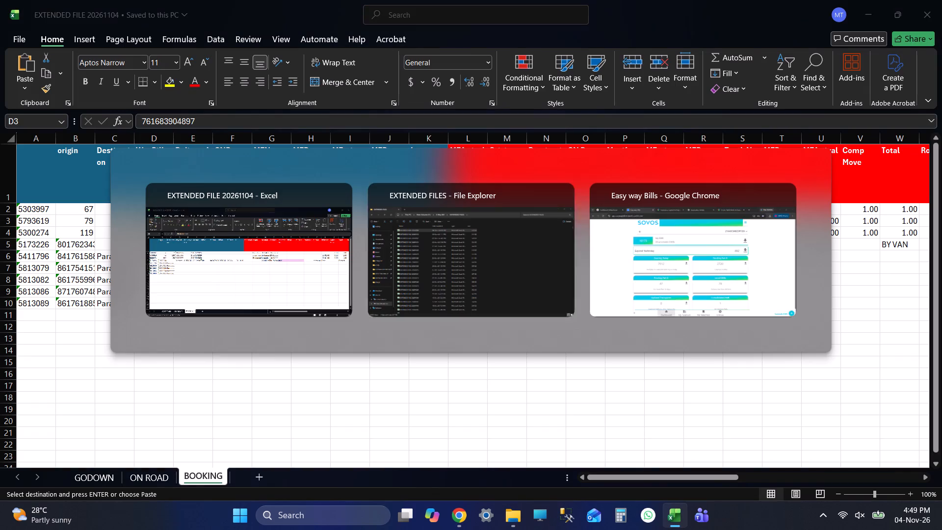
pyautogui.hotkey('alt', 'Tab')
pyautogui.click(389, 146)
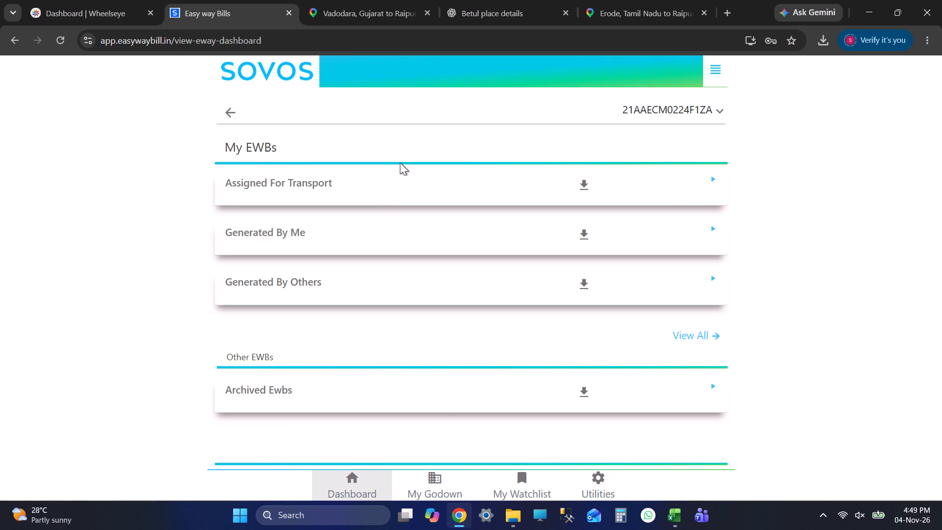
pyautogui.hotkey('alt', 'Tab')
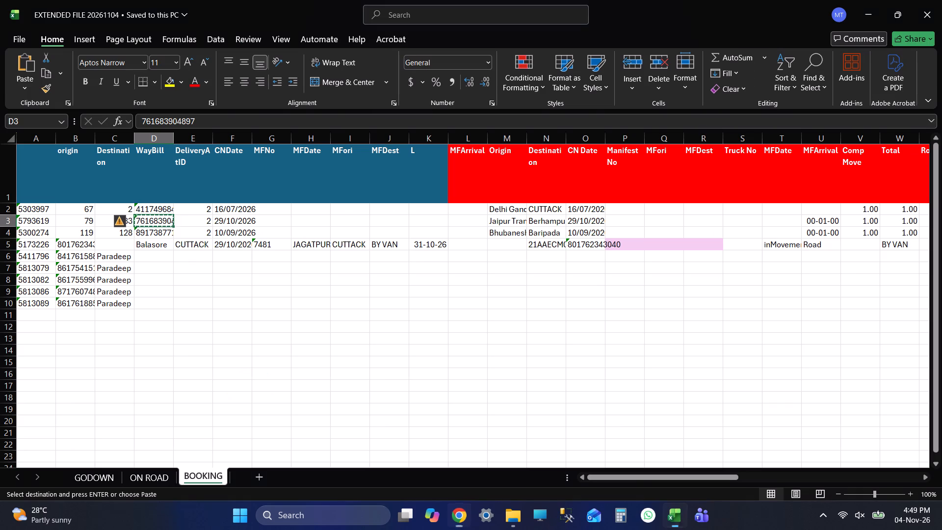
pyautogui.keyDown('shift'); pyautogui.click(494, 234); pyautogui.keyUp('shift')
pyautogui.hotkey('shift', 'Tab')
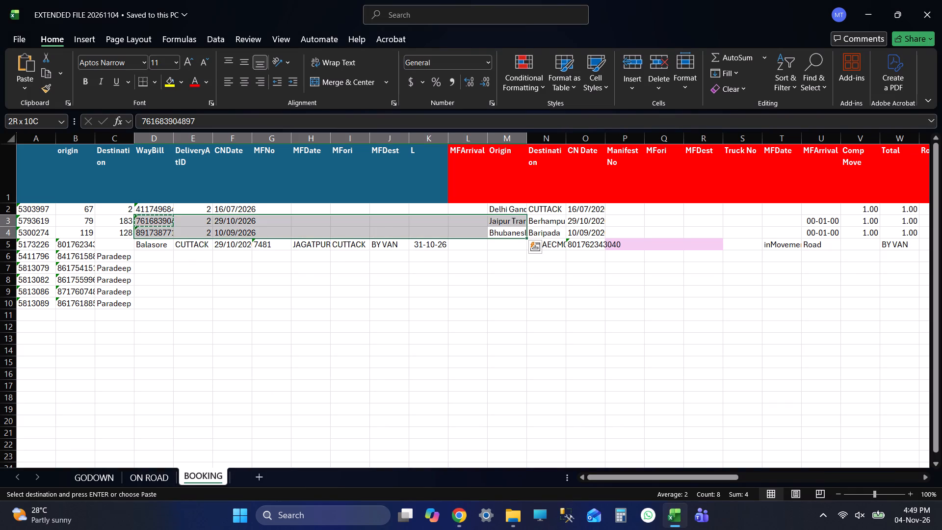
pyautogui.click(150, 236)
pyautogui.hotkey('ctrl', 'c')
pyautogui.hotkey('alt', 'Tab')
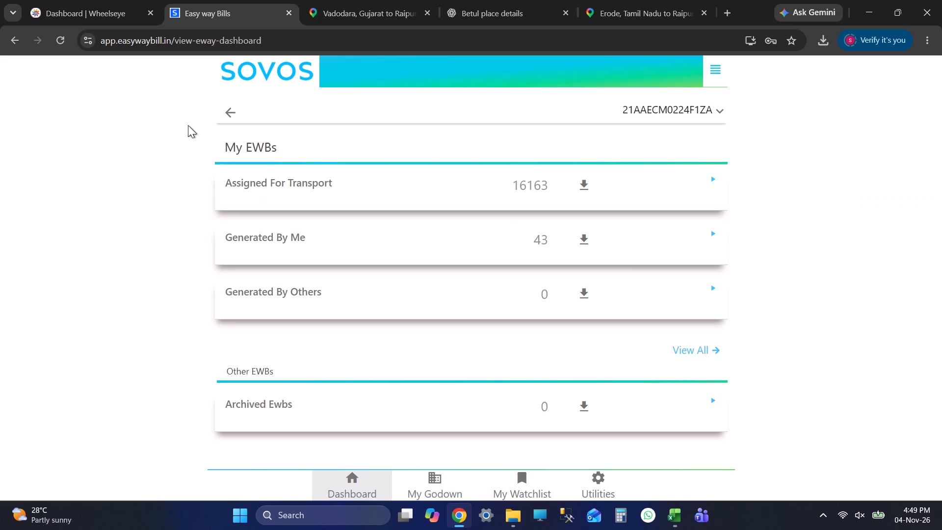
pyautogui.click(343, 185)
pyautogui.click(424, 147)
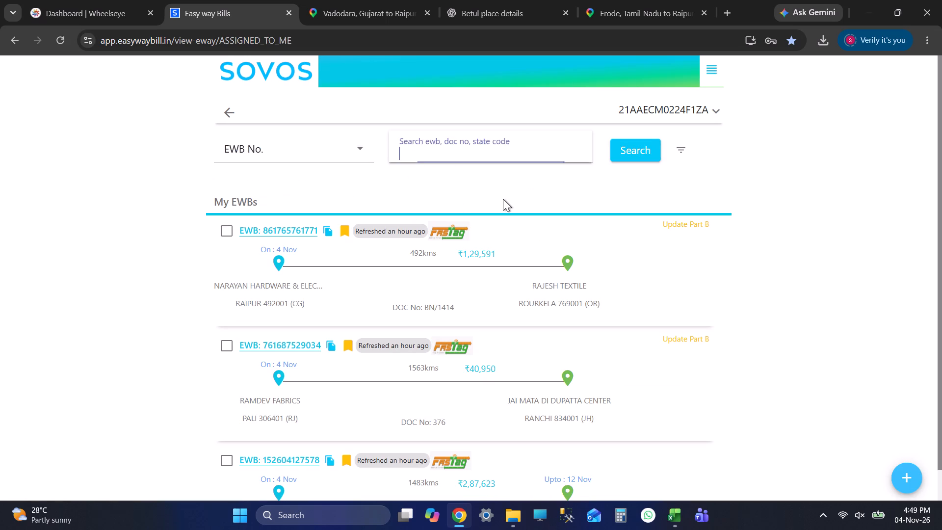
pyautogui.hotkey('ctrl', 'v')
pyautogui.click(637, 163)
pyautogui.click(216, 291)
pyautogui.hotkey('alt', 'Tab')
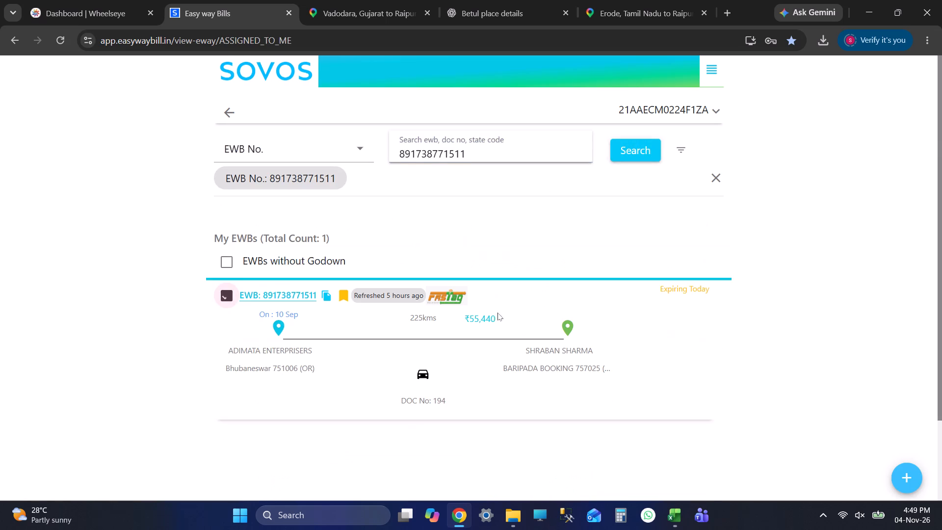
pyautogui.hotkey('alt', 'Tab')
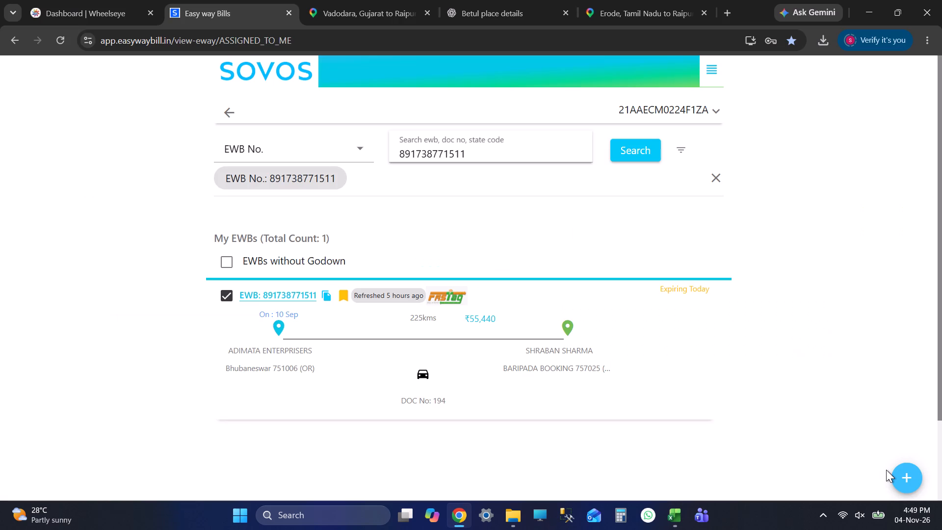
pyautogui.click(886, 470)
pyautogui.click(888, 470)
pyautogui.click(902, 471)
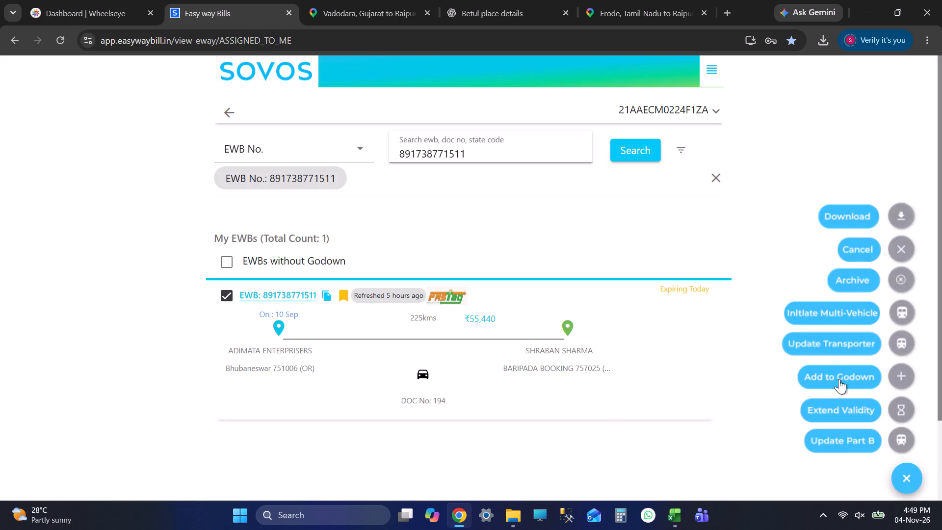
pyautogui.click(838, 380)
pyautogui.click(417, 452)
pyautogui.write('bhu')
pyautogui.press('Return')
pyautogui.click(355, 502)
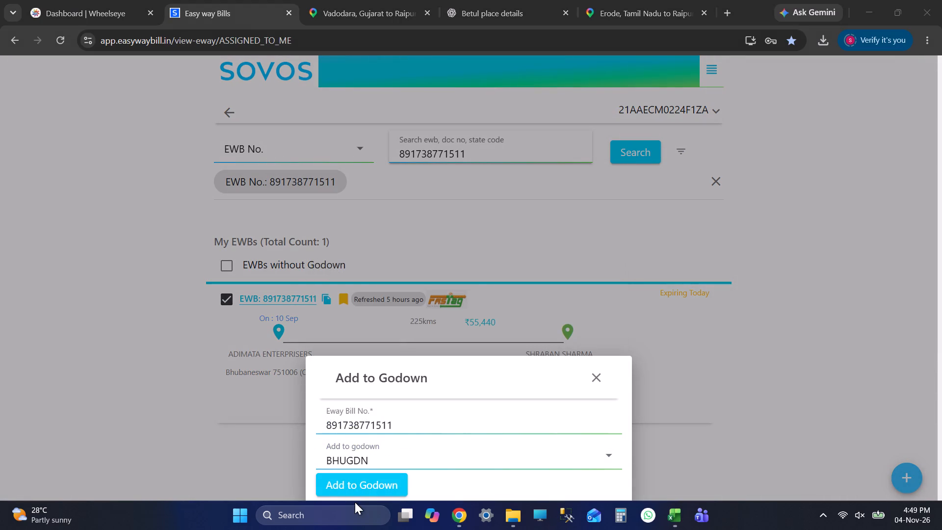
pyautogui.click(355, 495)
pyautogui.hotkey('alt', 'Tab')
pyautogui.click(170, 81)
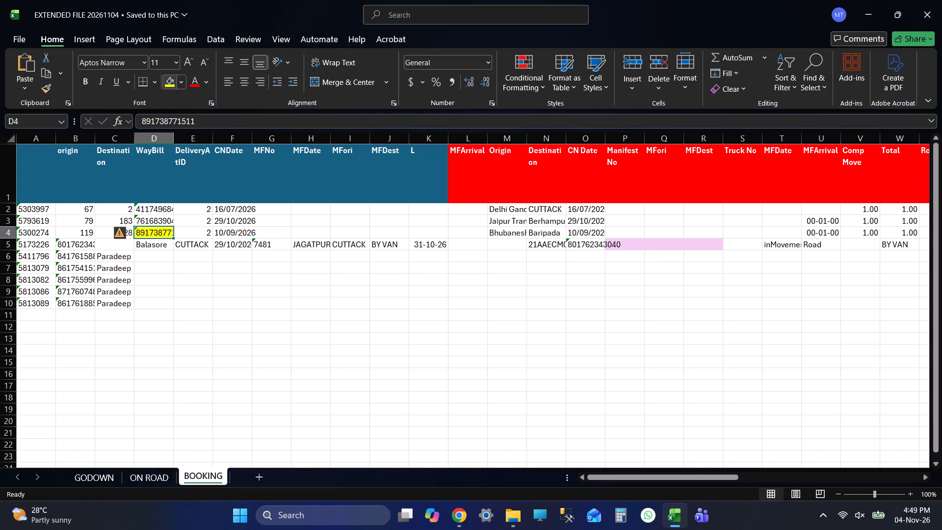
pyautogui.press('Down')
pyautogui.press('Left')
pyautogui.press('Left')
pyautogui.hotkey('ctrl', 'c')
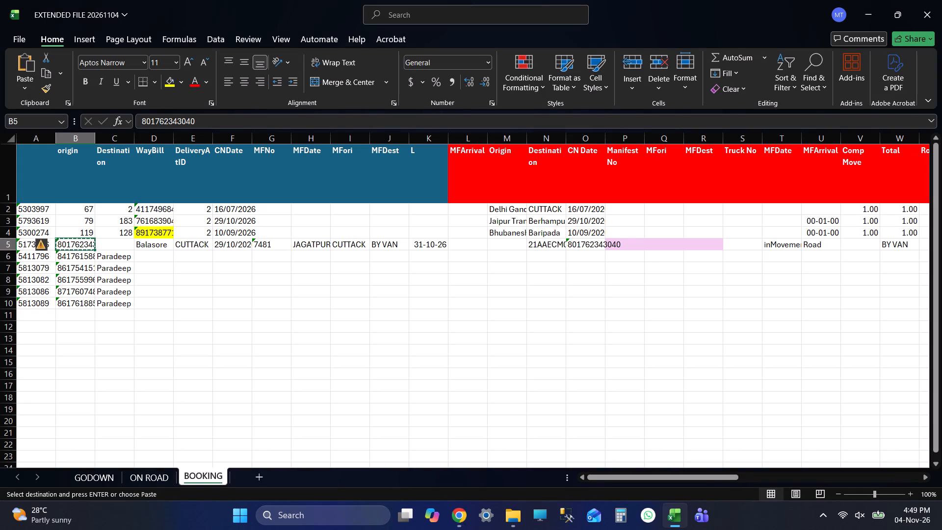
pyautogui.hotkey('alt', 'Tab')
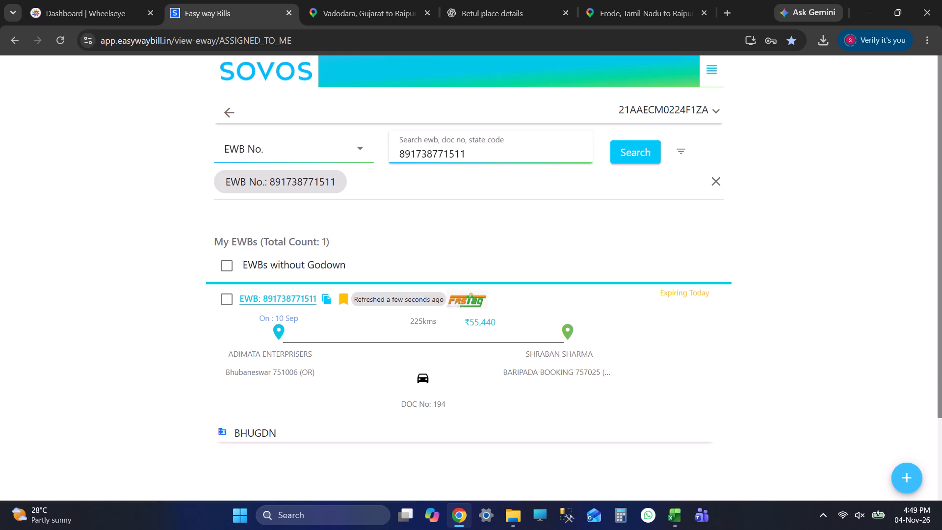
pyautogui.doubleClick(453, 159)
pyautogui.hotkey('ctrl', 'v')
pyautogui.click(620, 140)
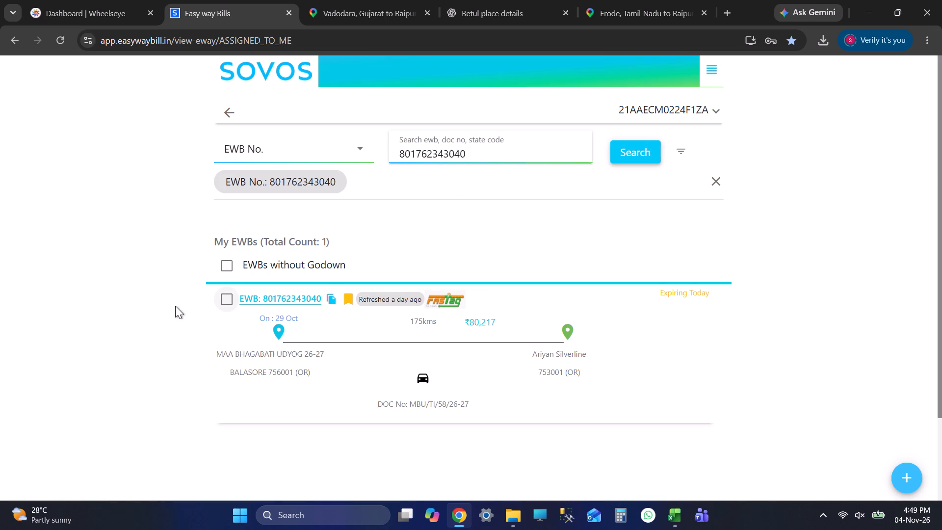
pyautogui.click(225, 303)
pyautogui.click(913, 474)
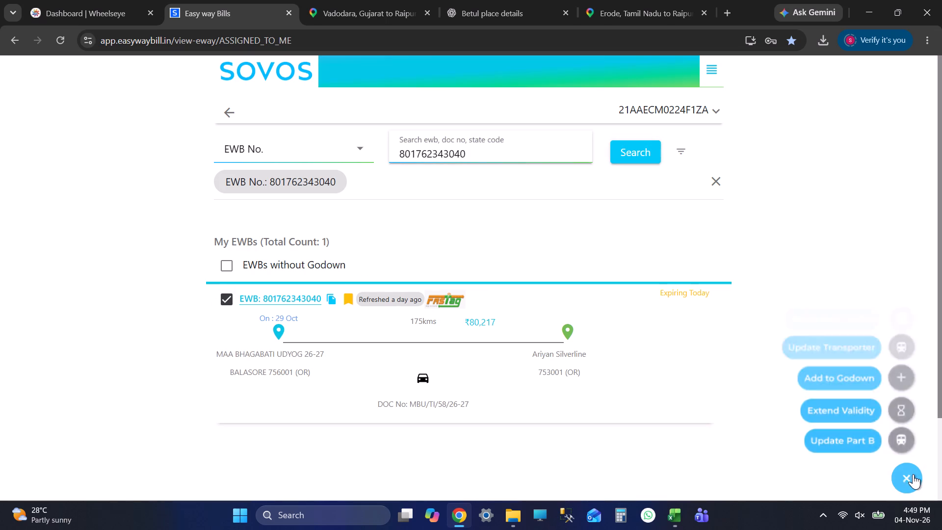
pyautogui.hotkey('alt', 'Tab')
pyautogui.hotkey('alt', 'Tab')
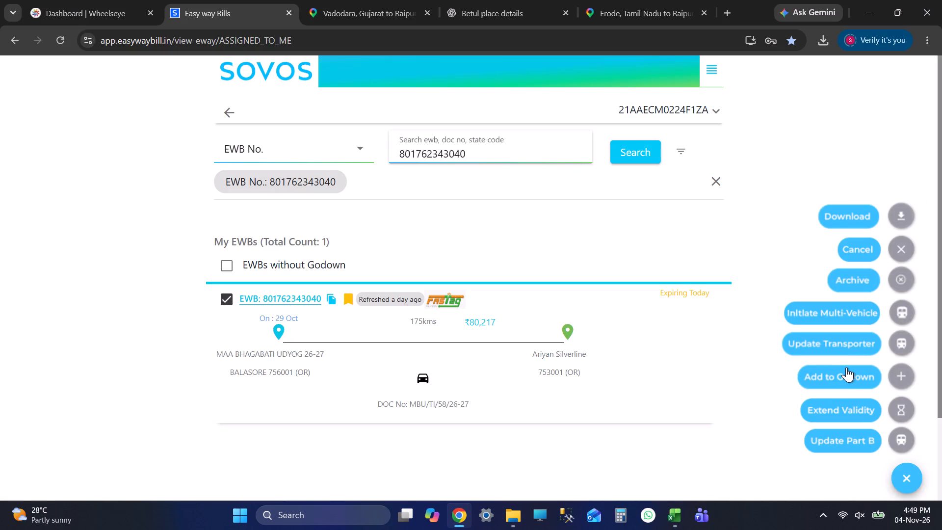
pyautogui.click(846, 367)
pyautogui.click(420, 443)
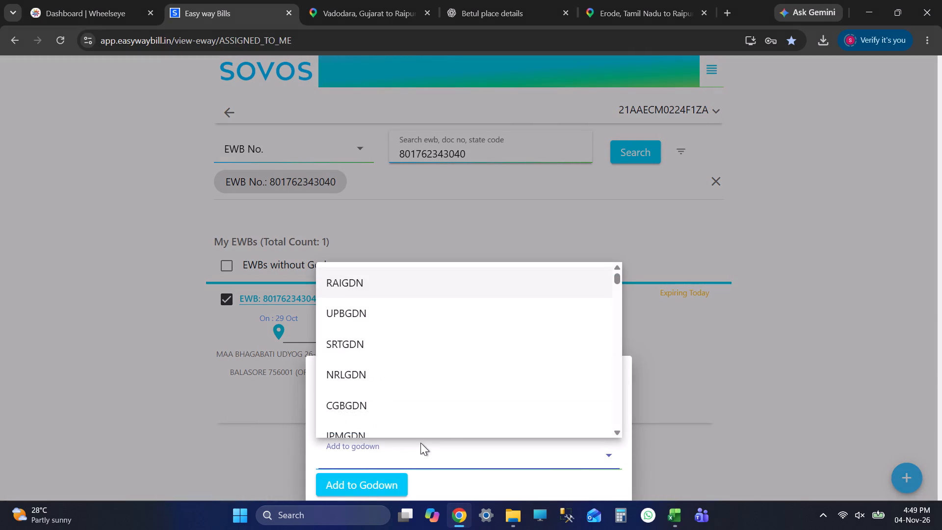
pyautogui.write('ct')
pyautogui.press('Return')
pyautogui.click(365, 495)
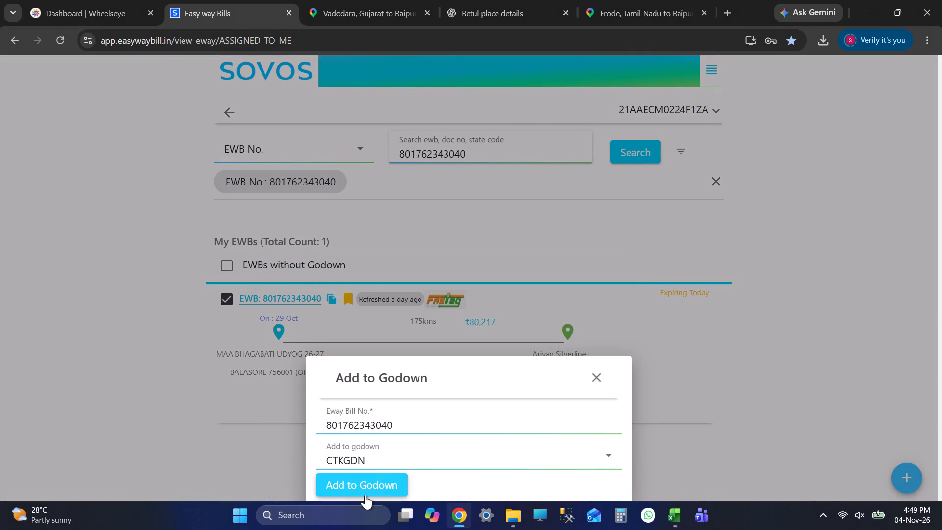
pyautogui.hotkey('alt', 'Tab')
pyautogui.click(166, 85)
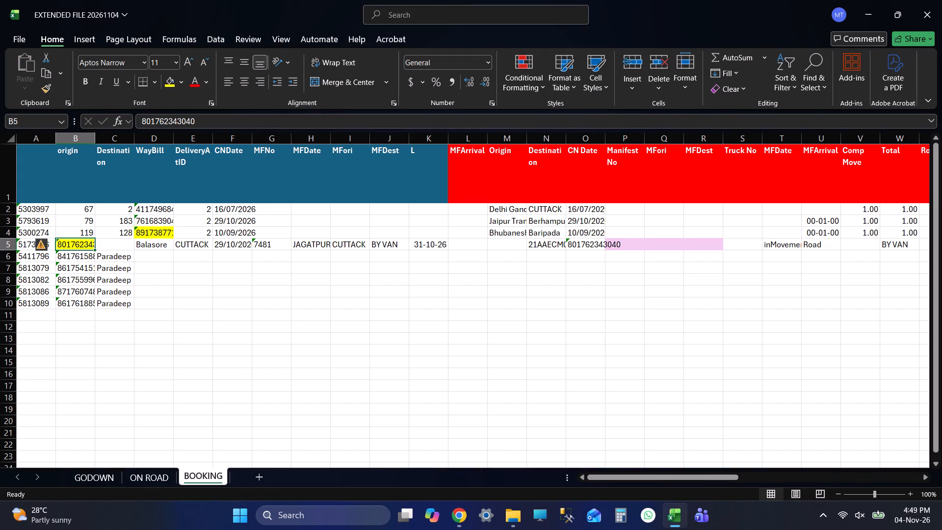
pyautogui.click(79, 261)
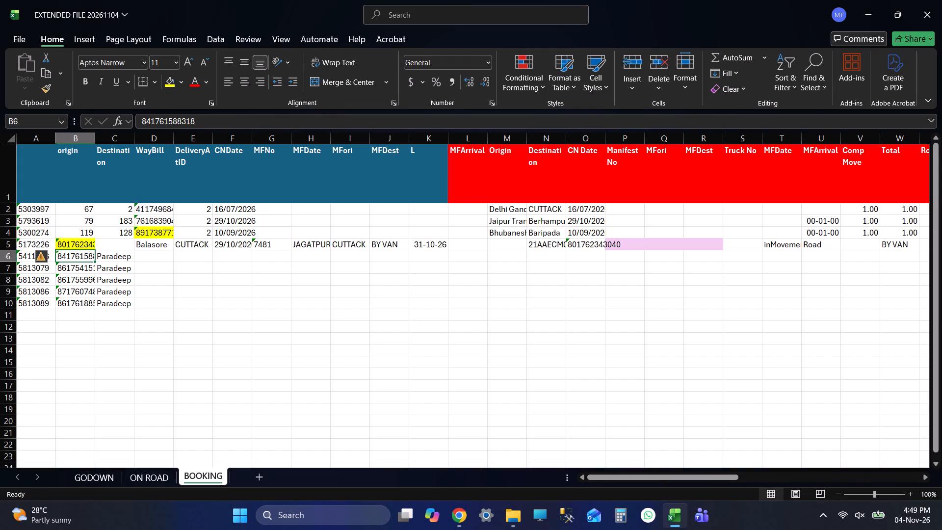
pyautogui.hotkey('ctrl', 'c')
pyautogui.hotkey('alt', 'Tab')
pyautogui.doubleClick(409, 156)
pyautogui.hotkey('ctrl', 'v')
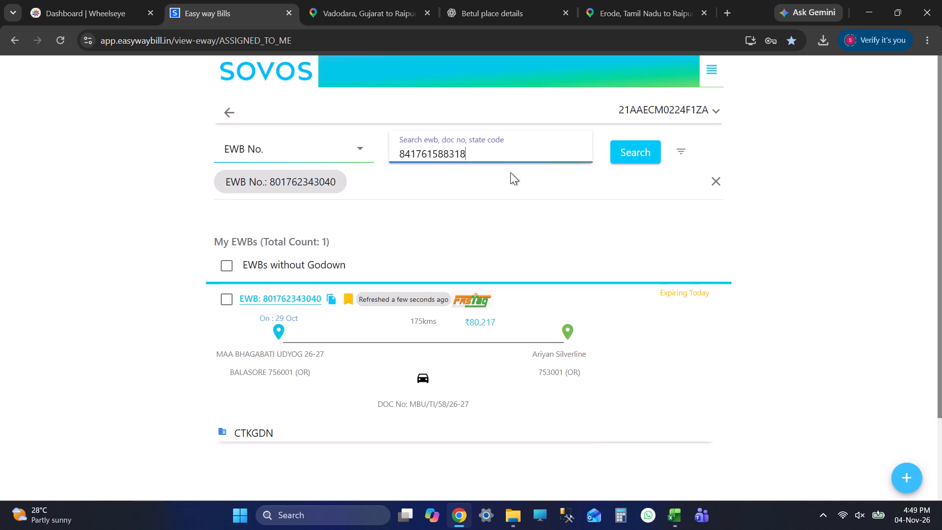
pyautogui.click(613, 171)
pyautogui.click(627, 157)
pyautogui.click(219, 308)
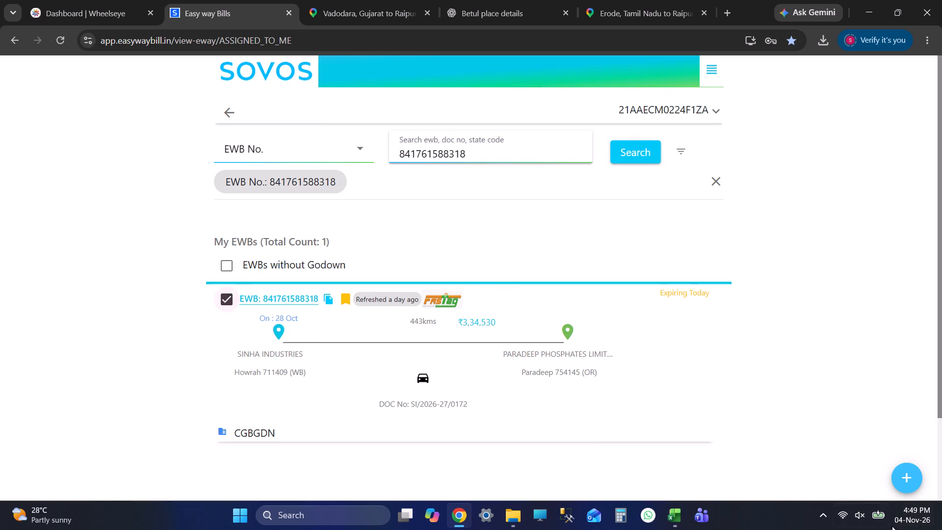
pyautogui.click(917, 469)
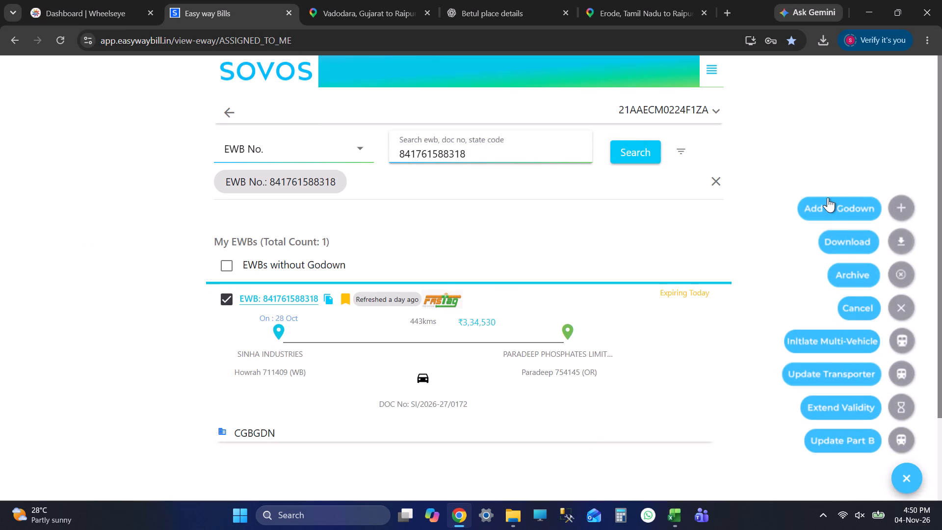
pyautogui.click(819, 218)
pyautogui.click(487, 455)
pyautogui.hotkey('alt', 'Tab')
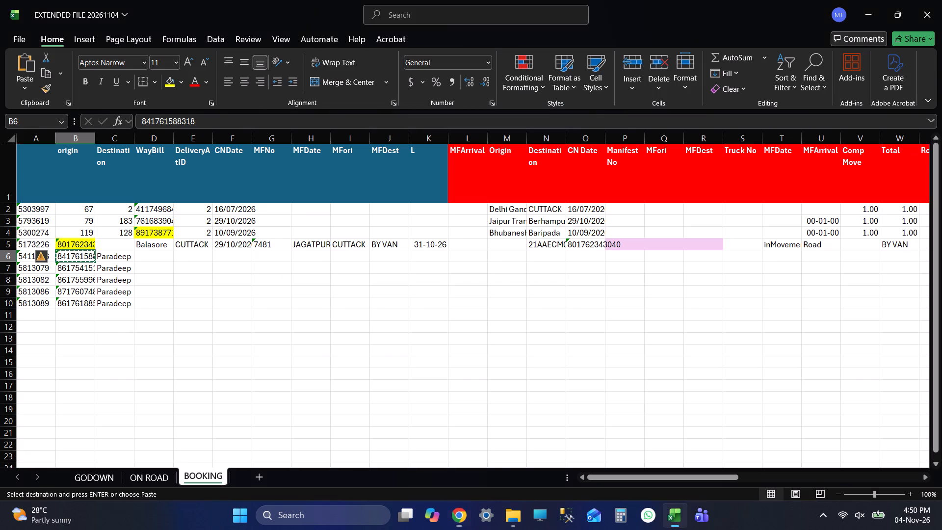
pyautogui.hotkey('alt', 'Tab')
pyautogui.write('pd')
pyautogui.press('Return')
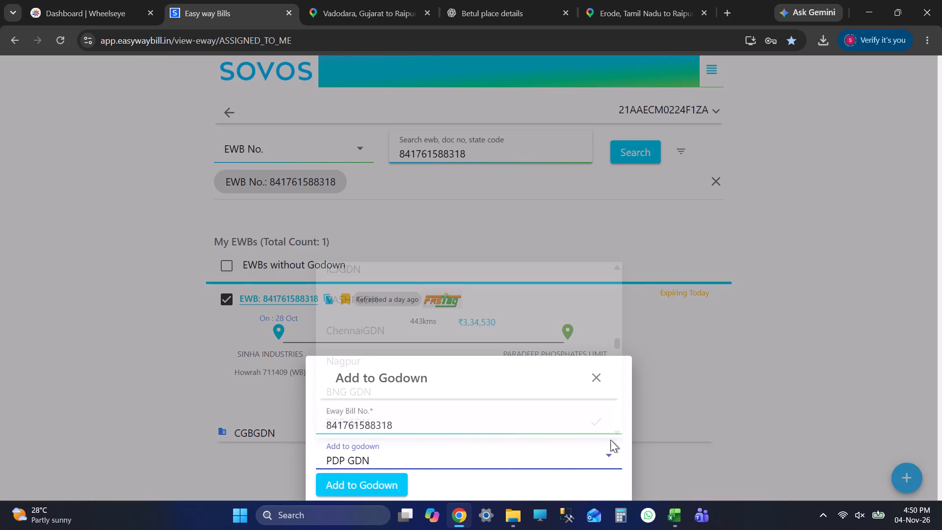
pyautogui.click(368, 477)
pyautogui.hotkey('alt', 'Tab')
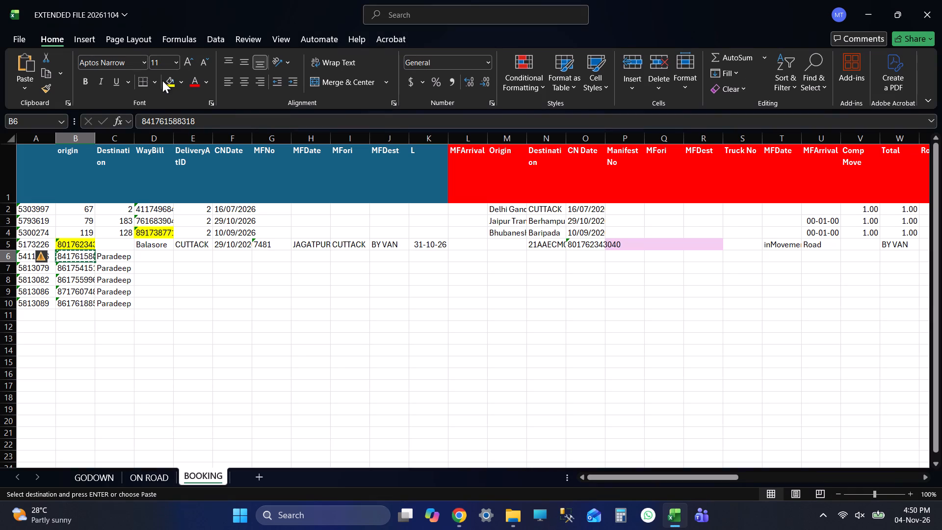
pyautogui.click(162, 80)
pyautogui.press('Down')
pyautogui.hotkey('ctrl', 'c')
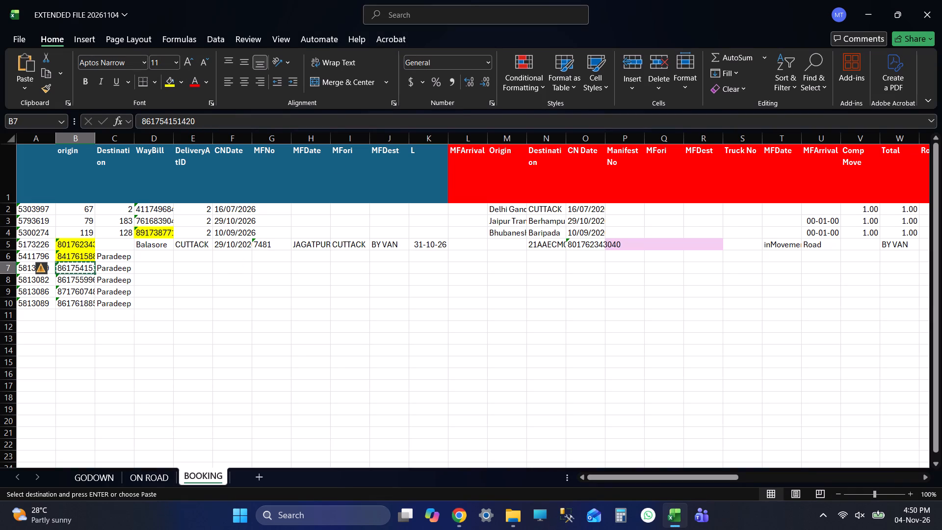
pyautogui.hotkey('alt', 'Tab')
pyautogui.doubleClick(431, 161)
pyautogui.hotkey('ctrl', 'v')
pyautogui.click(630, 139)
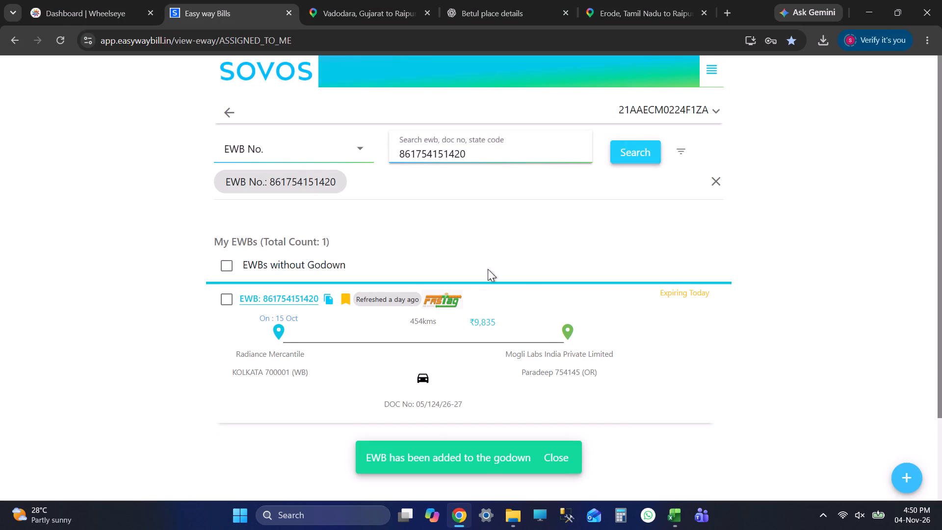
pyautogui.click(226, 294)
pyautogui.click(910, 481)
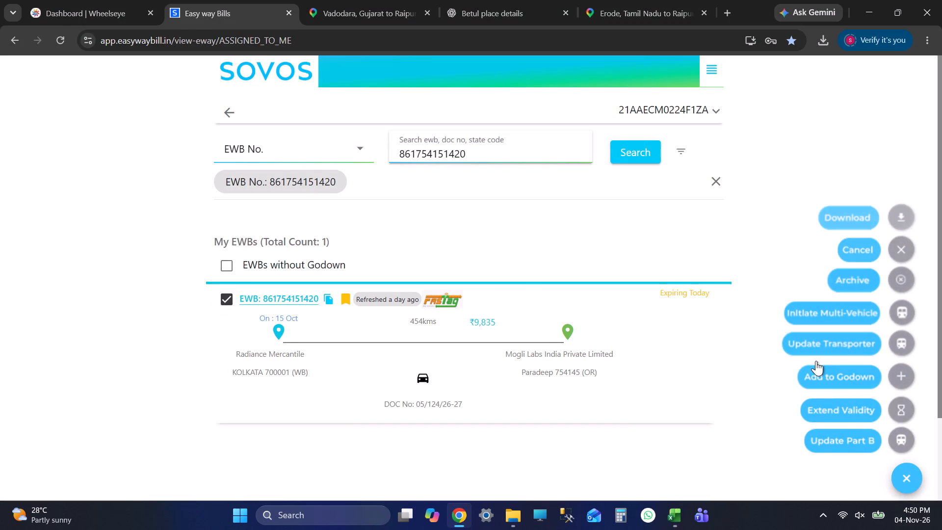
pyautogui.click(823, 379)
pyautogui.click(452, 465)
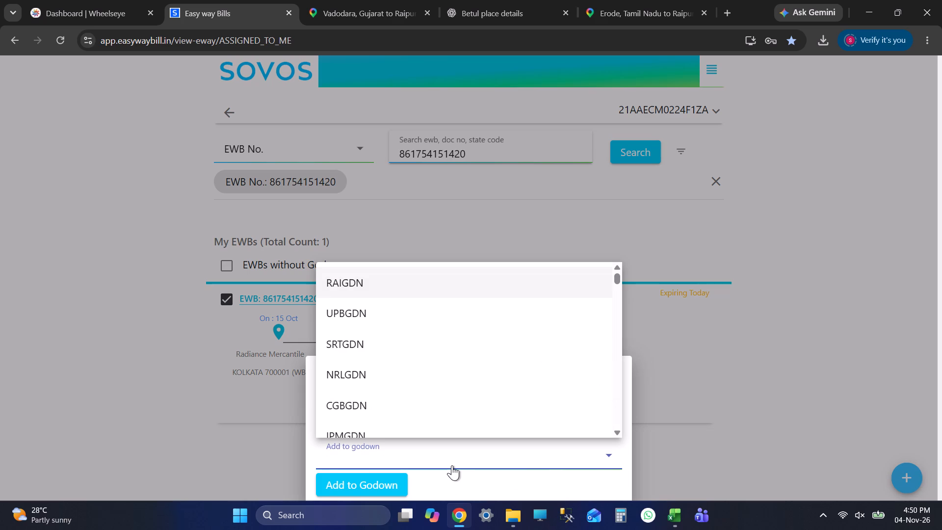
pyautogui.write('pd')
pyautogui.press('Return')
pyautogui.click(376, 481)
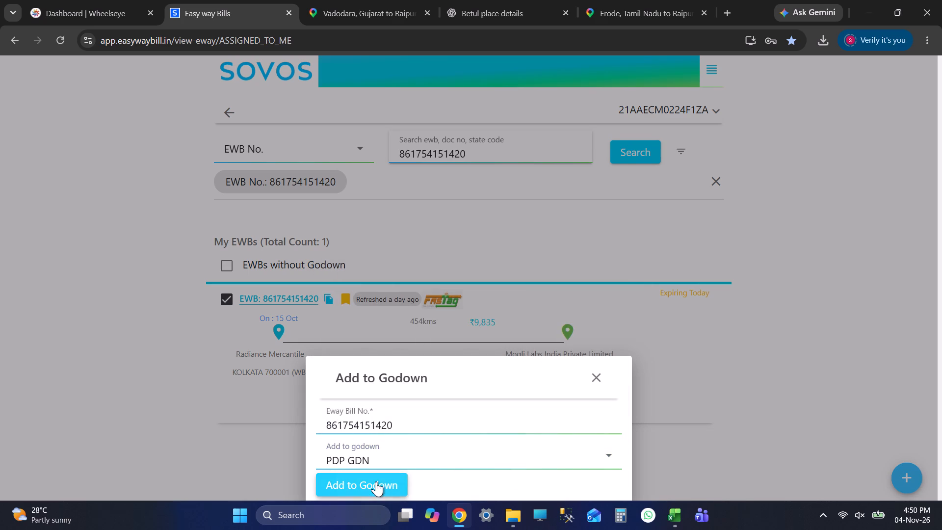
pyautogui.hotkey('alt', 'Tab')
pyautogui.click(166, 84)
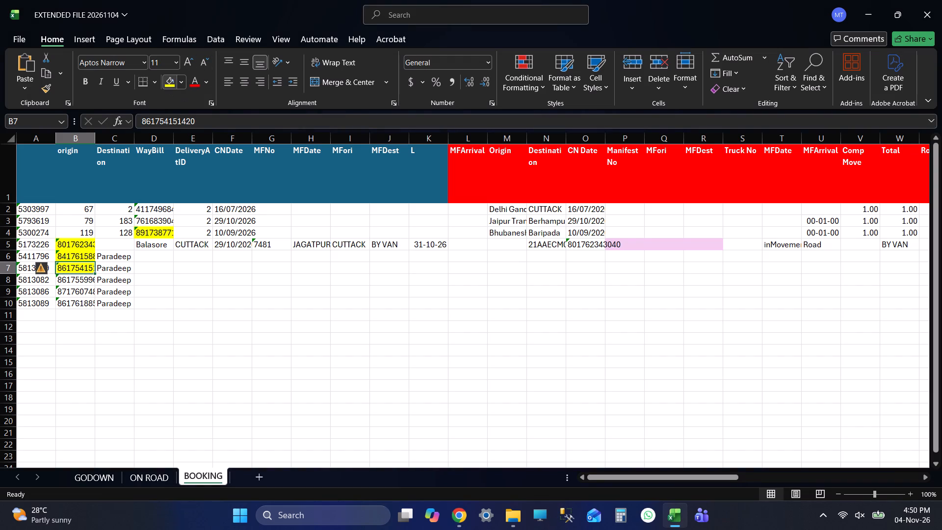
pyautogui.press('Down')
pyautogui.hotkey('ctrl', 'c')
pyautogui.hotkey('alt', 'Tab')
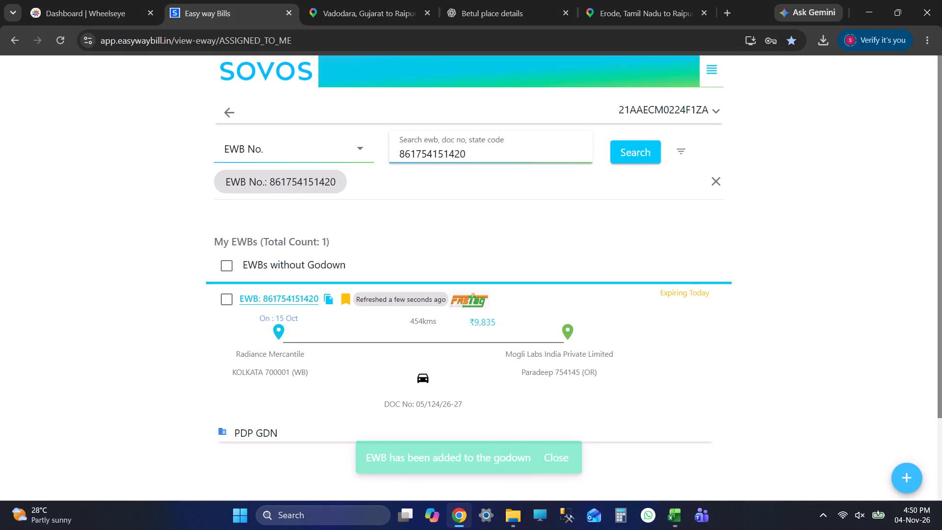
pyautogui.doubleClick(509, 153)
pyautogui.hotkey('ctrl', 'v')
pyautogui.click(669, 153)
pyautogui.click(622, 148)
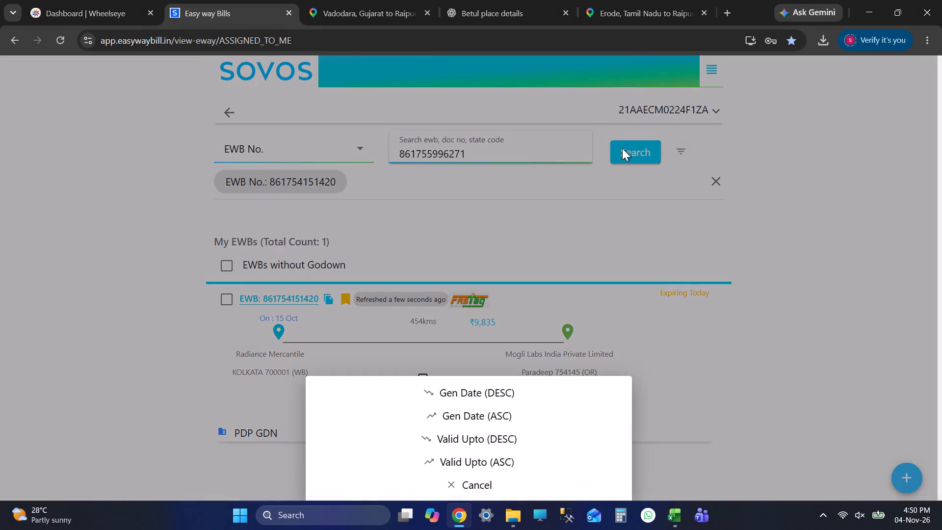
pyautogui.click(619, 149)
pyautogui.click(220, 298)
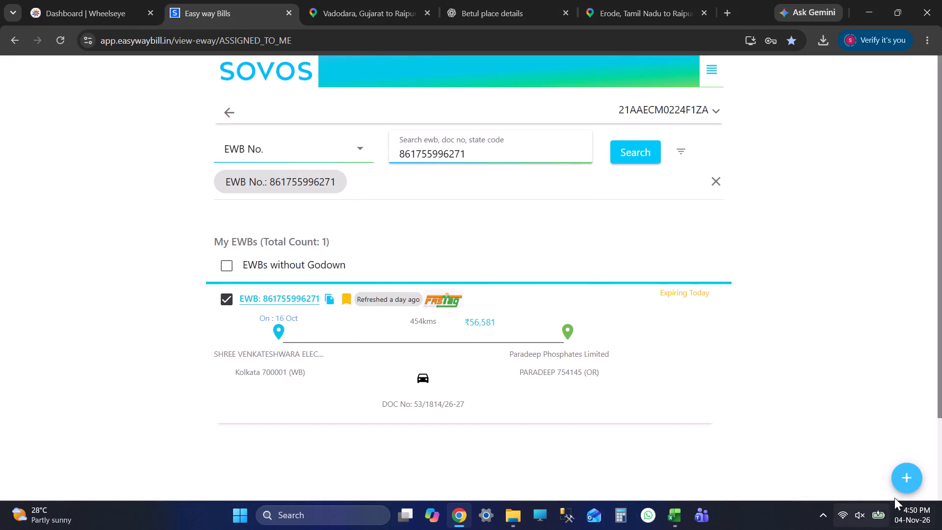
pyautogui.click(899, 469)
pyautogui.click(824, 365)
pyautogui.click(486, 448)
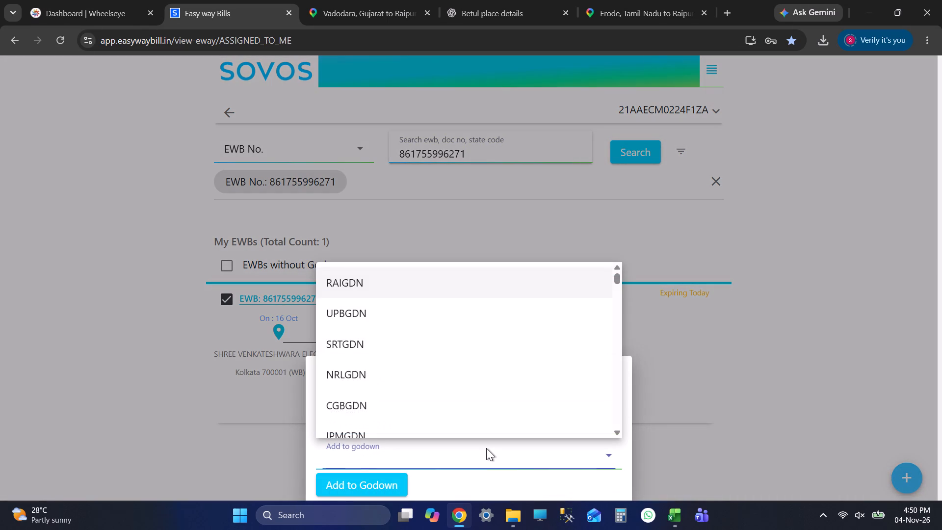
pyautogui.write('pd')
pyautogui.press('Return')
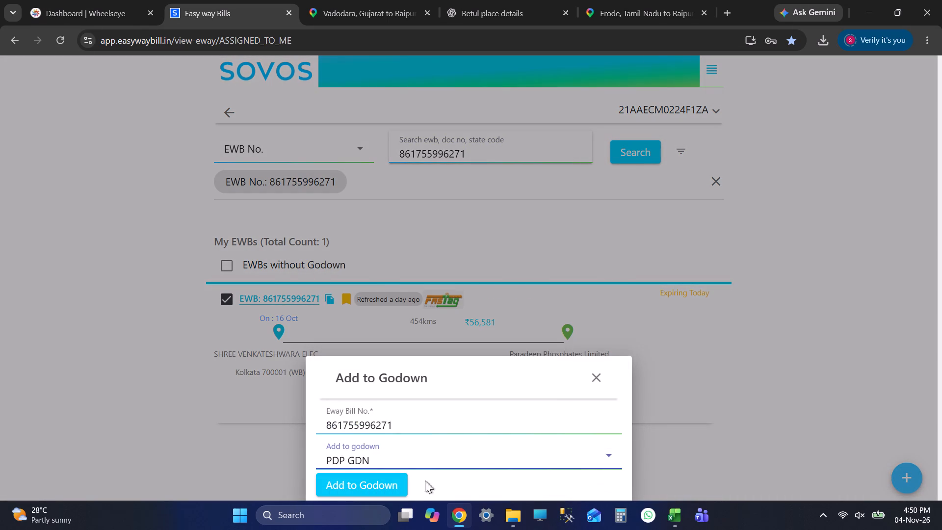
pyautogui.click(407, 491)
pyautogui.click(397, 484)
pyautogui.hotkey('alt', 'Tab')
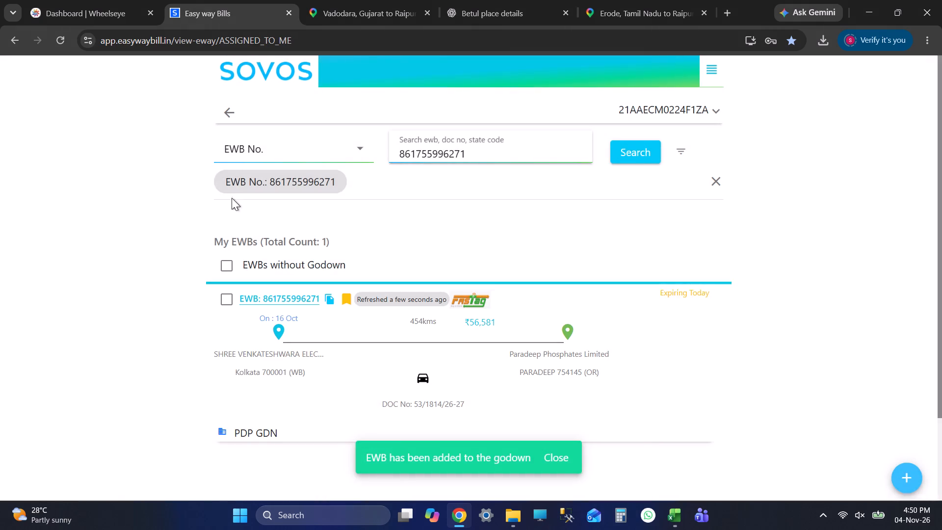
pyautogui.click(166, 80)
pyautogui.press('Down')
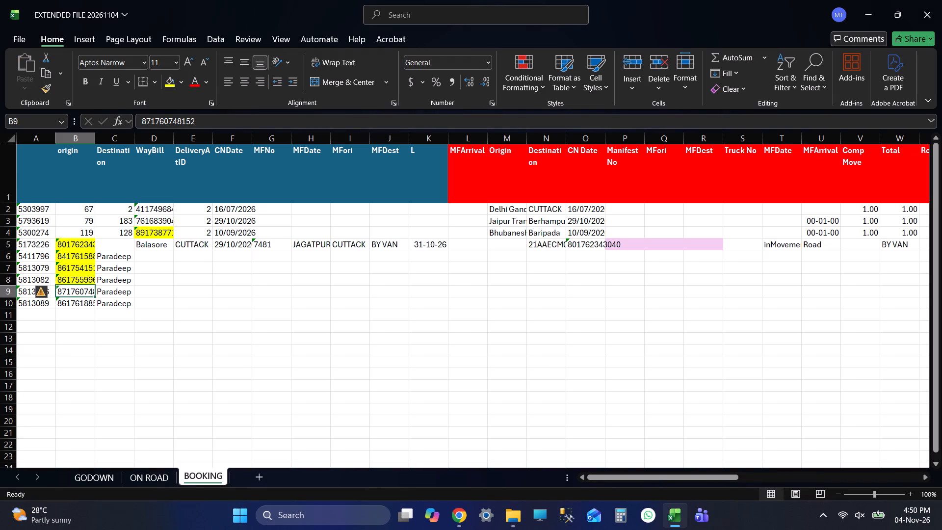
pyautogui.hotkey('ctrl', 'c')
pyautogui.hotkey('alt', 'Tab')
pyautogui.doubleClick(472, 145)
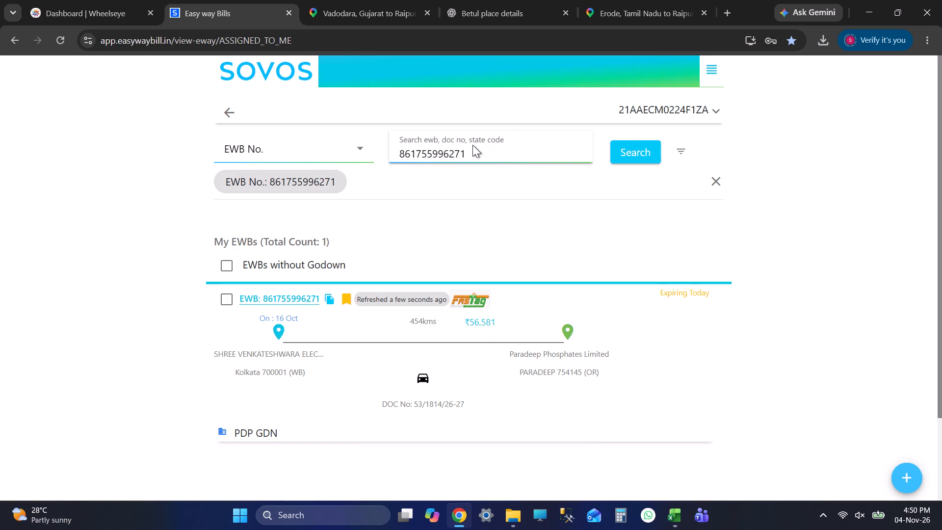
pyautogui.doubleClick(463, 159)
pyautogui.hotkey('ctrl', 'v')
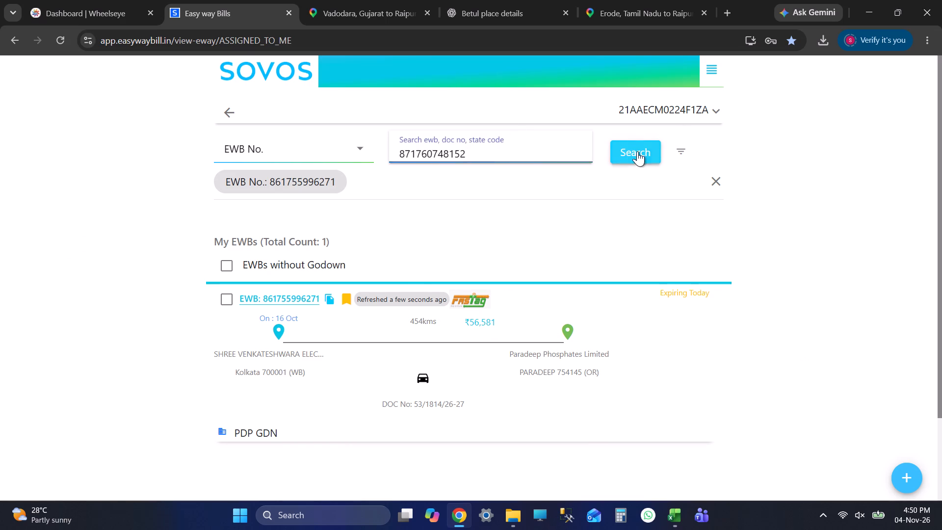
pyautogui.click(638, 151)
pyautogui.click(234, 301)
pyautogui.click(898, 465)
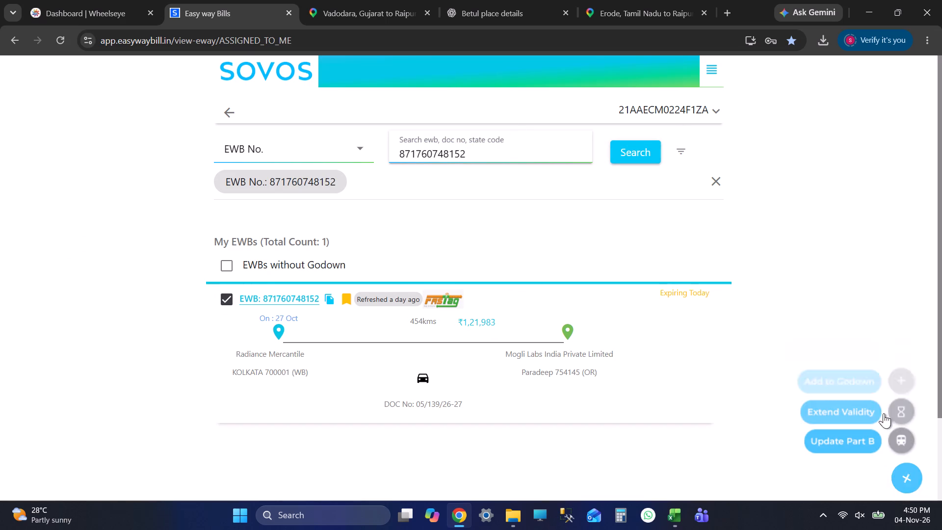
pyautogui.click(834, 372)
pyautogui.click(442, 443)
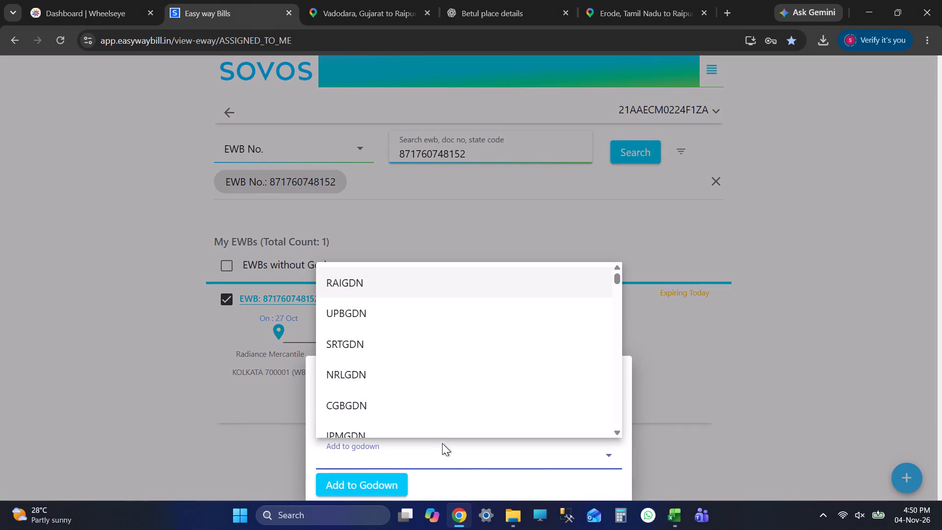
pyautogui.write('pd')
pyautogui.press('Return')
pyautogui.click(396, 501)
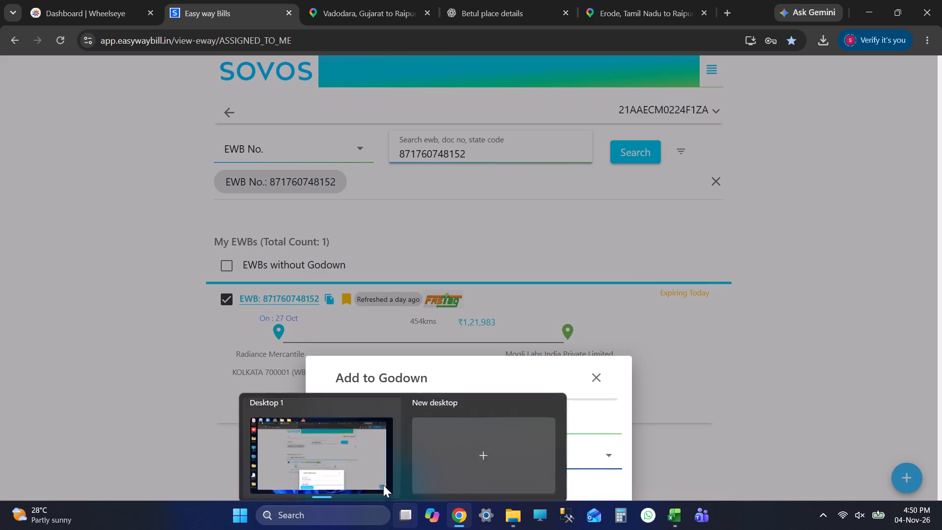
pyautogui.click(483, 219)
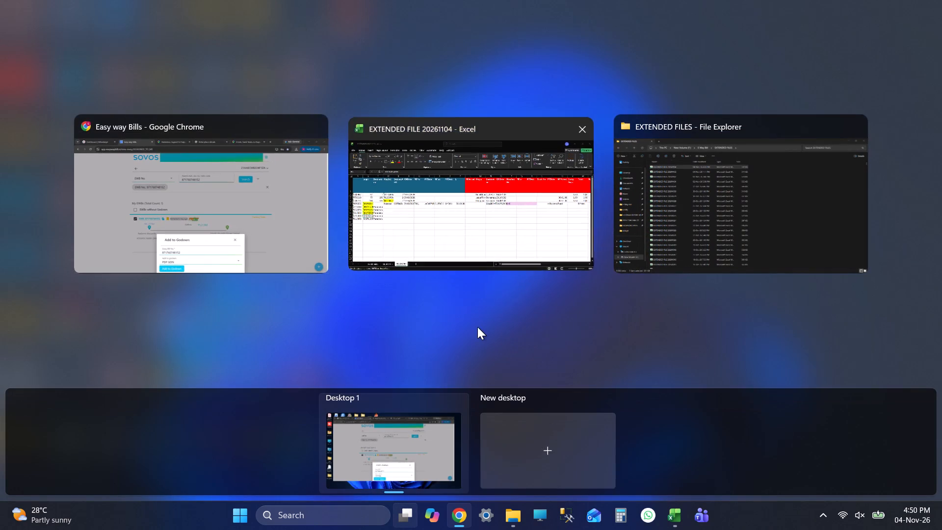
pyautogui.hotkey('alt', 'Tab')
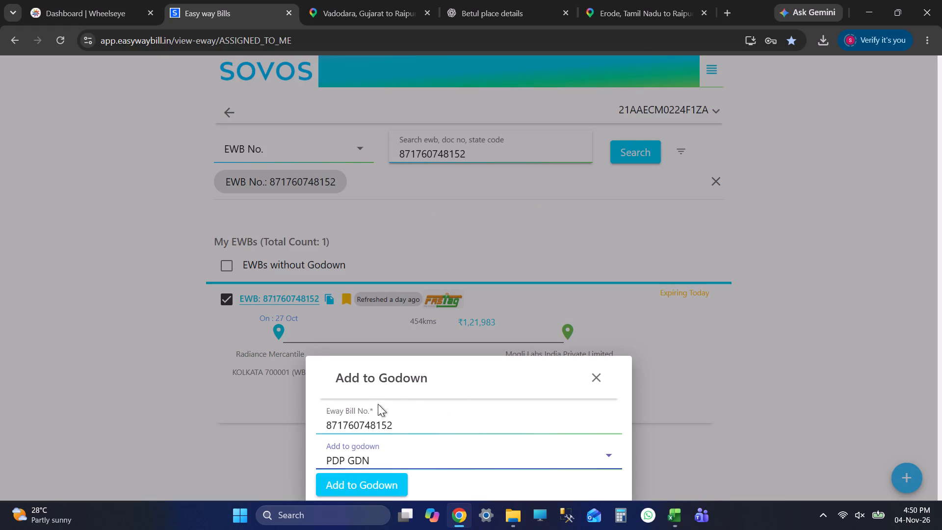
pyautogui.click(384, 486)
pyautogui.hotkey('alt', 'Tab')
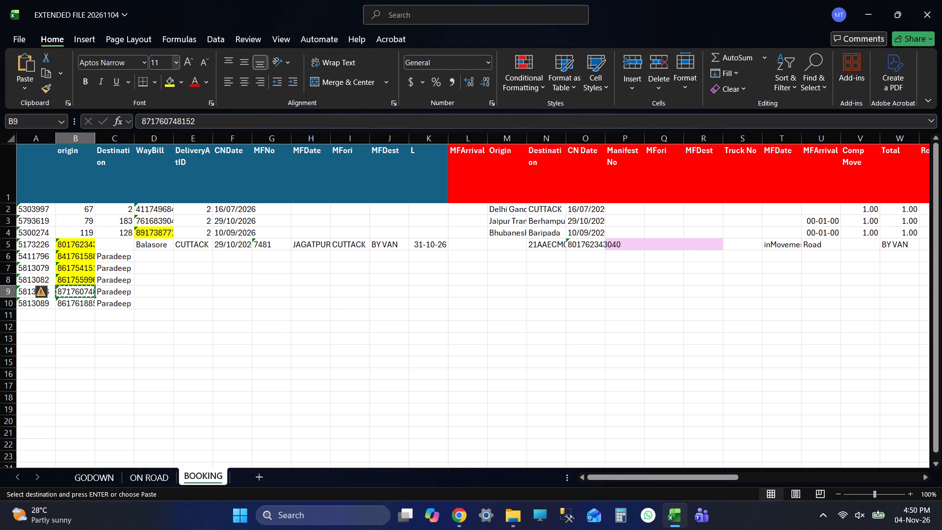
pyautogui.click(171, 90)
pyautogui.click(171, 82)
pyautogui.press('Down')
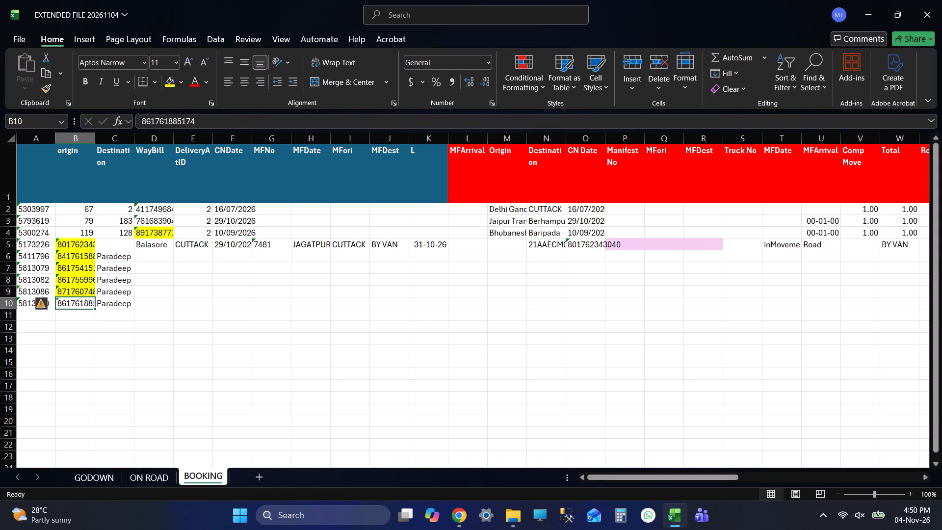
pyautogui.hotkey('ctrl', 'c')
pyautogui.hotkey('alt', 'Tab')
pyautogui.click(441, 162)
pyautogui.doubleClick(439, 154)
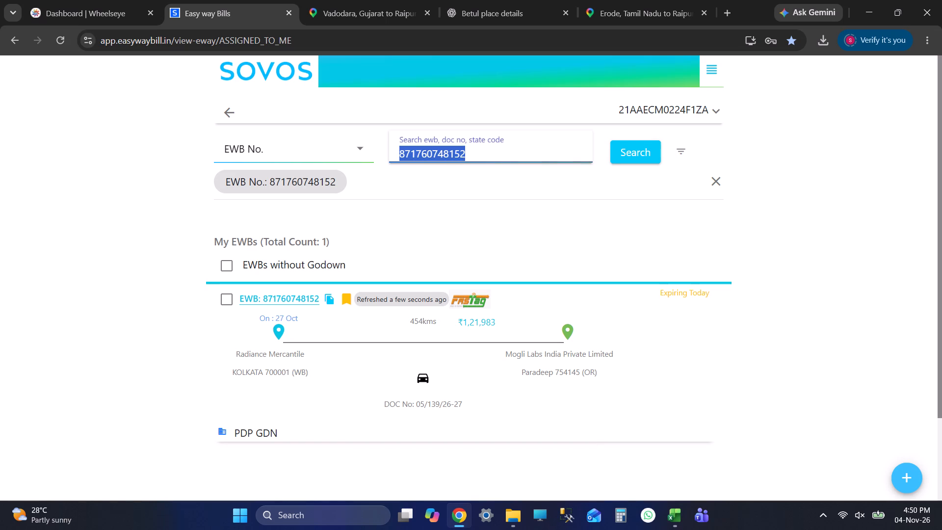
pyautogui.hotkey('ctrl', 'v')
pyautogui.click(620, 159)
pyautogui.click(217, 290)
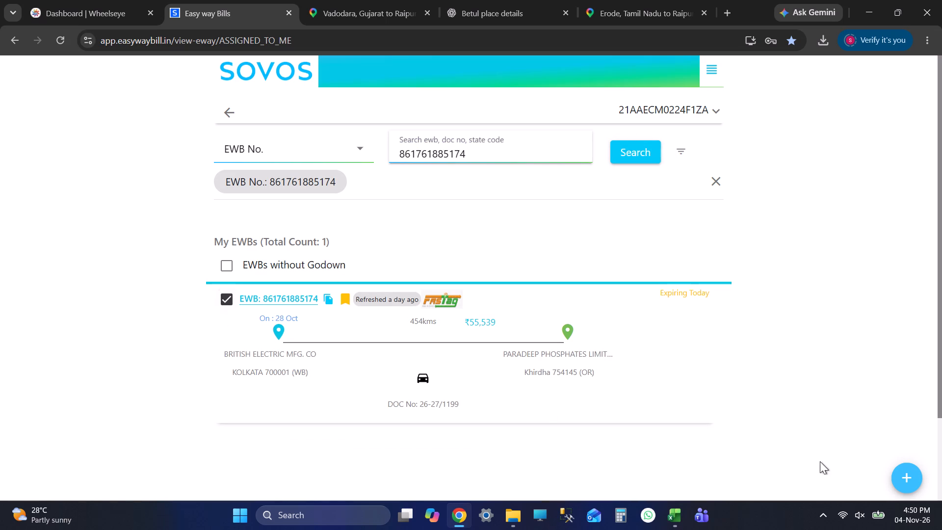
pyautogui.click(891, 473)
pyautogui.click(808, 371)
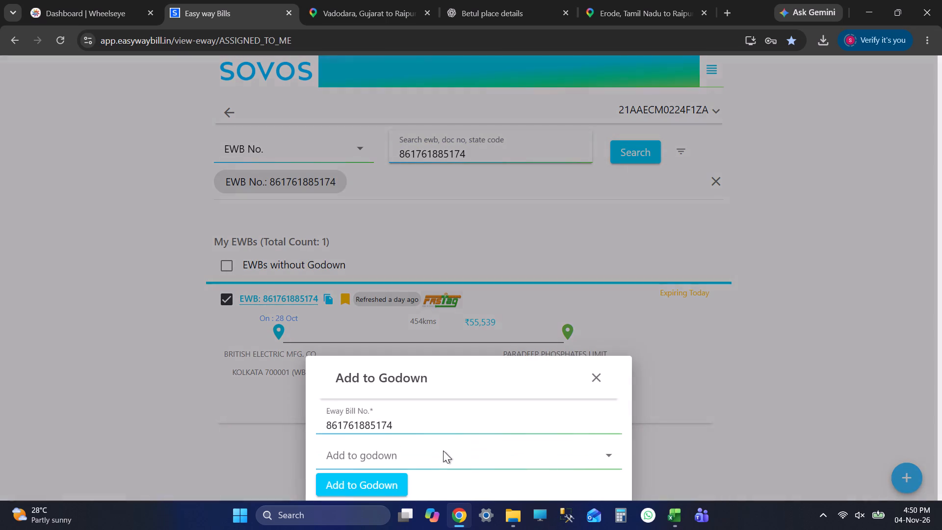
pyautogui.click(438, 444)
pyautogui.write('pd')
pyautogui.press('Return')
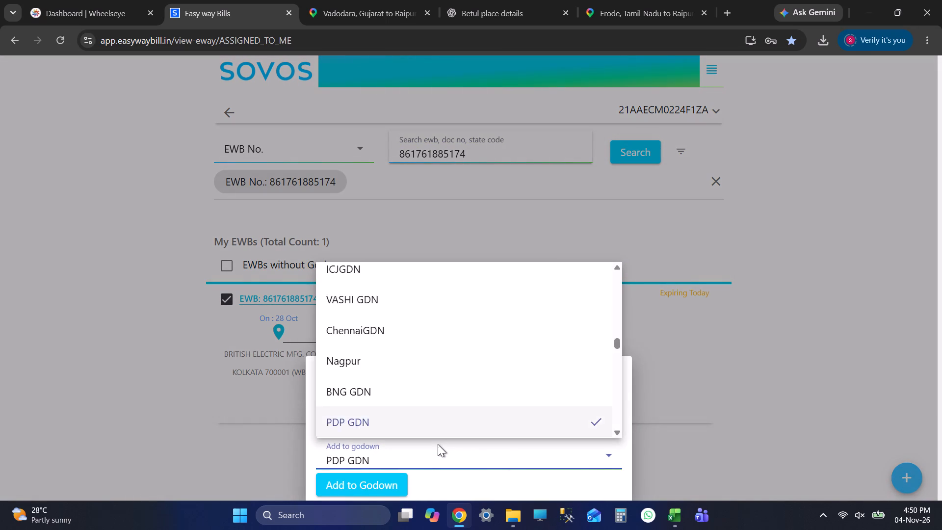
pyautogui.click(359, 482)
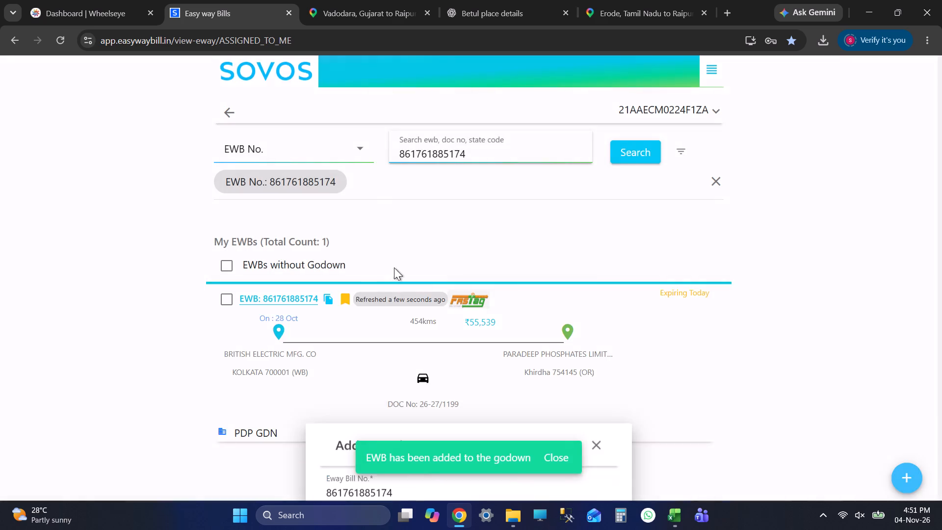
pyautogui.hotkey('alt', 'Tab')
pyautogui.click(169, 84)
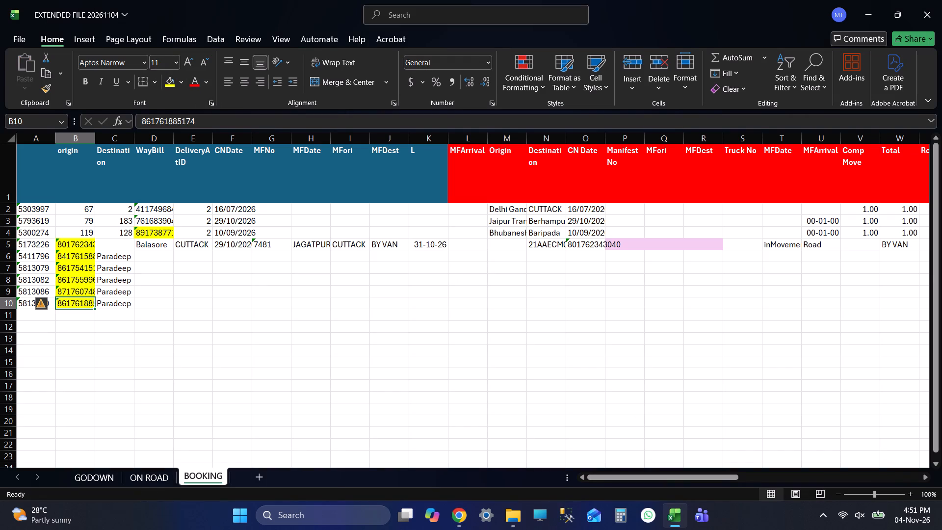
pyautogui.click(497, 209)
pyautogui.hotkey('shift', 'Tab')
pyautogui.hotkey('shift', 'Tab')
pyautogui.hotkey('shift', 'Tab')
pyautogui.hotkey('shift', 'Tab')
pyautogui.hotkey('shift', 'Tab')
pyautogui.hotkey('shift', 'Tab')
pyautogui.hotkey('shift', 'Tab')
pyautogui.hotkey('shift', 'Tab')
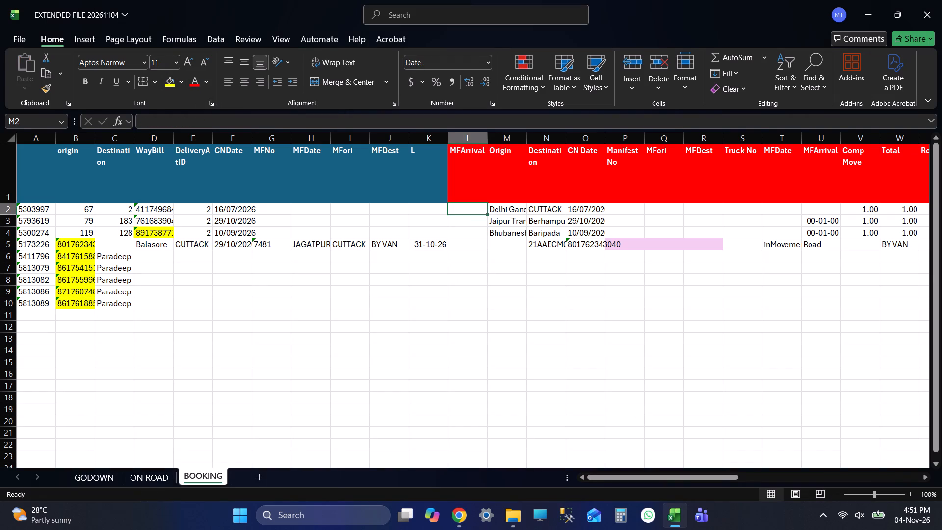
pyautogui.hotkey('shift', 'Tab')
pyautogui.hotkey('ctrl', 'c')
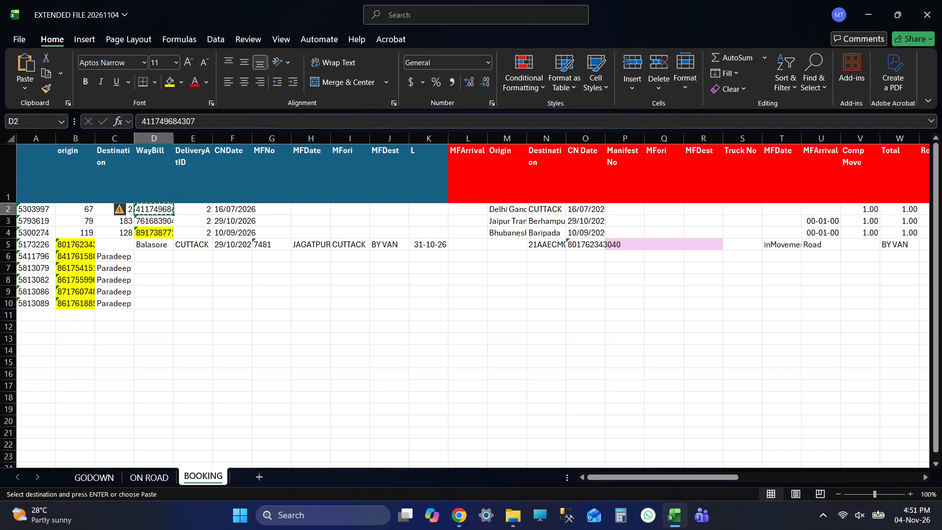
pyautogui.hotkey('alt', 'Tab')
pyautogui.hotkey('alt', 'Tab')
# Switch to Chrome and close the Google Maps page for the Erode, Tamil Nadu to Raipur route.
pyautogui.hotkey('alt', 'Tab')
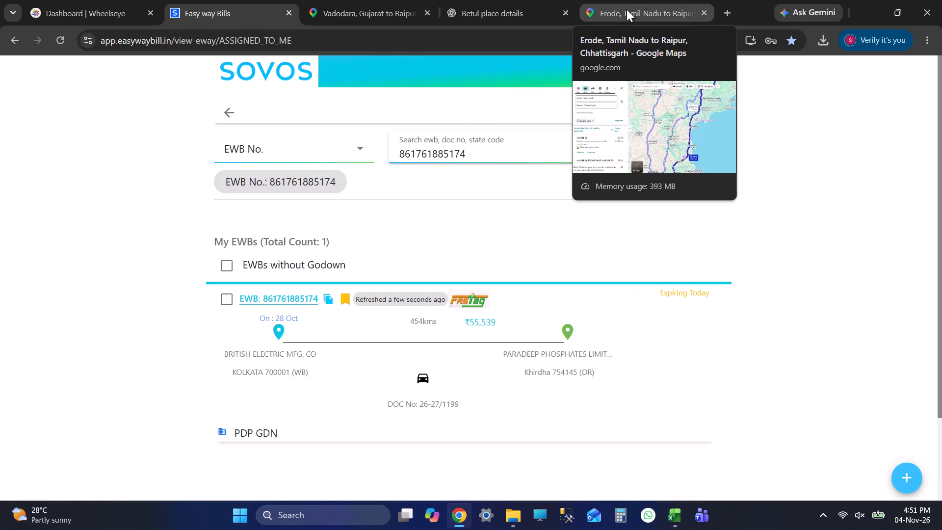
pyautogui.click(706, 10)
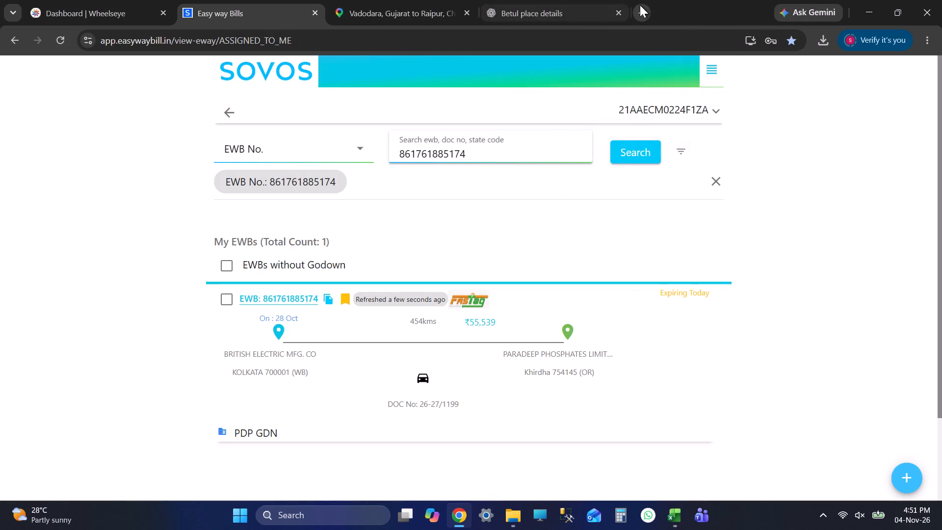
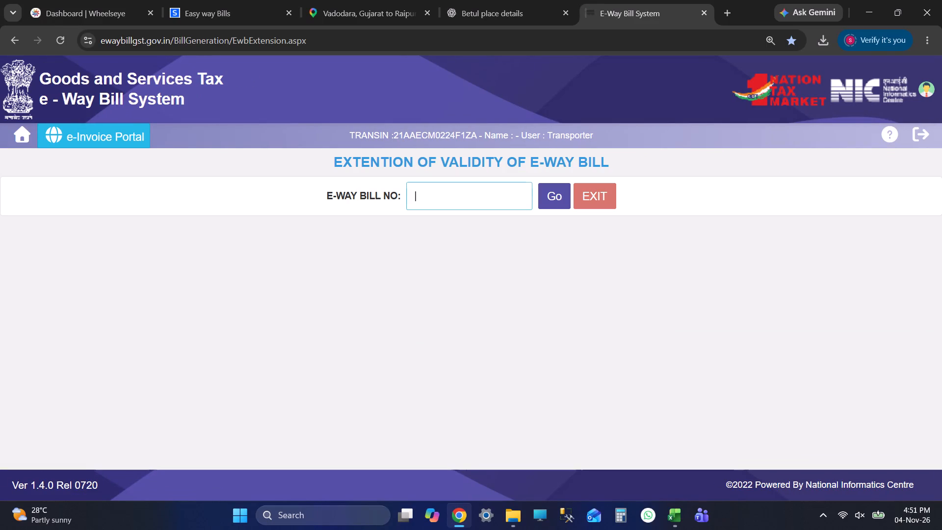
pyautogui.hotkey('ctrl', 'v')
pyautogui.click(551, 200)
pyautogui.scroll(-1, 318, 317)
pyautogui.scroll(1, 318, 323)
pyautogui.scroll(-7, 318, 323)
pyautogui.scroll(1, 318, 323)
pyautogui.scroll(-3, 318, 323)
pyautogui.scroll(1, 318, 323)
pyautogui.scroll(-8, 318, 323)
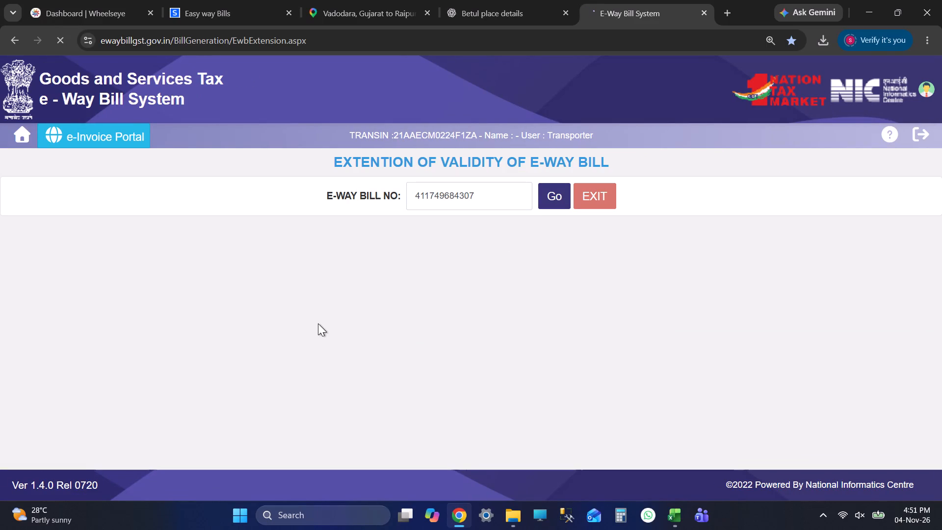
pyautogui.scroll(-5, 318, 323)
pyautogui.scroll(1, 318, 323)
pyautogui.scroll(-4, 318, 323)
pyautogui.scroll(-1, 437, 310)
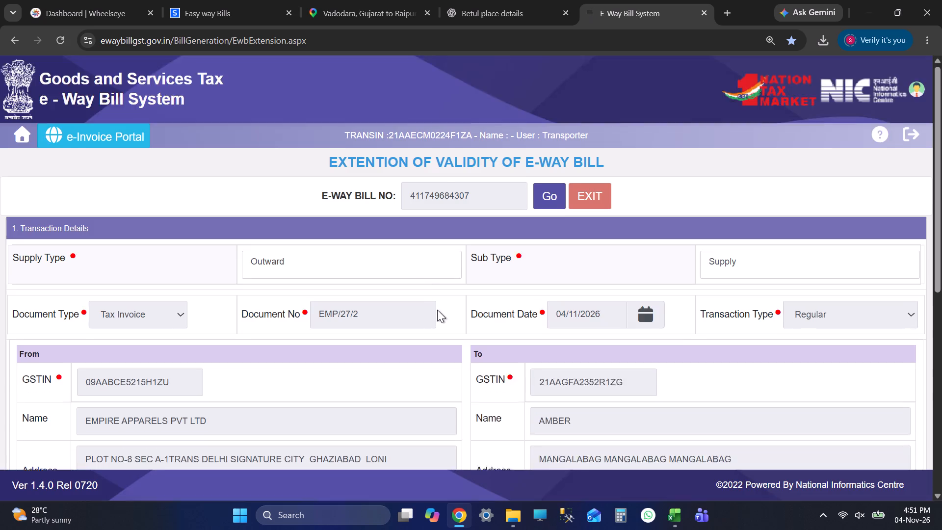
# Request an extension for this e-way bill with reason Transhipment and remarks "Transhipment".
pyautogui.scroll(1, 437, 310)
pyautogui.scroll(-5, 437, 311)
pyautogui.scroll(1, 427, 316)
pyautogui.scroll(-3, 427, 316)
pyautogui.scroll(1, 424, 331)
pyautogui.scroll(-1, 424, 331)
pyautogui.scroll(1, 394, 371)
pyautogui.scroll(-4, 390, 379)
pyautogui.click(239, 436)
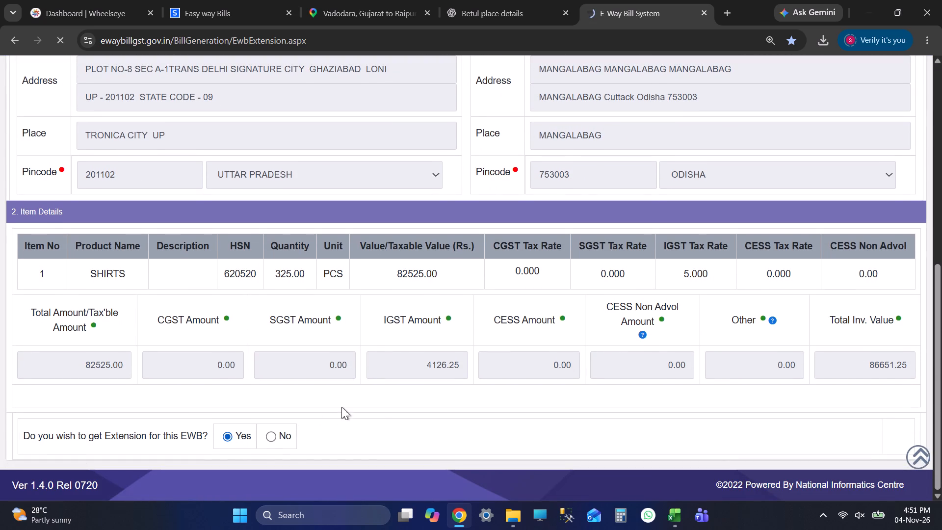
pyautogui.scroll(-3, 381, 406)
pyautogui.scroll(1, 386, 406)
pyautogui.scroll(-1, 386, 406)
pyautogui.scroll(1, 386, 406)
pyautogui.scroll(-2, 386, 406)
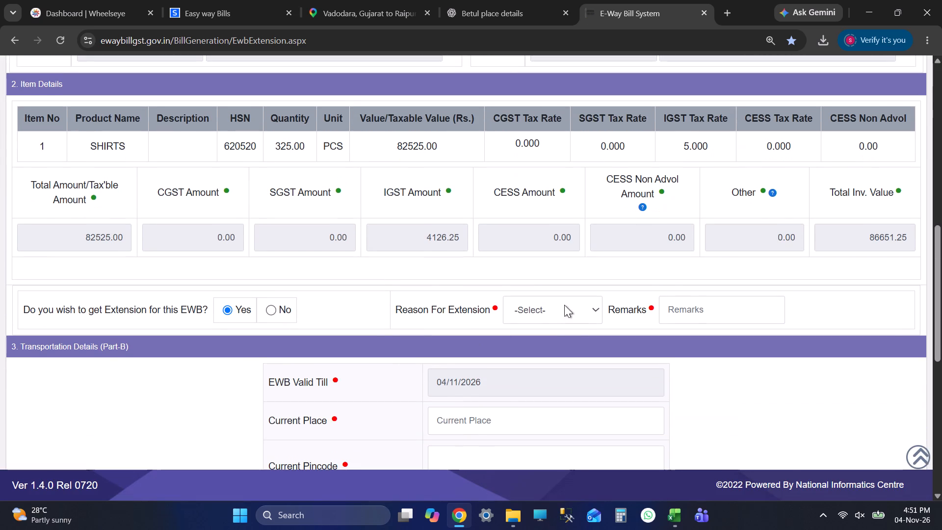
pyautogui.click(565, 304)
pyautogui.click(549, 376)
pyautogui.click(694, 291)
pyautogui.click(704, 318)
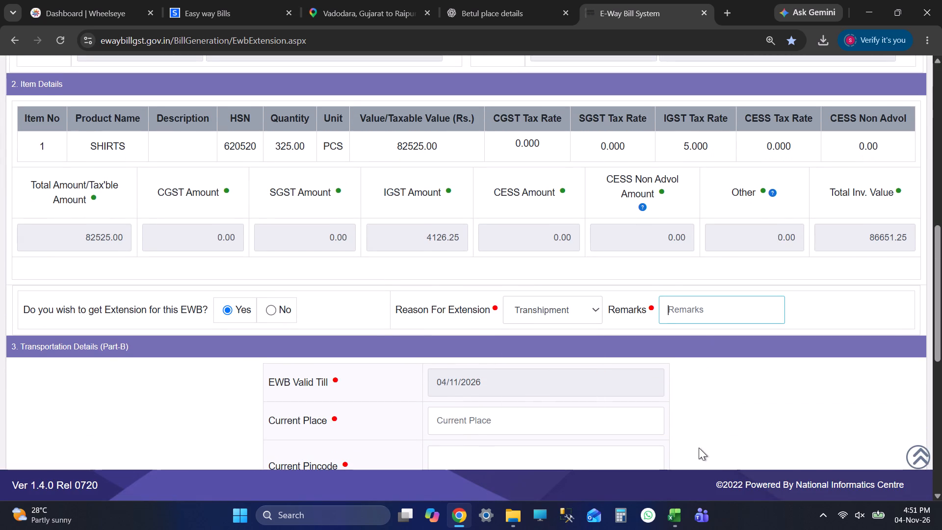
pyautogui.write('Transhipment')
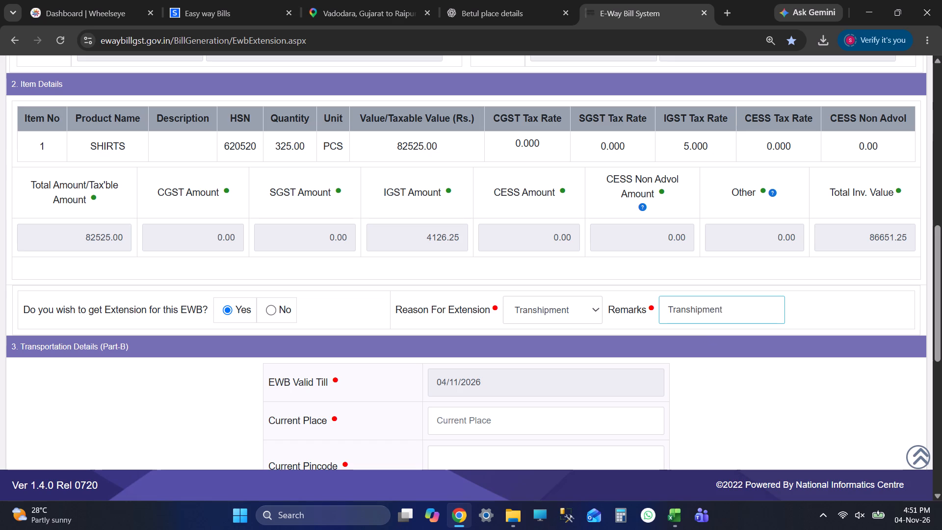
pyautogui.scroll(5, 708, 307)
pyautogui.moveTo(539, 328); pyautogui.dragTo(627, 327)
pyautogui.hotkey('ctrl', 'c')
pyautogui.scroll(-2, 494, 368)
pyautogui.scroll(1, 483, 381)
pyautogui.scroll(-1, 482, 382)
pyautogui.scroll(1, 482, 382)
pyautogui.scroll(-1, 482, 382)
pyautogui.scroll(1, 480, 370)
pyautogui.scroll(-5, 480, 370)
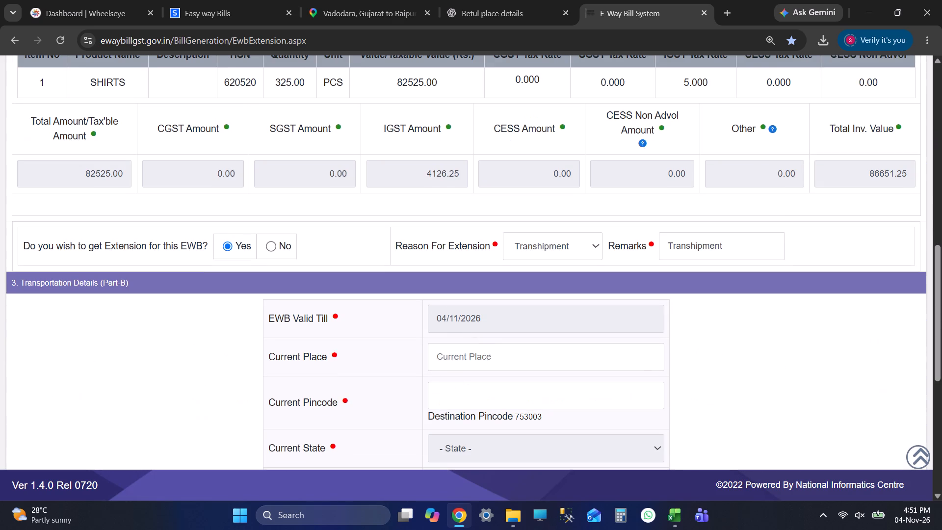
pyautogui.click(461, 341)
pyautogui.click(461, 348)
pyautogui.hotkey('ctrl', 'v')
pyautogui.scroll(3, 566, 390)
pyautogui.scroll(-1, 567, 390)
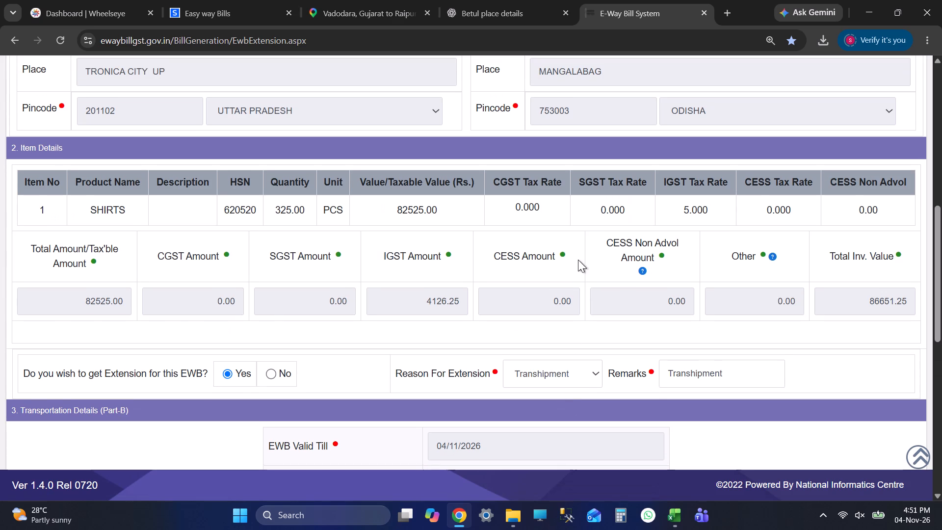
pyautogui.moveTo(538, 113); pyautogui.dragTo(587, 117)
pyautogui.hotkey('ctrl', 'c')
pyautogui.scroll(-6, 611, 277)
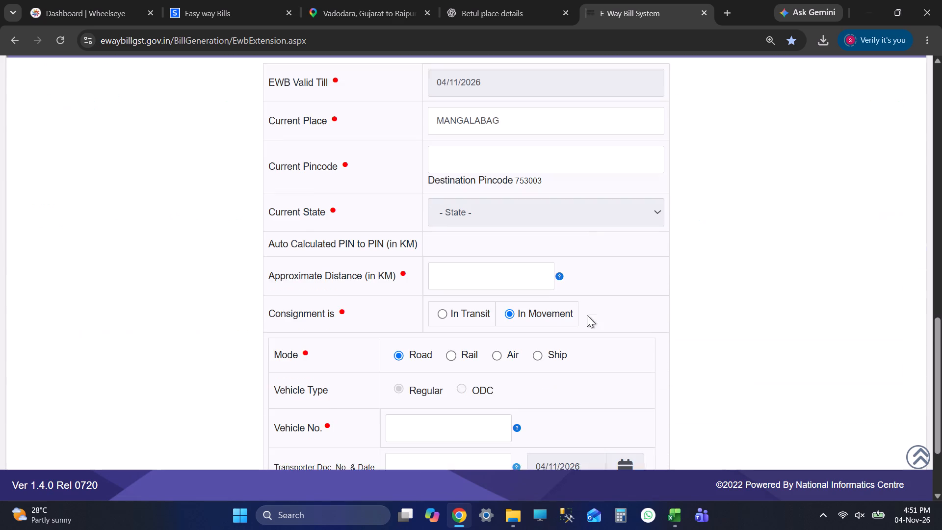
pyautogui.click(472, 139)
pyautogui.hotkey('ctrl', 'v')
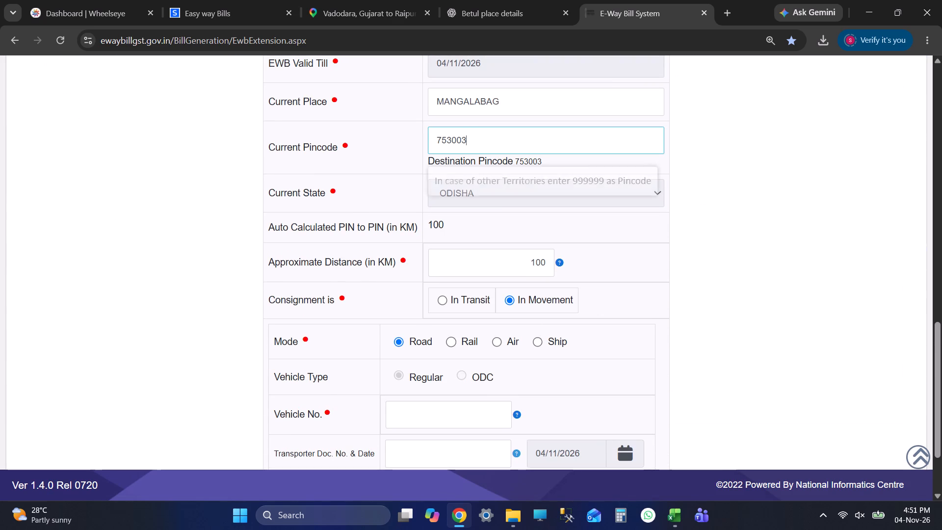
# Set the consignment to In Transit with transit type Warehouse, and paste MANGALABAG into all three address fields.
pyautogui.moveTo(432, 101); pyautogui.dragTo(559, 114)
pyautogui.hotkey('ctrl', 'c')
pyautogui.click(762, 132)
pyautogui.scroll(-2, 582, 350)
pyautogui.scroll(1, 574, 365)
pyautogui.scroll(-1, 573, 366)
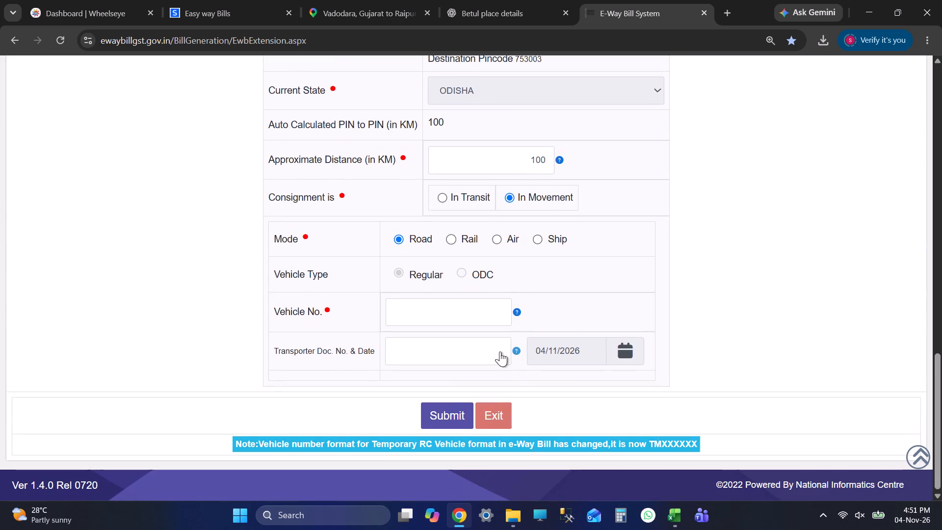
pyautogui.scroll(-4, 438, 373)
pyautogui.click(460, 199)
pyautogui.click(387, 257)
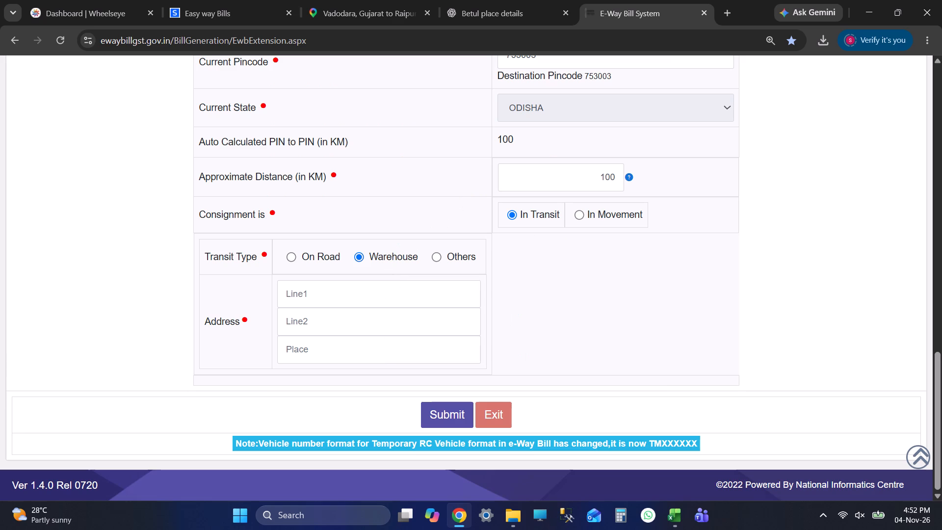
pyautogui.click(380, 301)
pyautogui.hotkey('ctrl', 'v')
pyautogui.click(352, 325)
pyautogui.hotkey('ctrl', 'v')
pyautogui.click(351, 347)
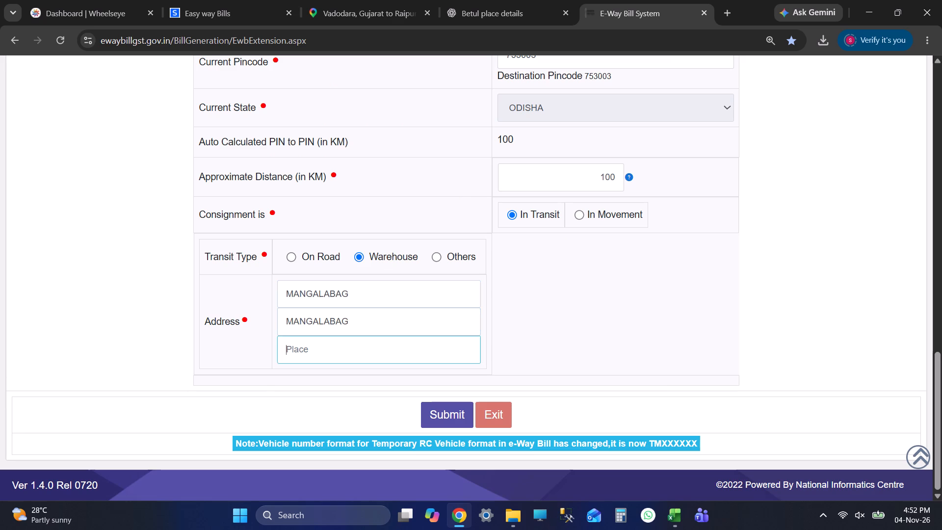
pyautogui.hotkey('ctrl', 'v')
pyautogui.scroll(7, 599, 365)
pyautogui.scroll(-6, 611, 332)
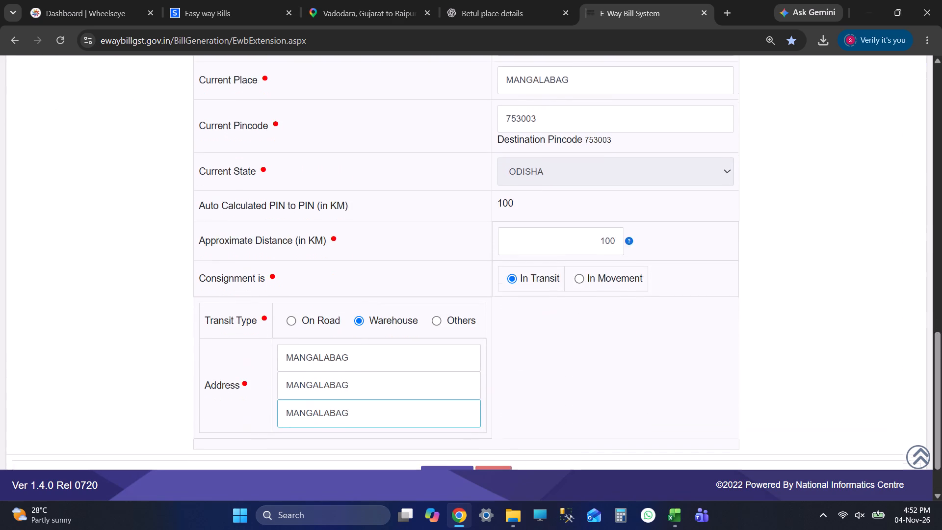
pyautogui.scroll(-1, 442, 401)
pyautogui.scroll(1, 441, 404)
pyautogui.scroll(-3, 441, 405)
pyautogui.click(450, 410)
pyautogui.hotkey('alt', 'Tab')
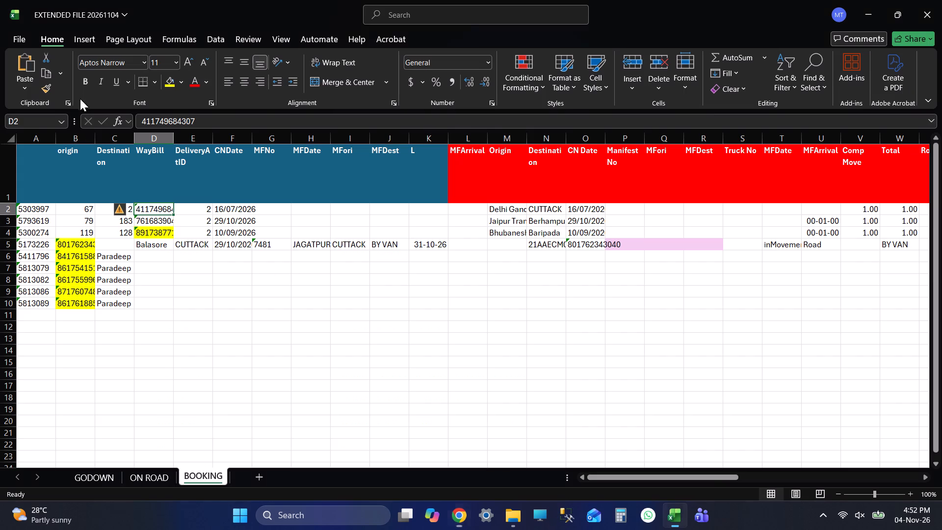
pyautogui.click(169, 80)
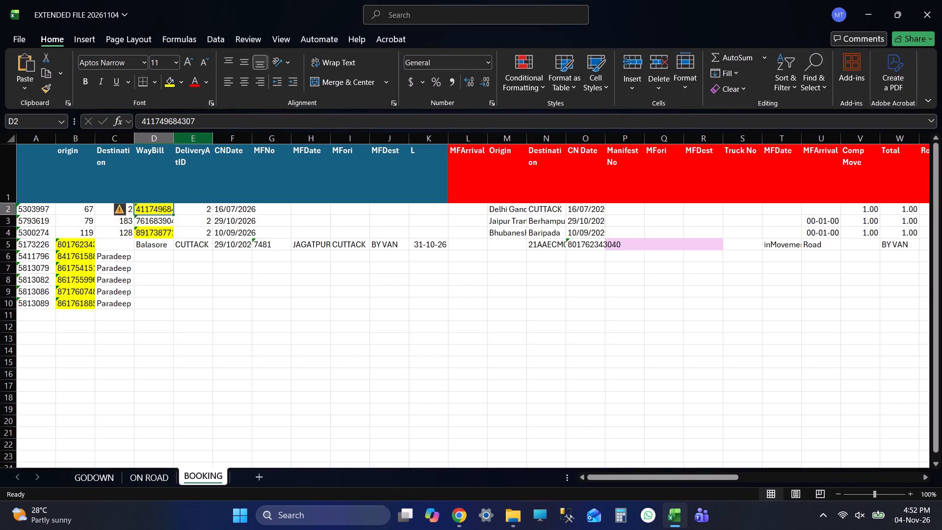
pyautogui.click(155, 221)
pyautogui.hotkey('ctrl', 'c')
pyautogui.hotkey('alt', 'Tab')
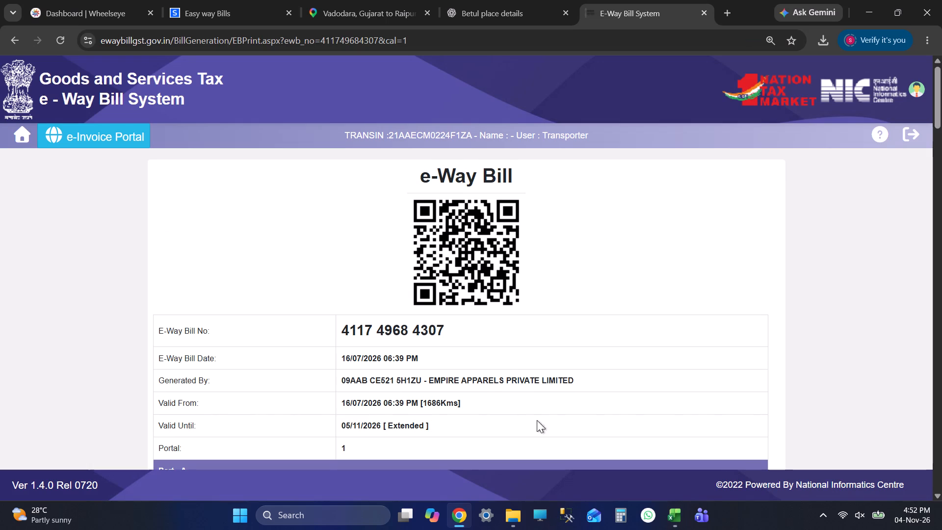
pyautogui.scroll(-2, 515, 355)
pyautogui.scroll(1, 515, 371)
pyautogui.scroll(-1, 514, 375)
pyautogui.scroll(1, 511, 381)
pyautogui.scroll(-1, 532, 344)
pyautogui.scroll(1, 532, 358)
pyautogui.scroll(-1, 532, 365)
pyautogui.scroll(1, 532, 369)
pyautogui.scroll(-3, 532, 371)
pyautogui.scroll(1, 573, 367)
pyautogui.scroll(-1, 574, 370)
pyautogui.scroll(1, 574, 374)
pyautogui.scroll(-5, 574, 375)
pyautogui.scroll(1, 562, 383)
pyautogui.scroll(-1, 562, 383)
pyautogui.scroll(1, 560, 387)
pyautogui.scroll(-1, 559, 395)
pyautogui.scroll(1, 558, 402)
pyautogui.scroll(-1, 558, 403)
pyautogui.scroll(1, 554, 396)
pyautogui.scroll(-3, 554, 400)
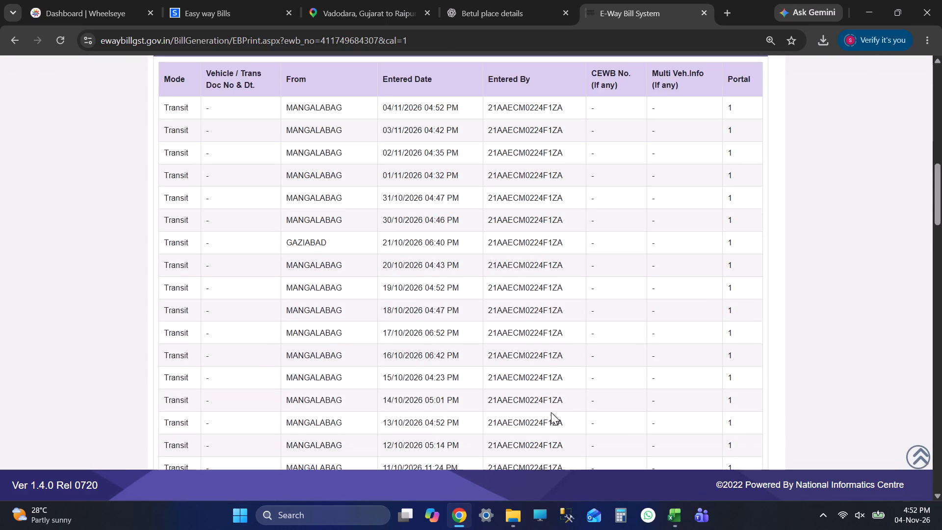
pyautogui.scroll(-2, 551, 412)
pyautogui.scroll(1, 577, 407)
pyautogui.scroll(-1, 577, 407)
pyautogui.scroll(1, 577, 408)
pyautogui.scroll(-13, 577, 408)
pyautogui.scroll(1, 583, 380)
pyautogui.scroll(-5, 583, 380)
pyautogui.scroll(1, 584, 396)
pyautogui.scroll(-3, 585, 396)
pyautogui.scroll(1, 589, 402)
pyautogui.scroll(-5, 588, 405)
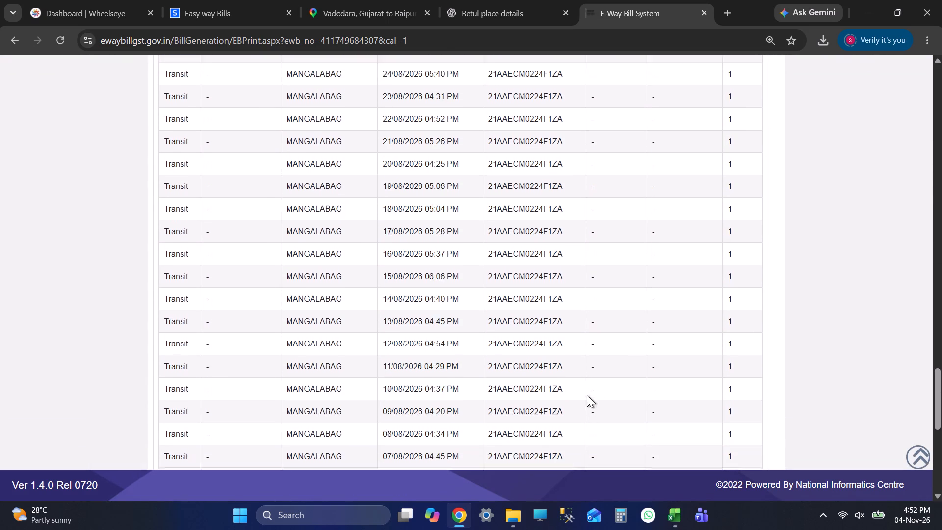
pyautogui.scroll(1, 587, 394)
pyautogui.scroll(-1, 587, 394)
pyautogui.scroll(1, 587, 395)
pyautogui.scroll(-5, 587, 395)
pyautogui.scroll(1, 587, 404)
pyautogui.scroll(-3, 587, 404)
pyautogui.scroll(1, 583, 398)
pyautogui.scroll(-3, 582, 399)
pyautogui.scroll(1, 581, 402)
pyautogui.scroll(-1, 579, 405)
pyautogui.scroll(1, 577, 412)
pyautogui.scroll(-2, 576, 413)
pyautogui.click(520, 431)
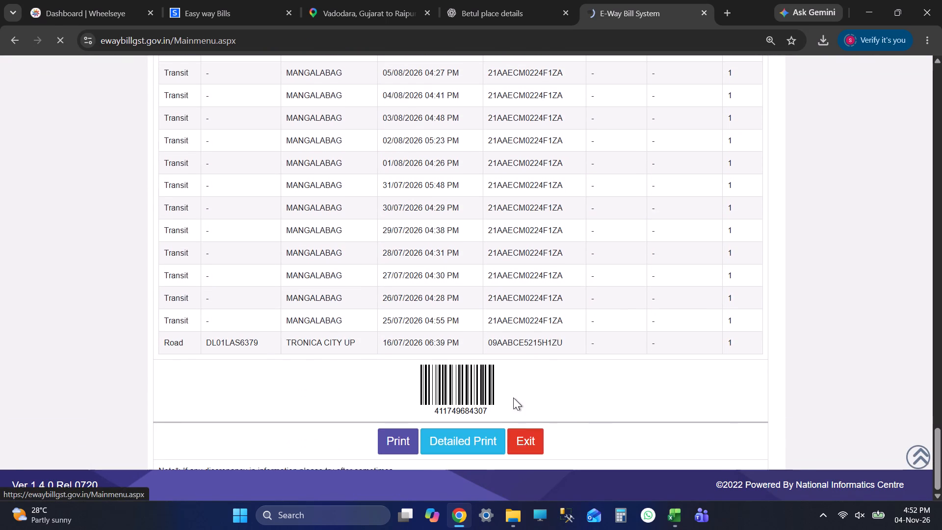
pyautogui.click(58, 166)
pyautogui.click(66, 350)
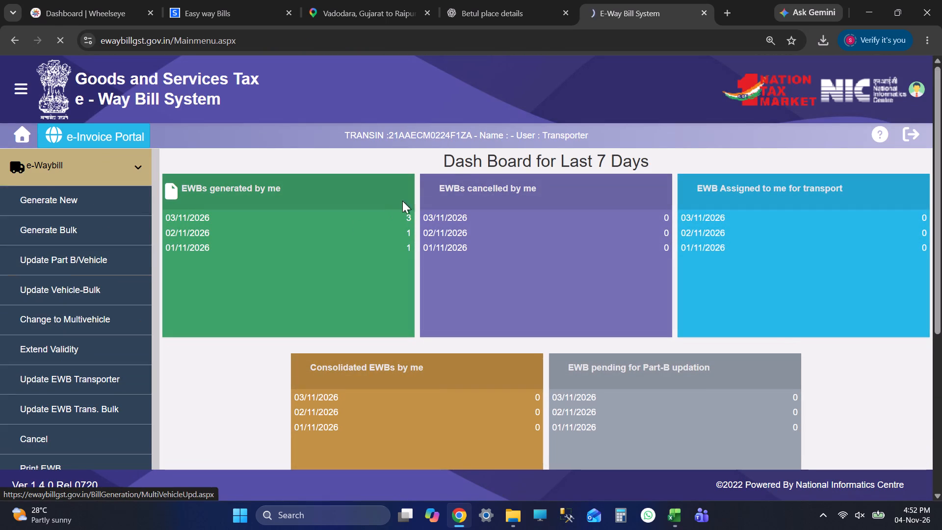
pyautogui.click(429, 197)
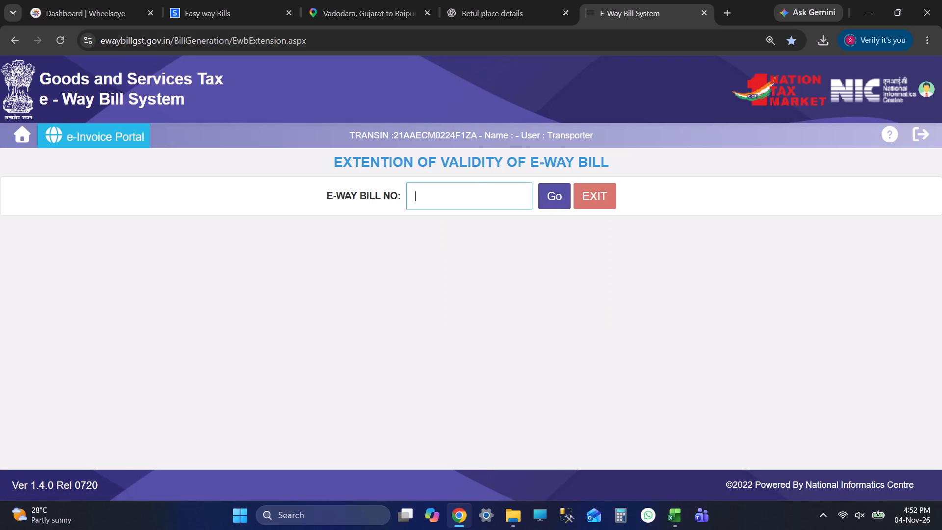
pyautogui.hotkey('ctrl', 'v')
pyautogui.click(552, 201)
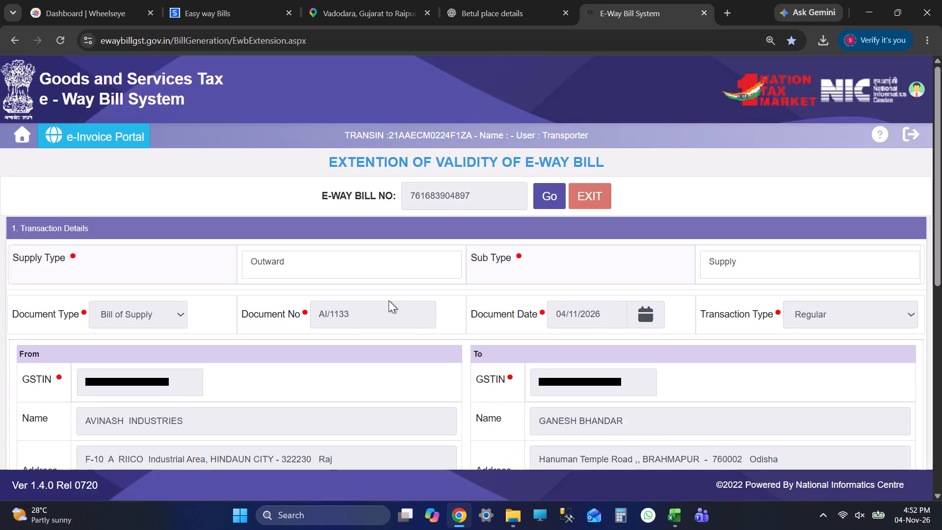
pyautogui.scroll(-3, 353, 368)
pyautogui.scroll(1, 350, 383)
pyautogui.scroll(-5, 350, 383)
pyautogui.scroll(1, 350, 383)
pyautogui.scroll(-7, 350, 383)
pyautogui.click(247, 438)
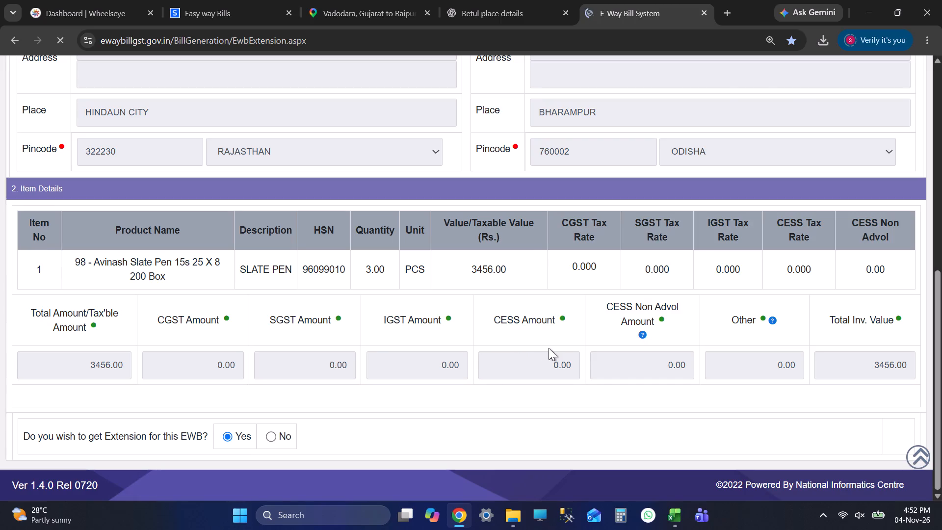
pyautogui.scroll(-4, 556, 350)
pyautogui.click(550, 182)
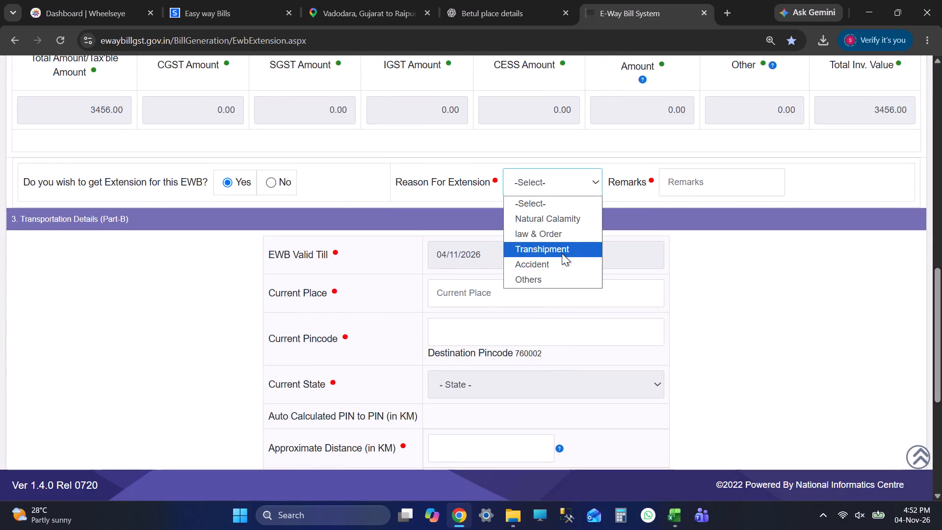
pyautogui.click(562, 253)
pyautogui.click(691, 189)
pyautogui.write('Transhipment')
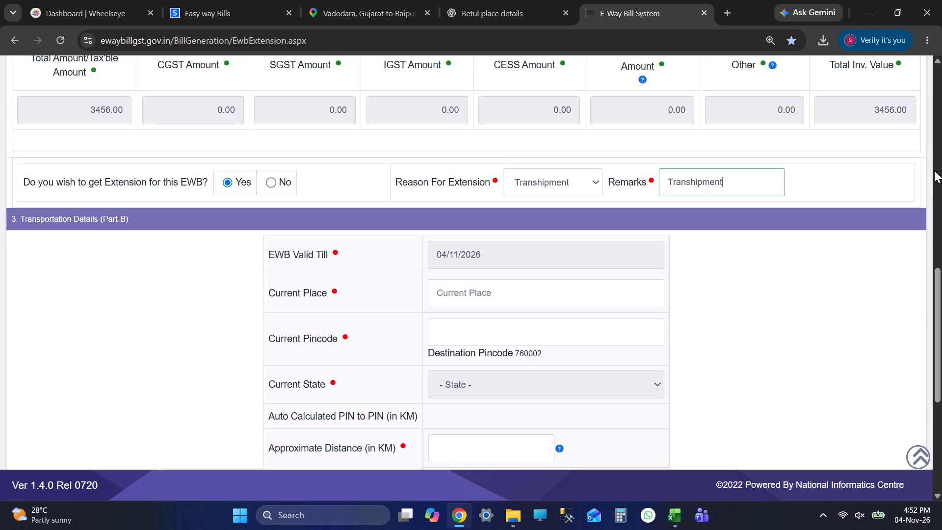
pyautogui.hotkey('alt', 'Tab')
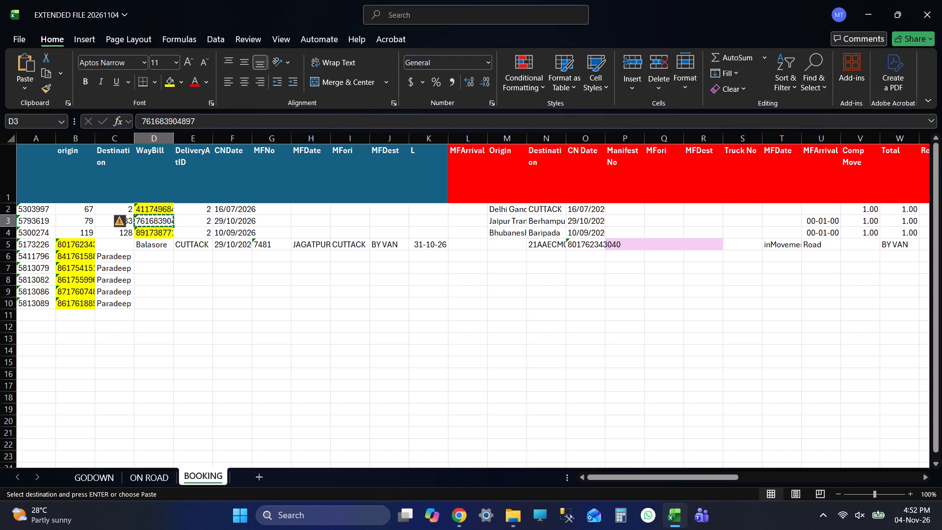
pyautogui.press('Tab')
pyautogui.hotkey('alt', 'Tab')
pyautogui.scroll(1, 593, 272)
pyautogui.scroll(-1, 593, 272)
pyautogui.scroll(5, 593, 272)
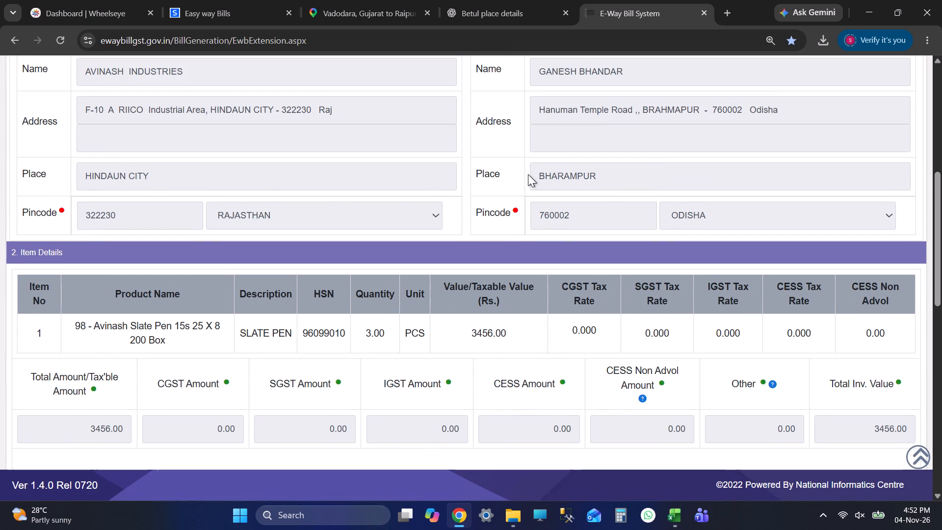
pyautogui.moveTo(528, 174); pyautogui.dragTo(628, 174)
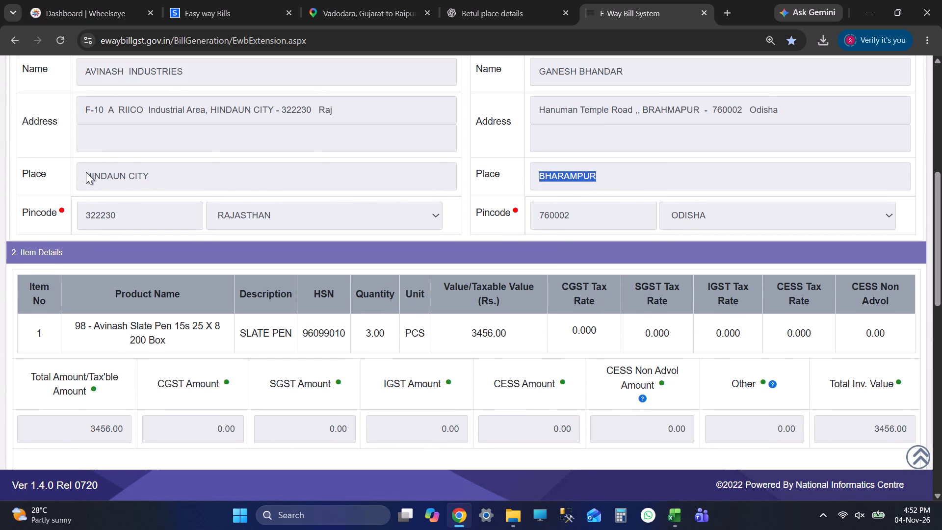
pyautogui.moveTo(86, 172); pyautogui.dragTo(142, 181)
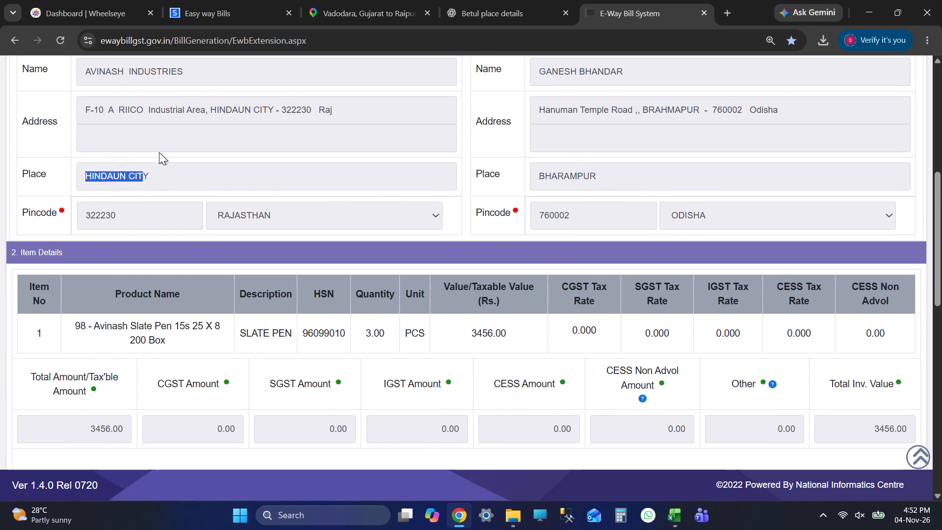
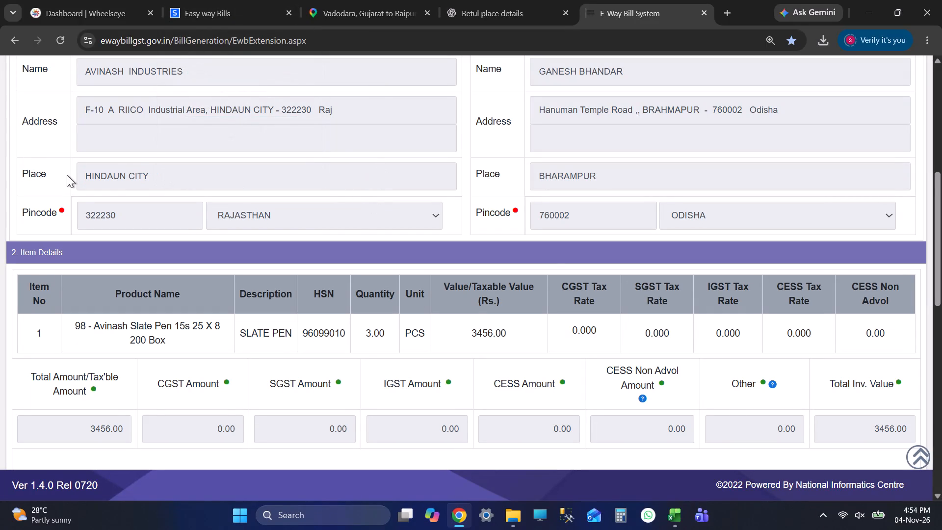
pyautogui.moveTo(83, 175); pyautogui.dragTo(154, 184)
pyautogui.hotkey('ctrl', 'c')
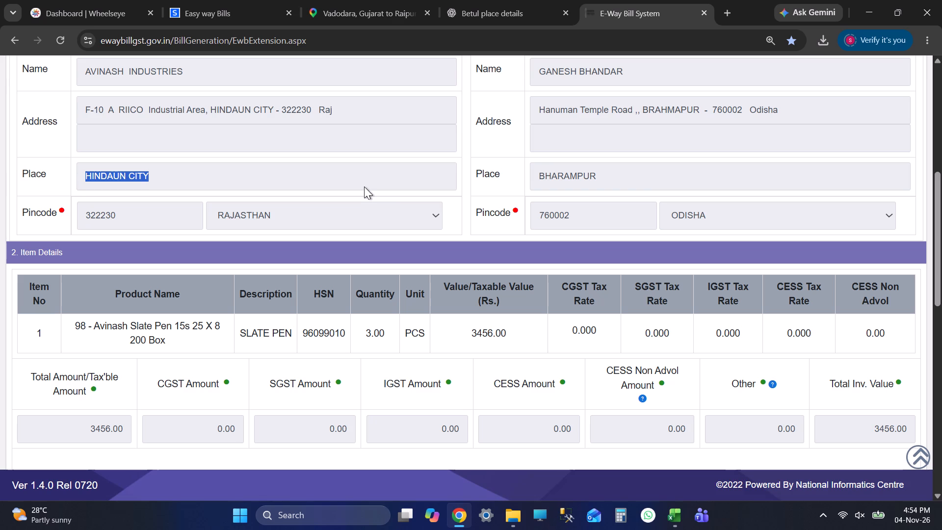
pyautogui.hotkey('ctrl', 'c')
pyautogui.hotkey('alt', 'Tab')
pyautogui.hotkey('alt', 'Tab')
pyautogui.scroll(-1, 487, 319)
pyautogui.scroll(1, 488, 325)
pyautogui.scroll(-3, 488, 326)
pyautogui.scroll(1, 488, 326)
pyautogui.scroll(-2, 488, 326)
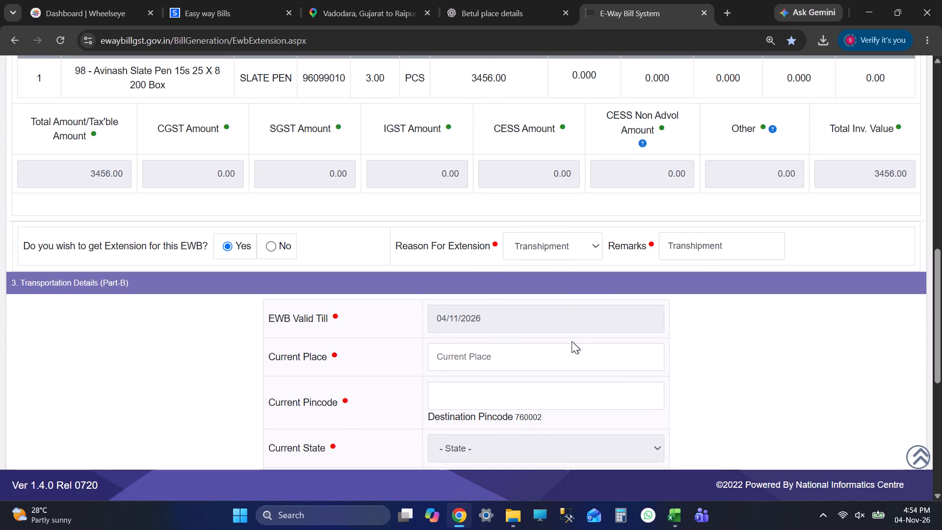
pyautogui.click(518, 354)
pyautogui.hotkey('ctrl', 'v')
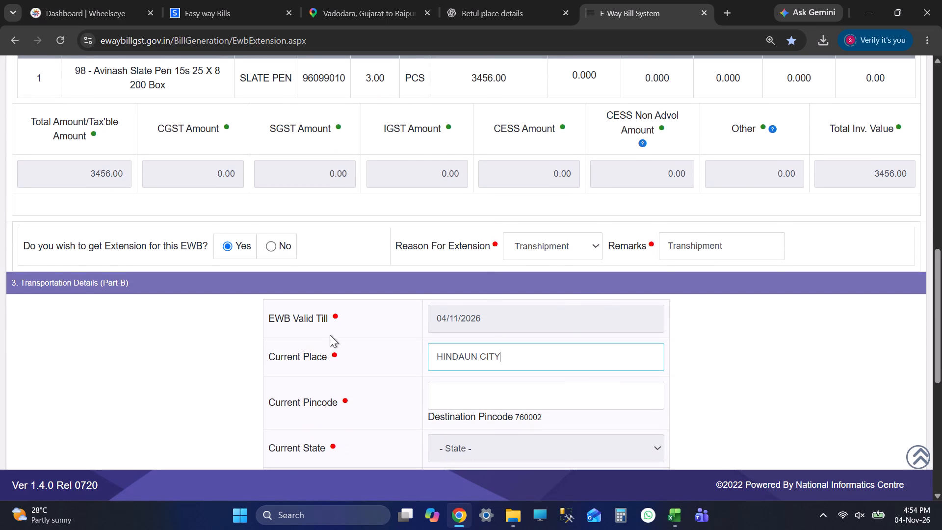
# Copy the origin pincode 322230 into the Current Pincode of the transportation details.
pyautogui.scroll(3, 328, 336)
pyautogui.moveTo(79, 153); pyautogui.dragTo(118, 160)
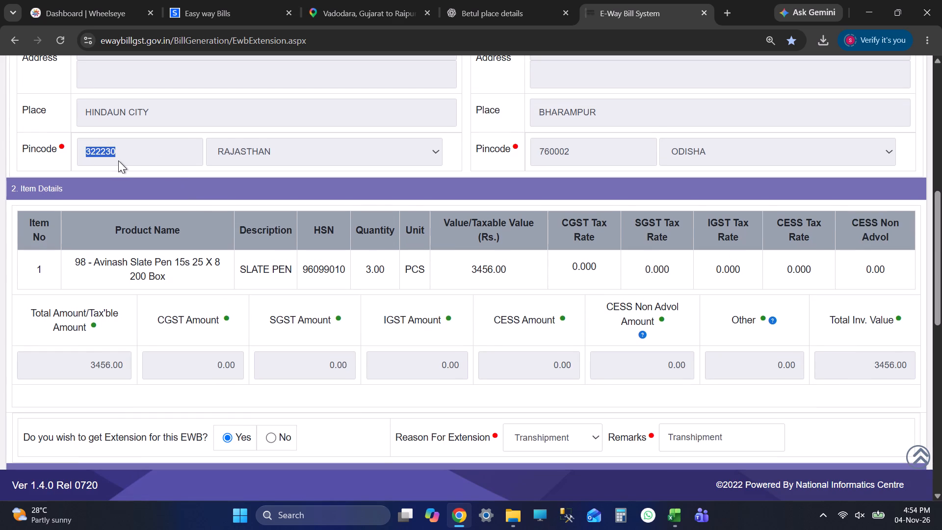
pyautogui.hotkey('ctrl', 'c')
pyautogui.scroll(1, 471, 226)
pyautogui.scroll(-4, 471, 228)
pyautogui.click(497, 407)
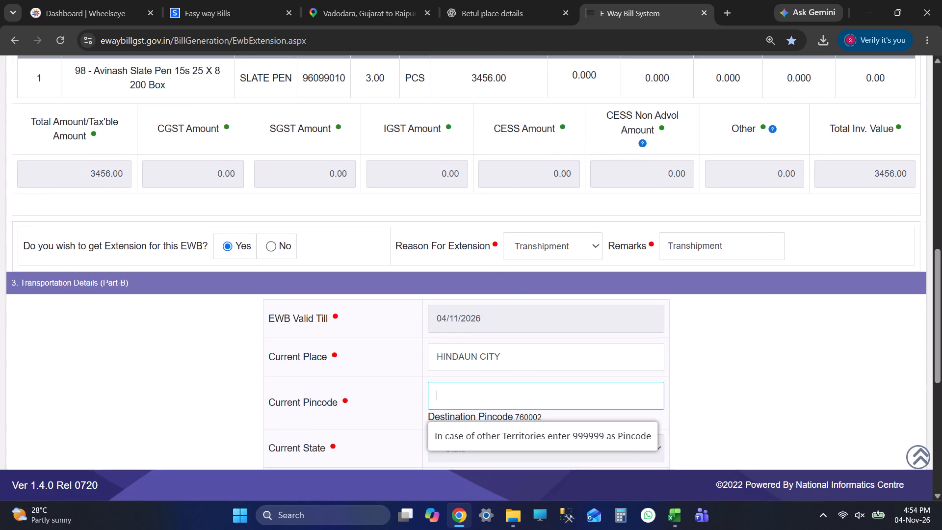
pyautogui.hotkey('ctrl', 'v')
# Set the consignment to In Transit with transit type Warehouse and enter HINDAUN CITY in all three address lines.
pyautogui.moveTo(428, 354); pyautogui.dragTo(524, 359)
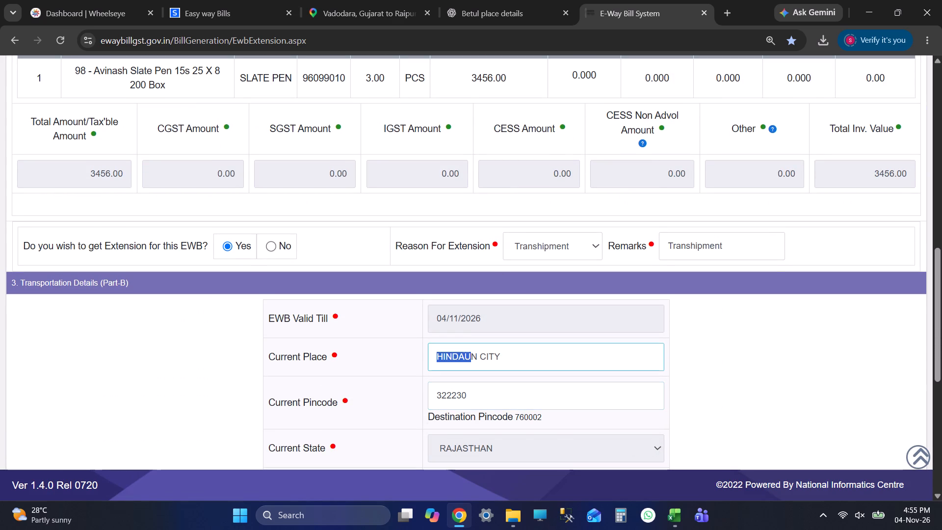
pyautogui.hotkey('ctrl', 'c')
pyautogui.click(838, 416)
pyautogui.scroll(-1, 653, 371)
pyautogui.scroll(1, 649, 383)
pyautogui.scroll(-2, 649, 383)
pyautogui.scroll(-4, 575, 378)
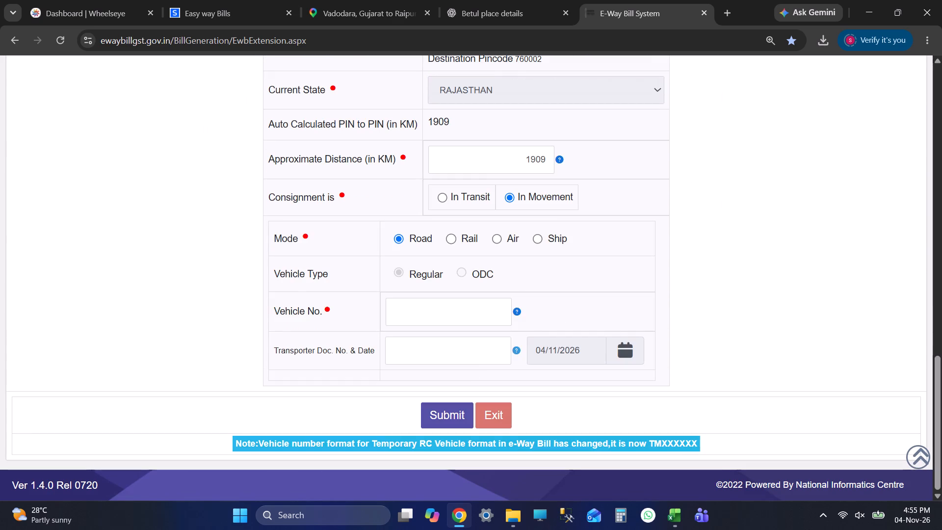
pyautogui.click(447, 199)
pyautogui.click(396, 252)
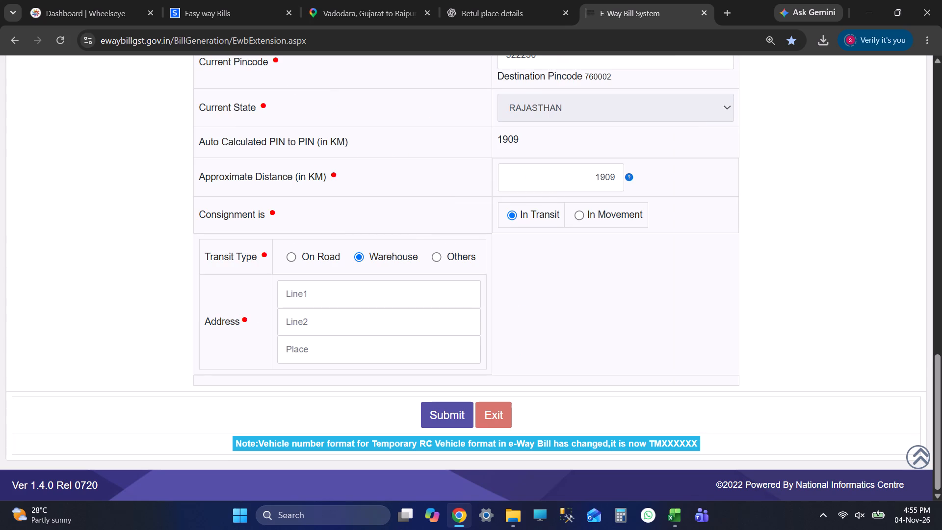
pyautogui.click(359, 293)
pyautogui.hotkey('ctrl', 'v')
pyautogui.click(354, 328)
pyautogui.hotkey('ctrl', 'v')
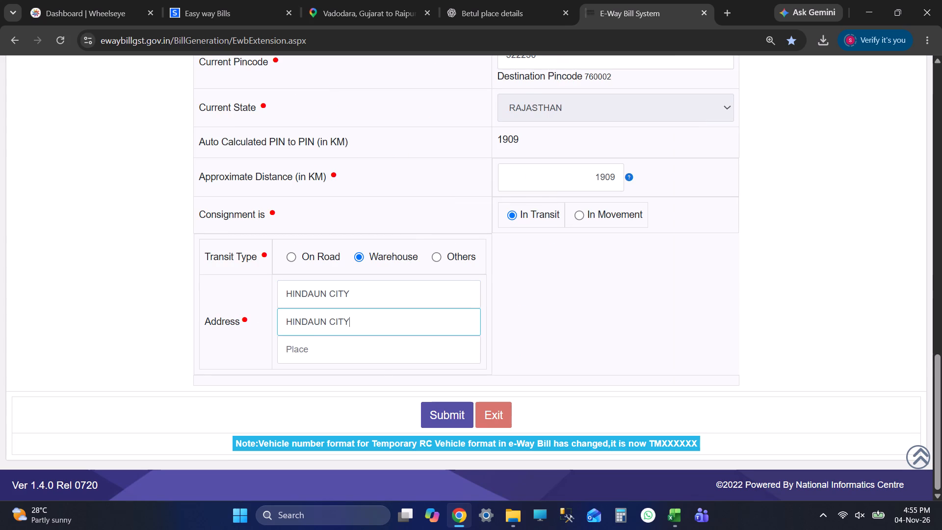
pyautogui.click(360, 354)
pyautogui.hotkey('ctrl', 'v')
pyautogui.scroll(-1, 683, 351)
pyautogui.scroll(3, 683, 351)
pyautogui.scroll(-1, 683, 351)
pyautogui.scroll(2, 683, 351)
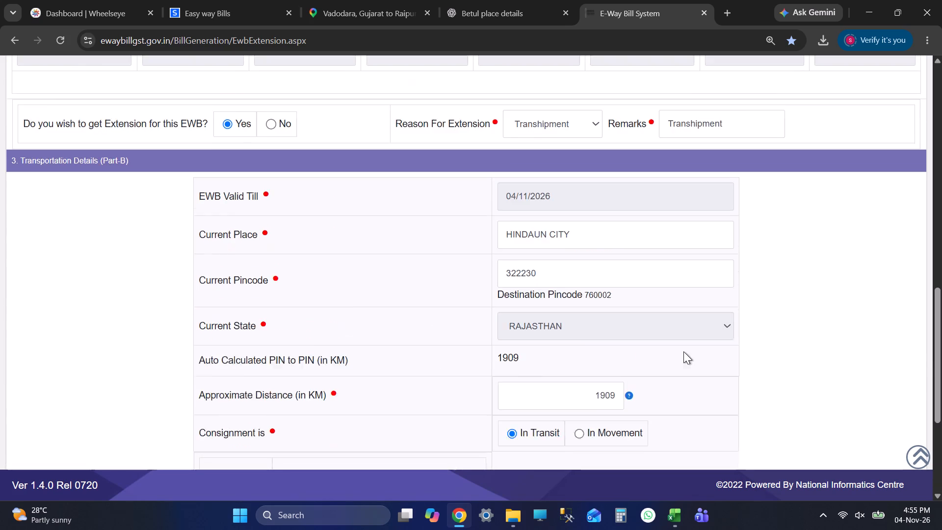
pyautogui.scroll(1, 683, 351)
pyautogui.scroll(-1, 683, 351)
pyautogui.scroll(1, 683, 351)
pyautogui.scroll(-5, 683, 351)
pyautogui.scroll(1, 661, 373)
pyautogui.scroll(-2, 660, 374)
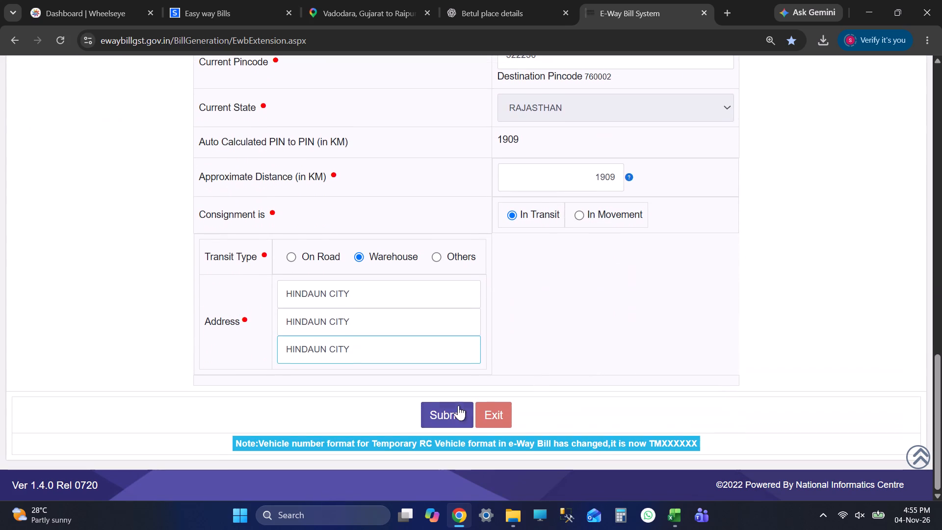
pyautogui.click(425, 406)
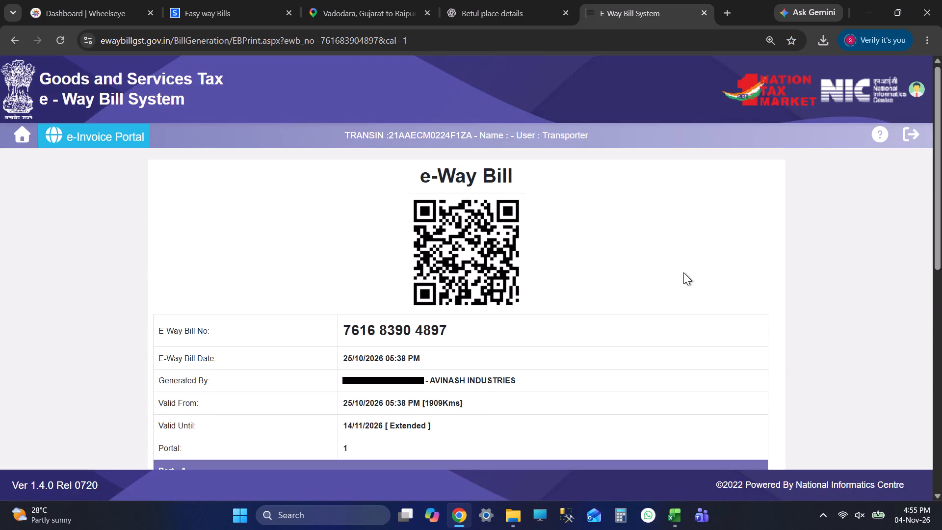
pyautogui.scroll(-5, 458, 261)
pyautogui.scroll(1, 449, 233)
pyautogui.scroll(-1, 442, 233)
pyautogui.scroll(1, 438, 233)
pyautogui.scroll(-1, 438, 233)
pyautogui.scroll(-5, 472, 303)
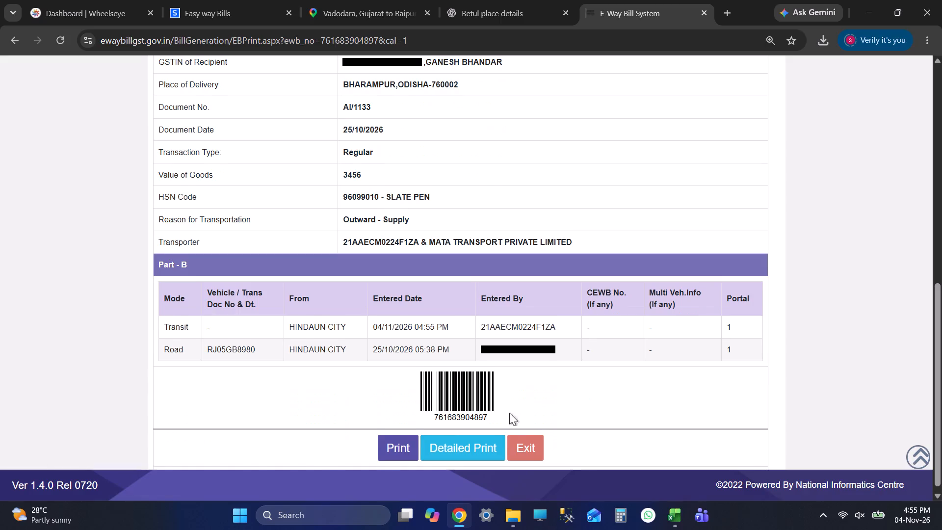
pyautogui.click(539, 443)
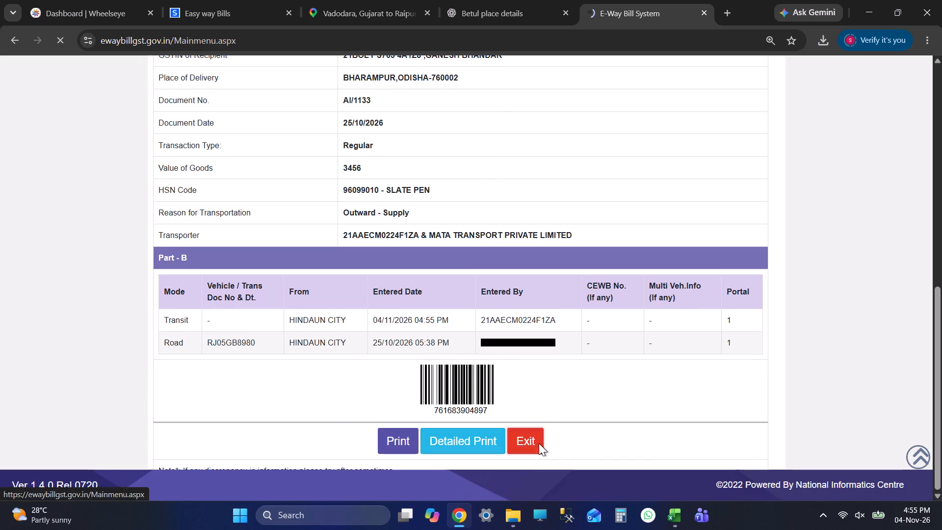
pyautogui.hotkey('alt', 'Tab')
pyautogui.hotkey('shift', 'Tab')
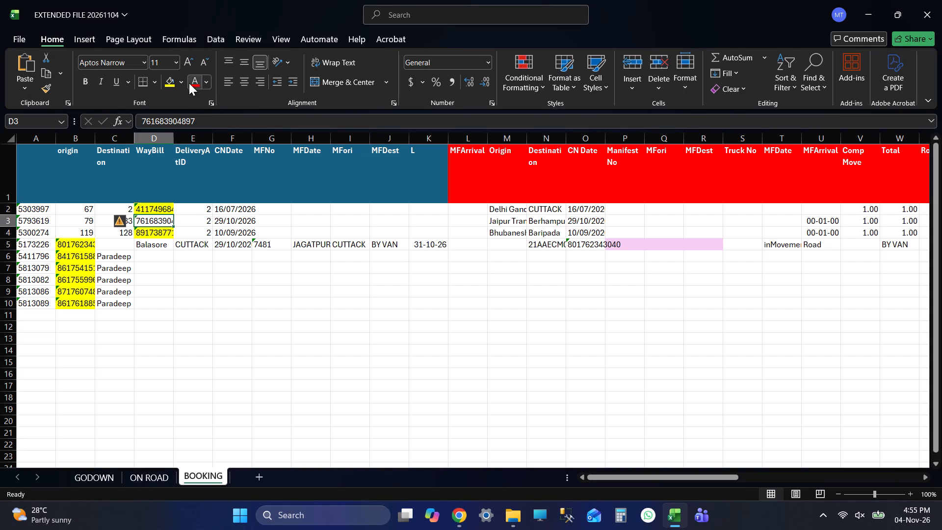
pyautogui.click(168, 83)
pyautogui.click(212, 277)
# Save the EXTENDED FILE 20261104 workbook and close it.
pyautogui.hotkey('ctrl', 's')
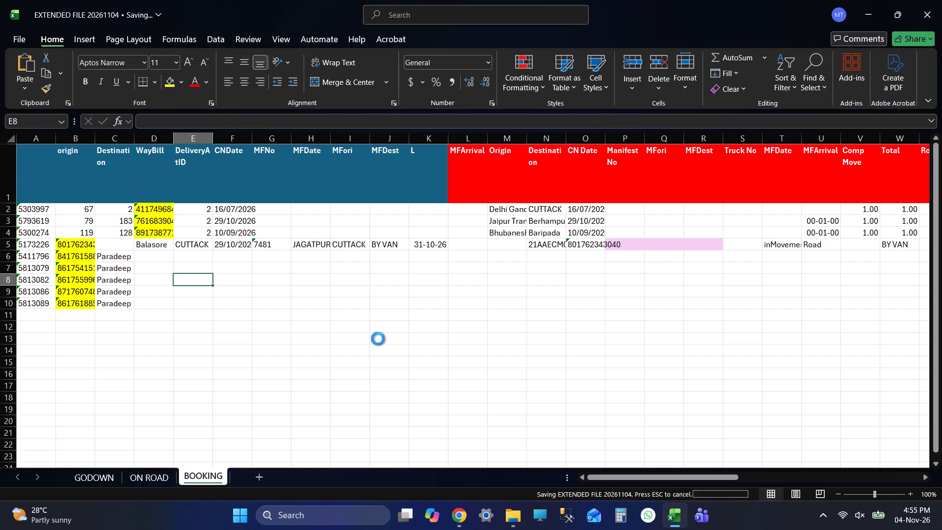
pyautogui.click(441, 312)
pyautogui.hotkey('ctrl', 's')
pyautogui.click(475, 288)
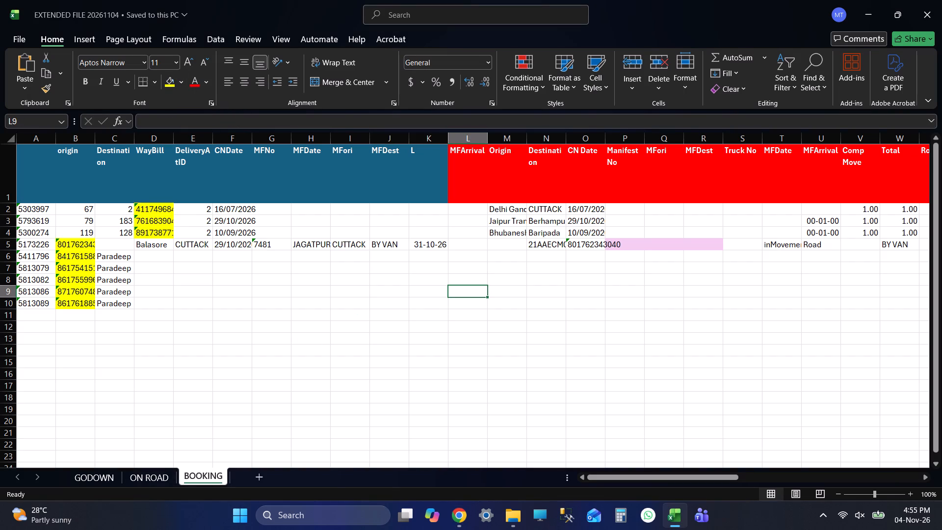
pyautogui.click(486, 275)
pyautogui.hotkey('ctrl', 's')
pyautogui.click(571, 275)
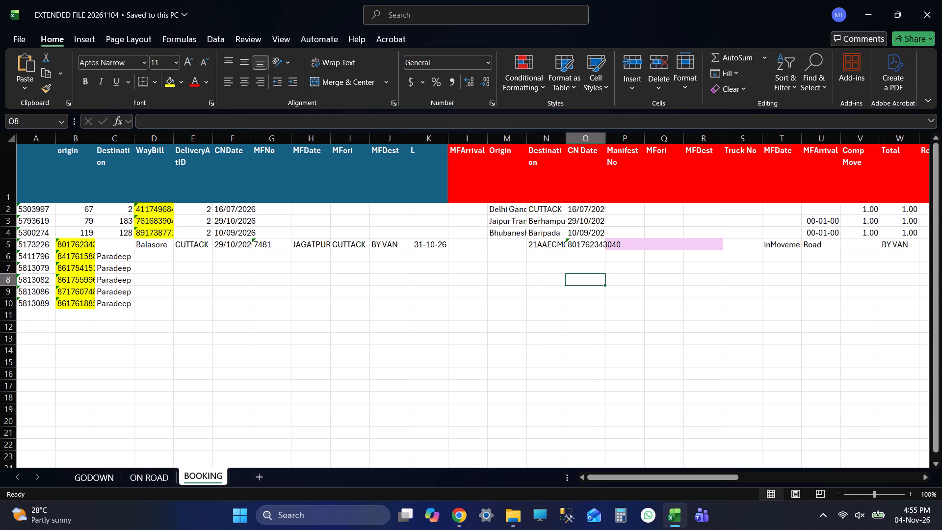
pyautogui.hotkey('ctrl', 's')
pyautogui.click(369, 283)
pyautogui.hotkey('ctrl', 's')
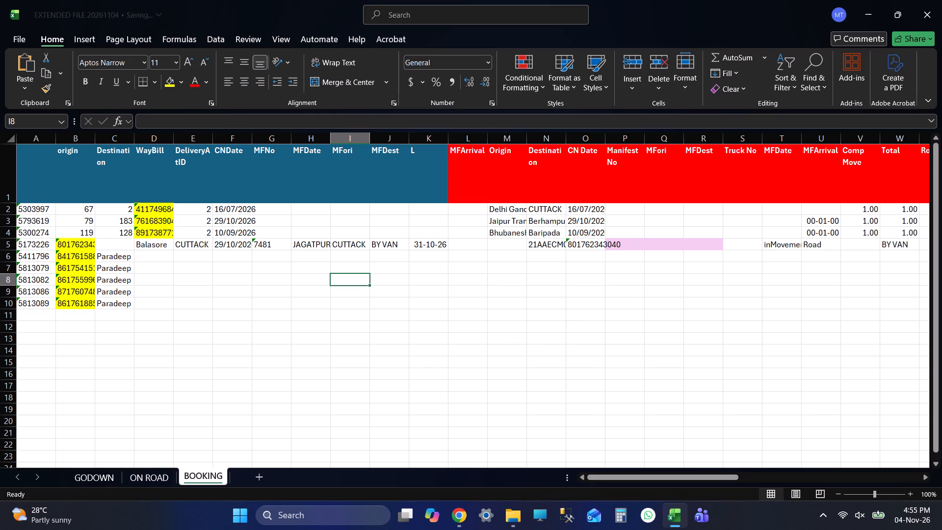
pyautogui.click(308, 274)
pyautogui.hotkey('ctrl', 's')
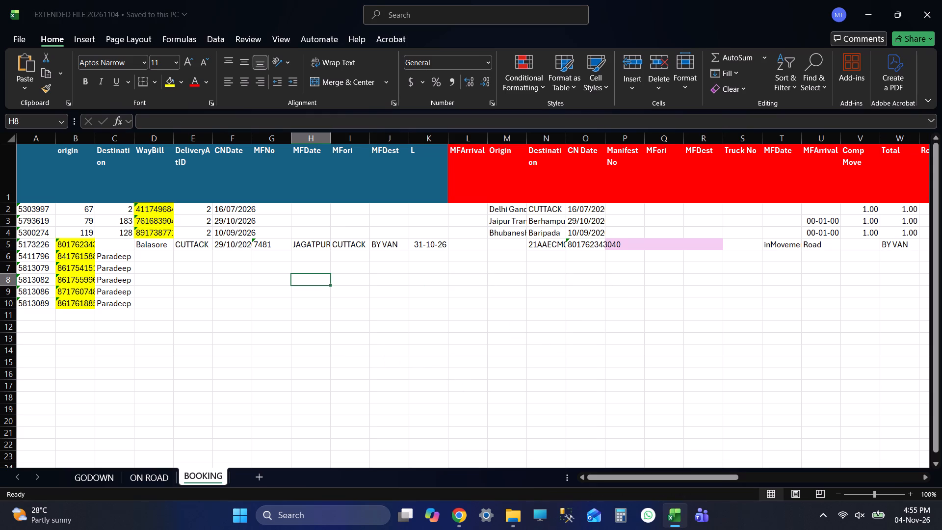
pyautogui.click(392, 276)
pyautogui.hotkey('ctrl', 's')
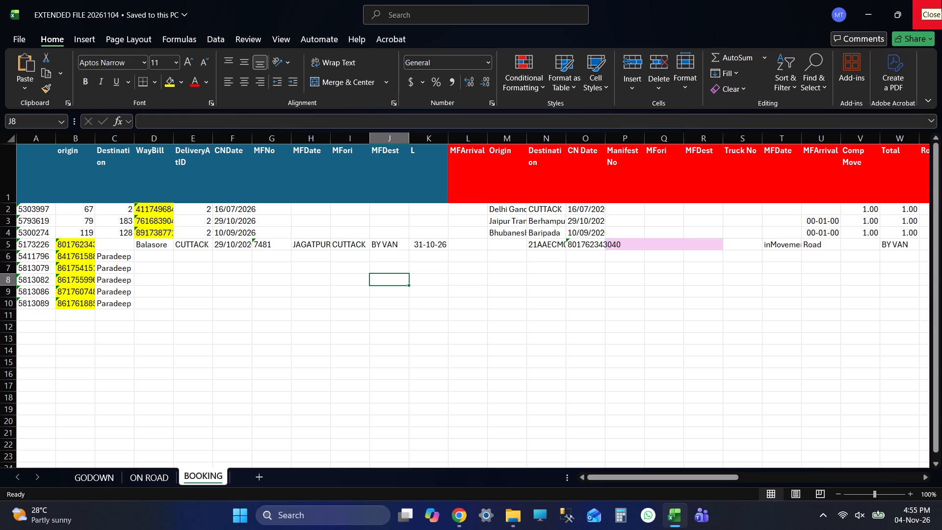
pyautogui.click(941, 0)
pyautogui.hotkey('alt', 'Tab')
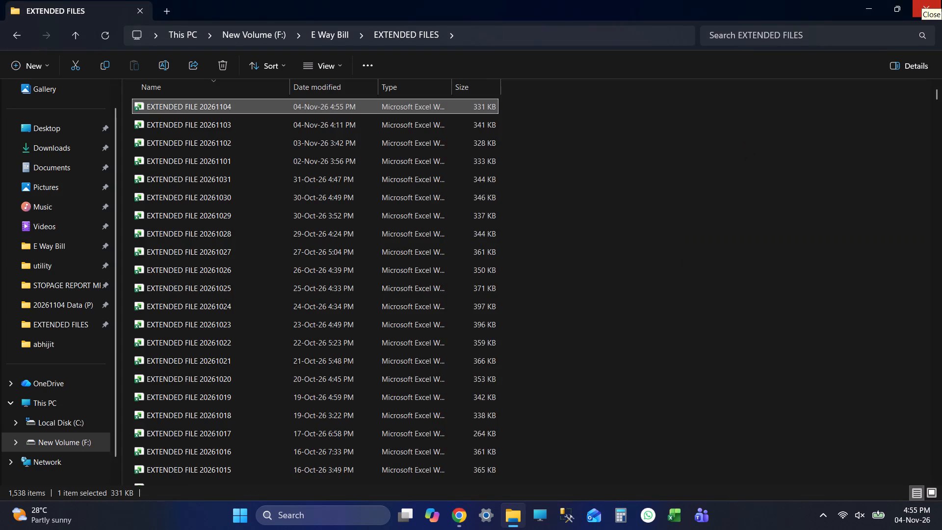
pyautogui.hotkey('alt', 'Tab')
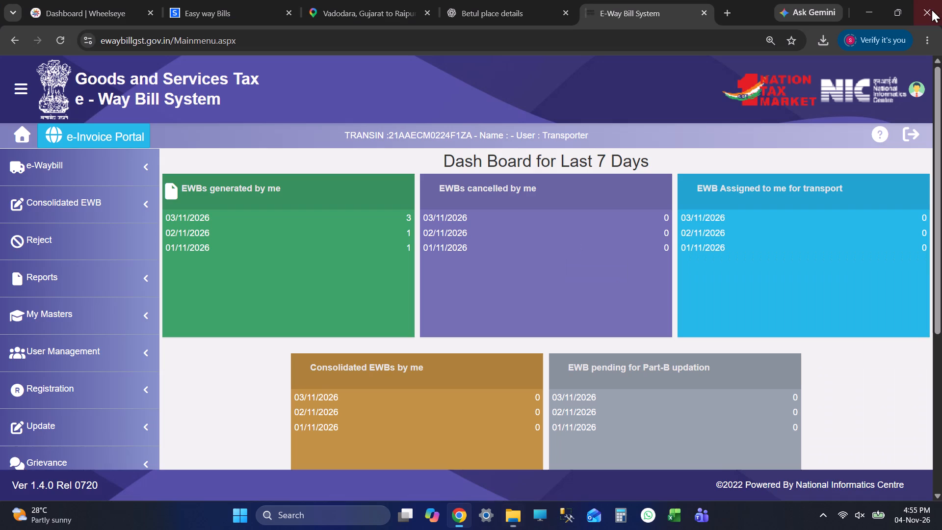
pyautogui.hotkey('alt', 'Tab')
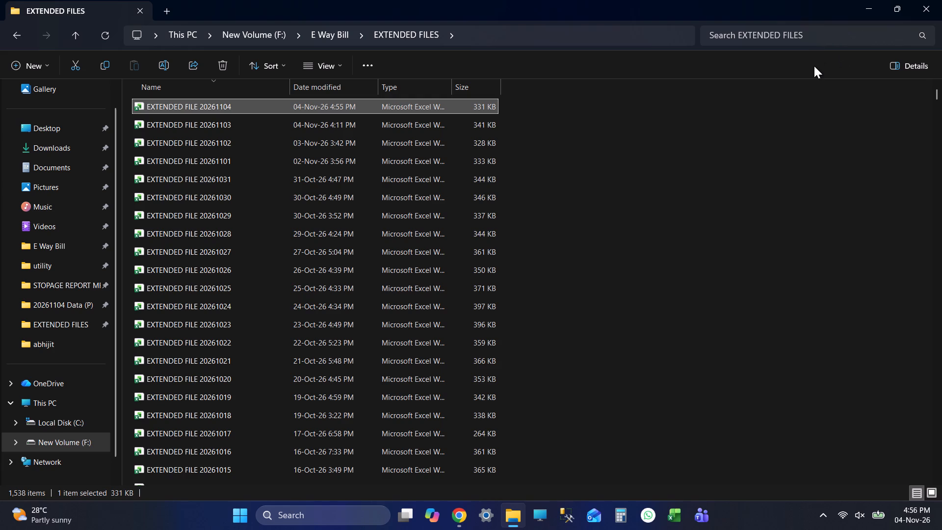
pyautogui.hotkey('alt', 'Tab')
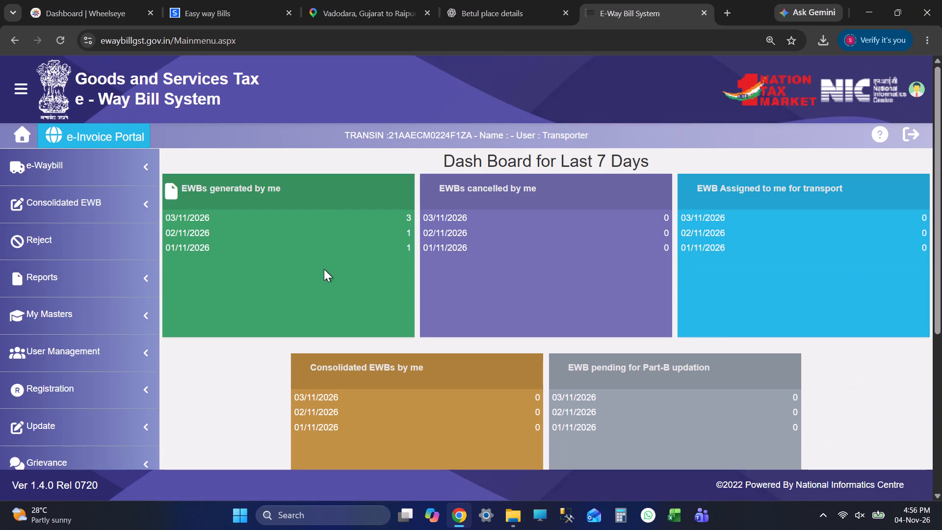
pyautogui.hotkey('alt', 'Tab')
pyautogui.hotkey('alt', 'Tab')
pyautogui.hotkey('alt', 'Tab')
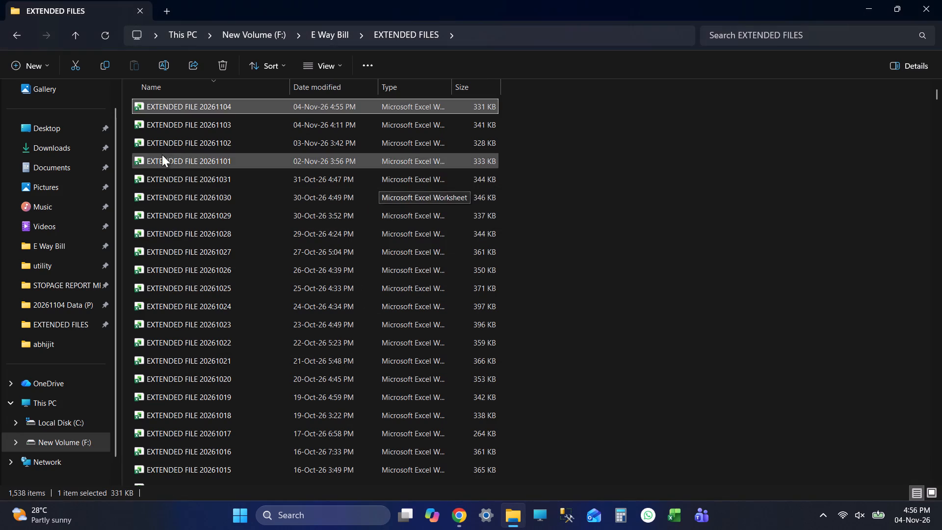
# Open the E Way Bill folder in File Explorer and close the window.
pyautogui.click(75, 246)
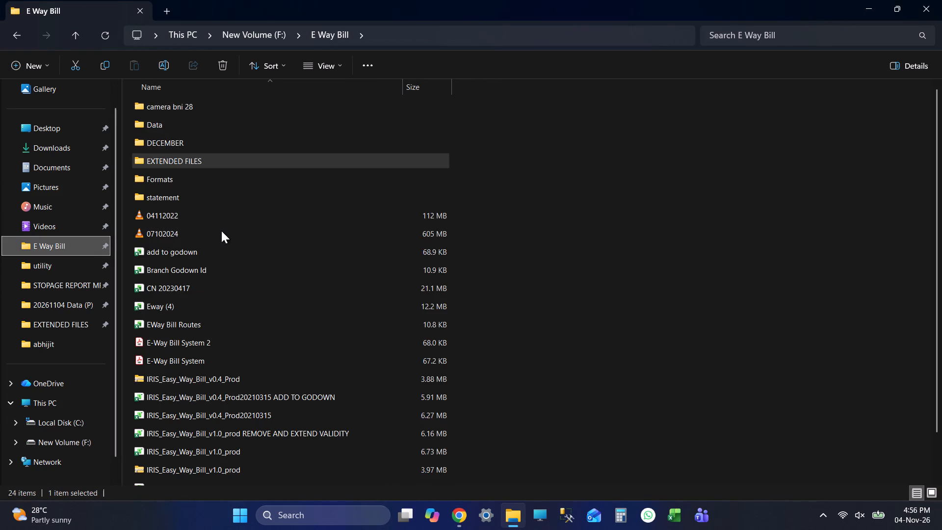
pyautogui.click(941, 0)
# Minimise Chrome, open the TRUCK BY PRADIP folder on the desktop, and go to the abhijit folder.
pyautogui.click(863, 0)
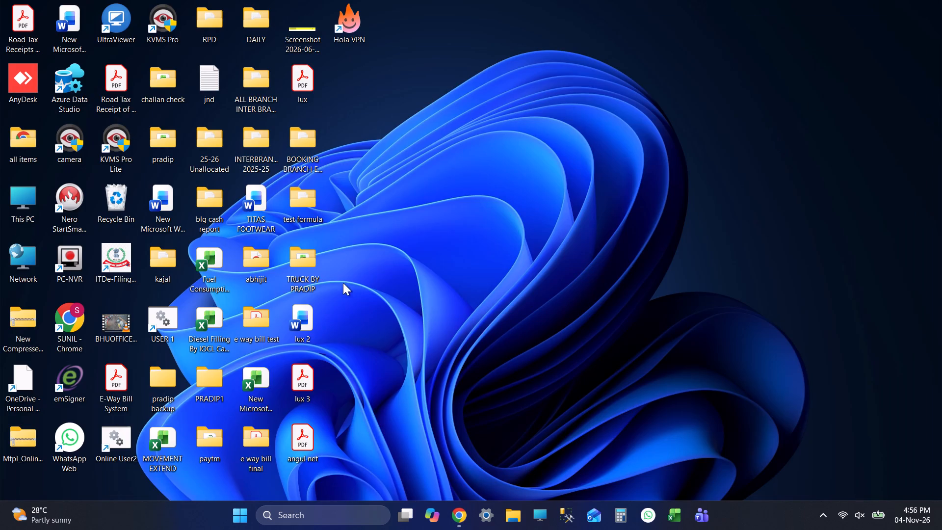
pyautogui.doubleClick(298, 264)
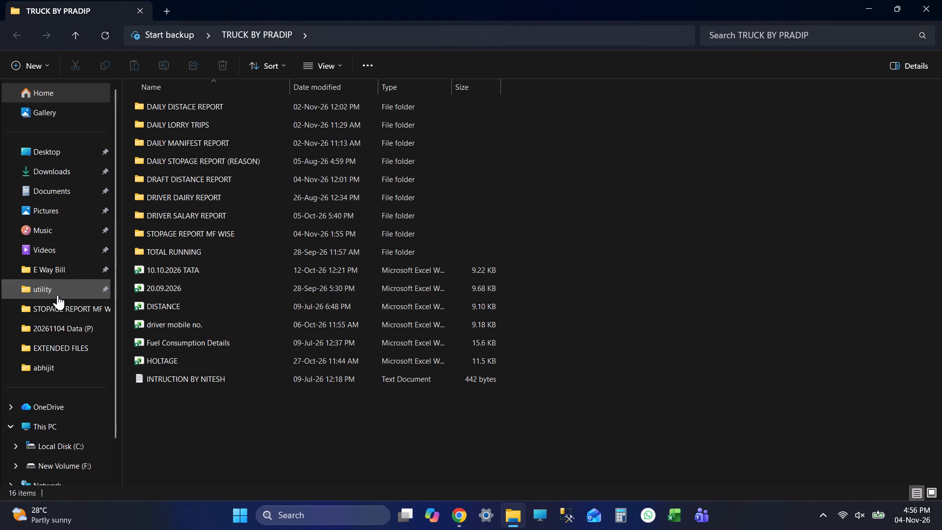
pyautogui.click(71, 365)
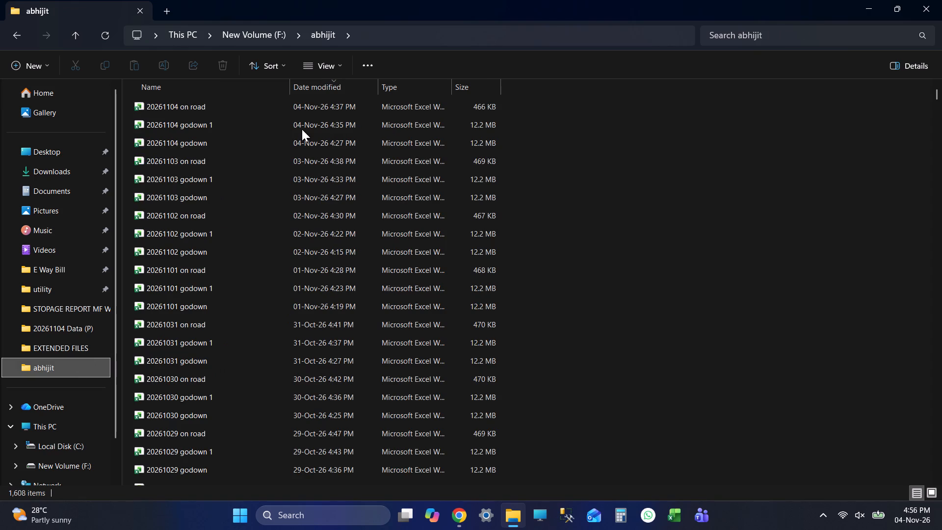
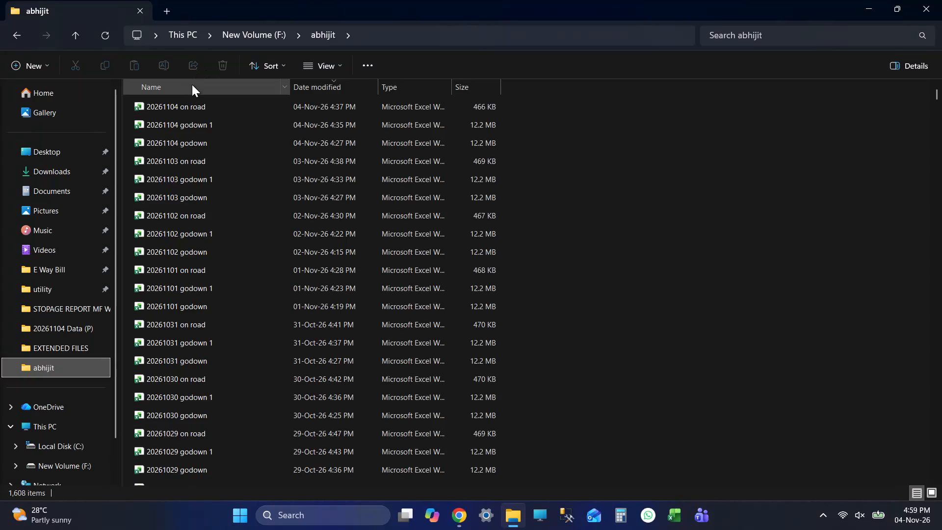
# Open the 20261104 godown workbook, select all its e-way bill numbers from B5 down to check the count, and close it.
pyautogui.doubleClick(227, 143)
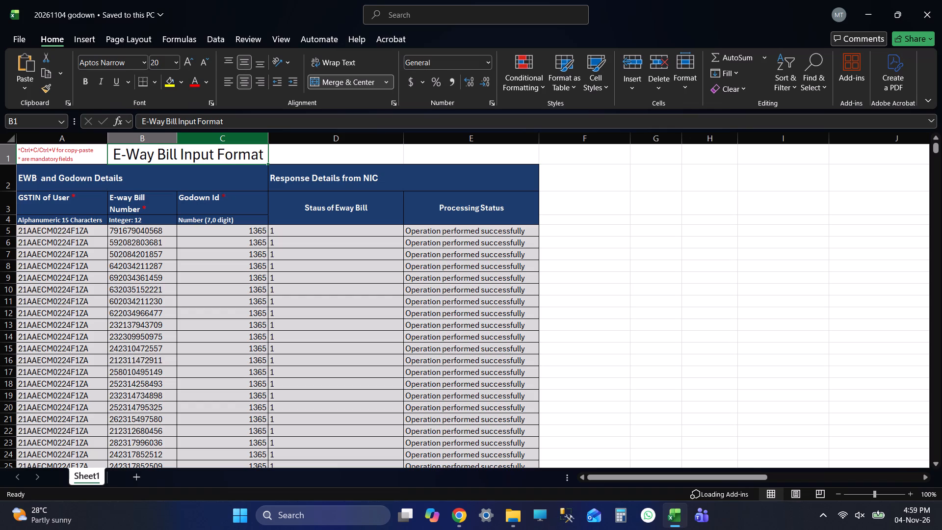
pyautogui.click(166, 228)
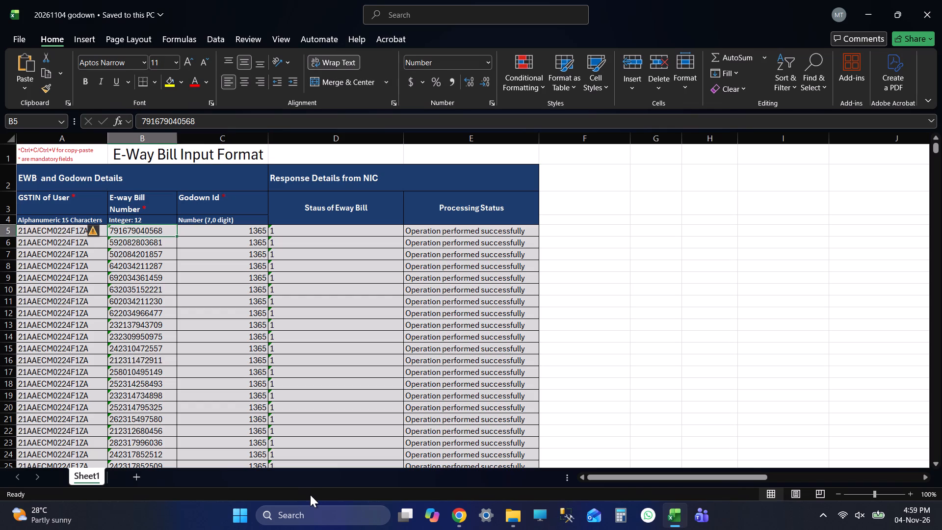
pyautogui.press('Up')
pyautogui.press('Up')
pyautogui.press('Up')
pyautogui.press('Up')
pyautogui.press('Up')
pyautogui.press('Up')
pyautogui.press('Up')
pyautogui.press('Up')
pyautogui.press('Up')
pyautogui.press('Up')
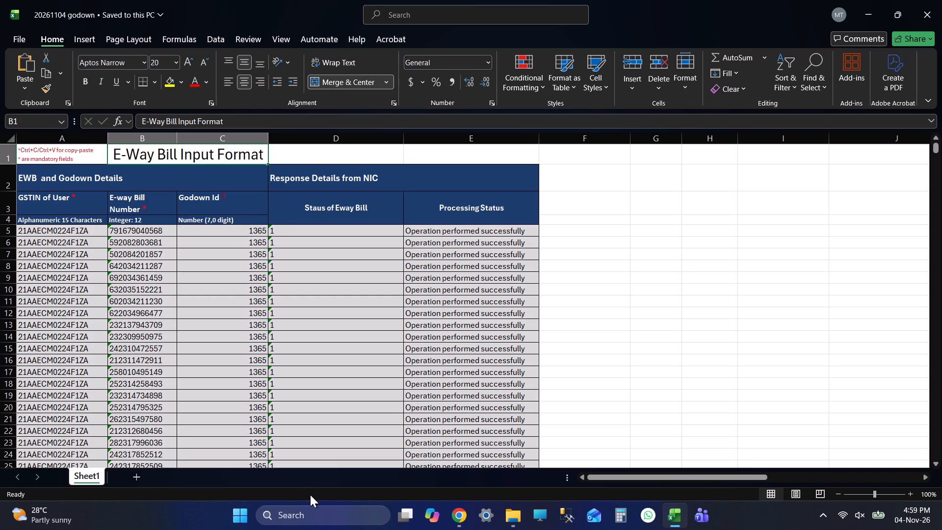
pyautogui.press('Down')
pyautogui.press('Down')
pyautogui.press('Down')
pyautogui.press('Down')
pyautogui.hotkey('ctrl', 'shift', 'Down')
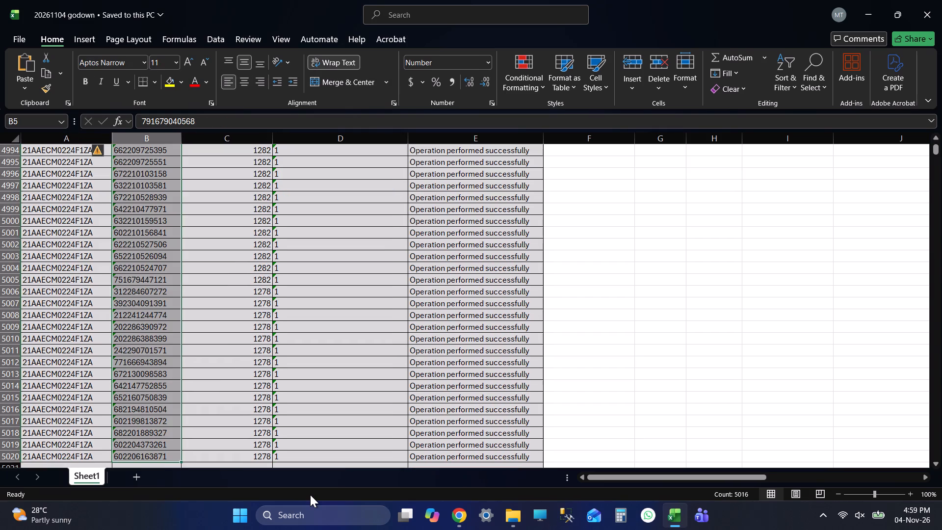
pyautogui.scroll(-2, 484, 403)
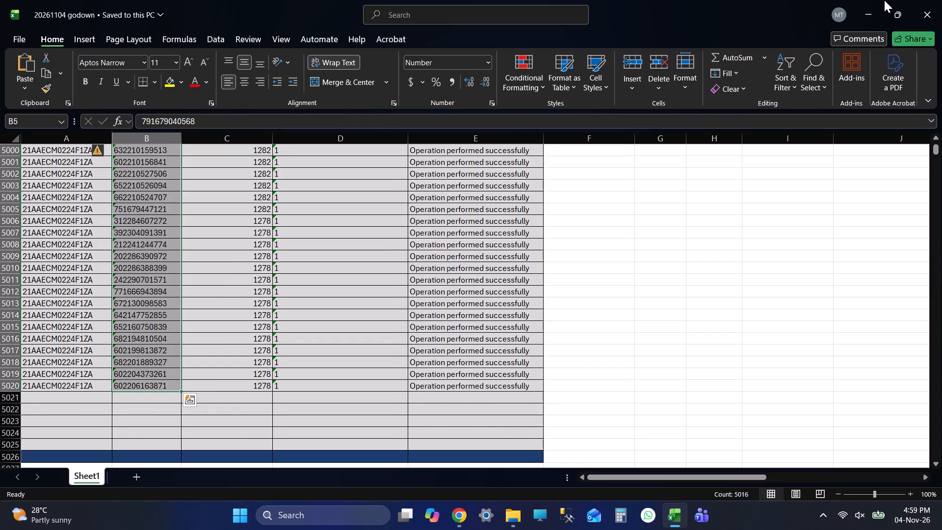
pyautogui.click(941, 0)
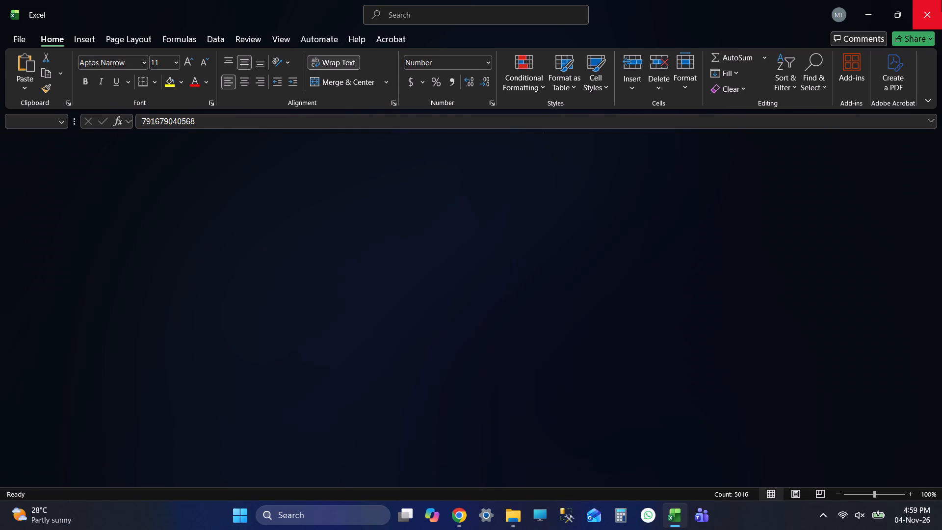
# Open the 20261104 godown 1 workbook, select all its e-way bill numbers from B5 down to check the count, and close it.
pyautogui.doubleClick(200, 130)
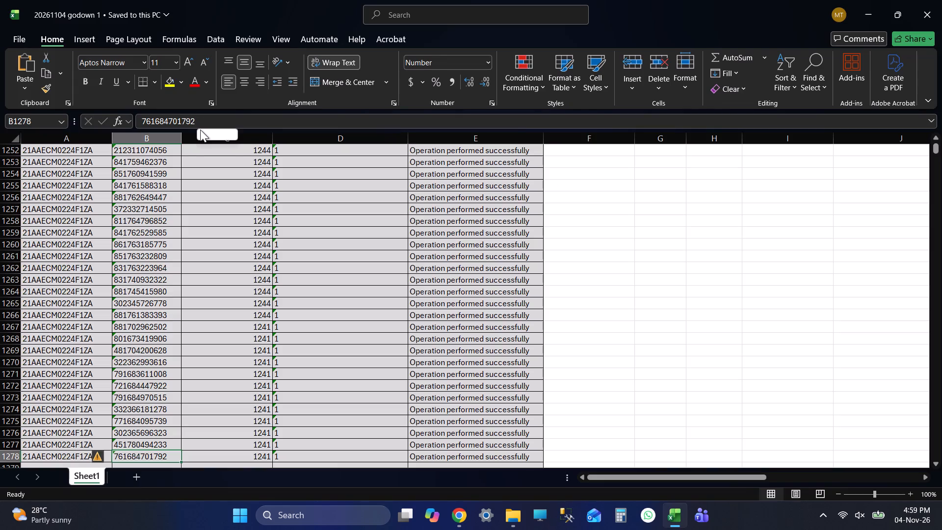
pyautogui.hotkey('ctrl', 'Up')
pyautogui.press('Up')
pyautogui.press('Up')
pyautogui.press('Up')
pyautogui.press('Up')
pyautogui.press('Up')
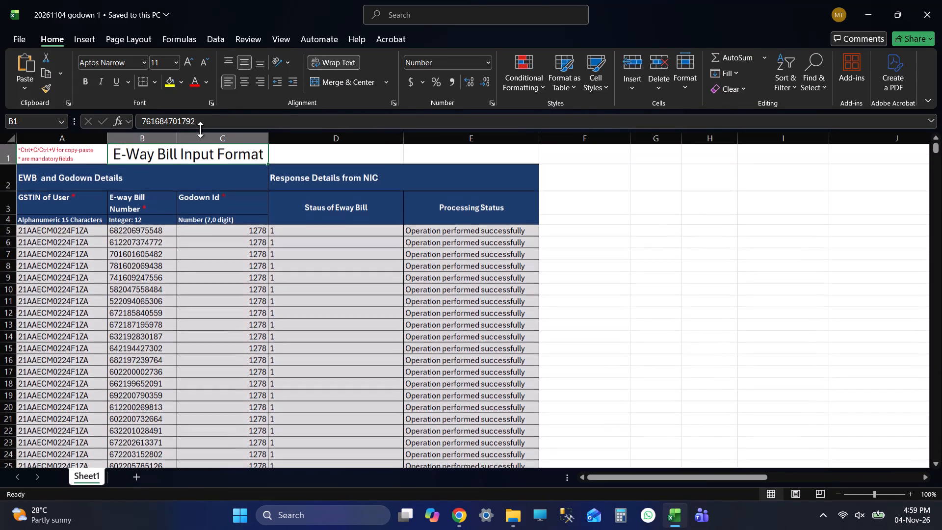
pyautogui.press('Up')
pyautogui.press('Up')
pyautogui.press('Up')
pyautogui.press('Up')
pyautogui.press('Up')
pyautogui.press('Down')
pyautogui.press('Down')
pyautogui.press('Down')
pyautogui.press('Down')
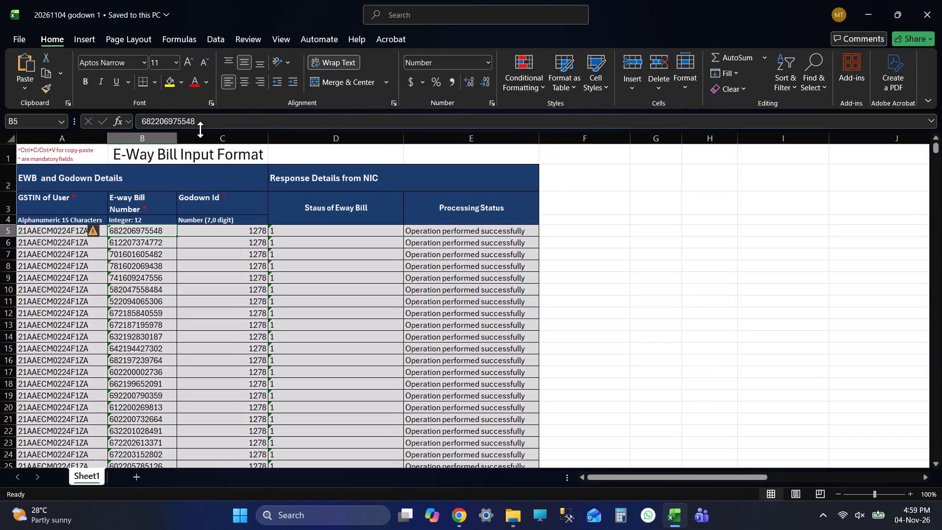
pyautogui.hotkey('ctrl', 'shift', 'Down')
pyautogui.scroll(-3, 200, 143)
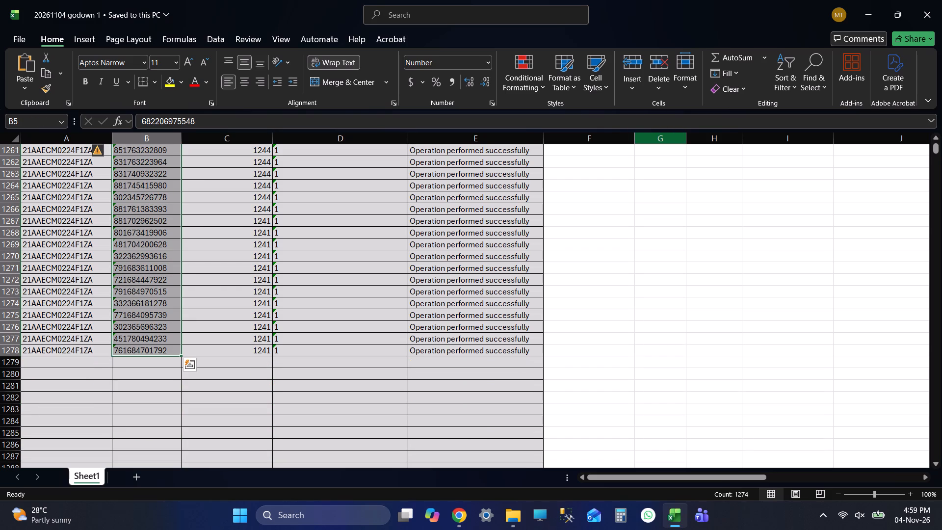
pyautogui.click(941, 0)
# Open the 20261104 on road workbook and examine the Extend Validity Response columns from the first rows.
pyautogui.doubleClick(245, 109)
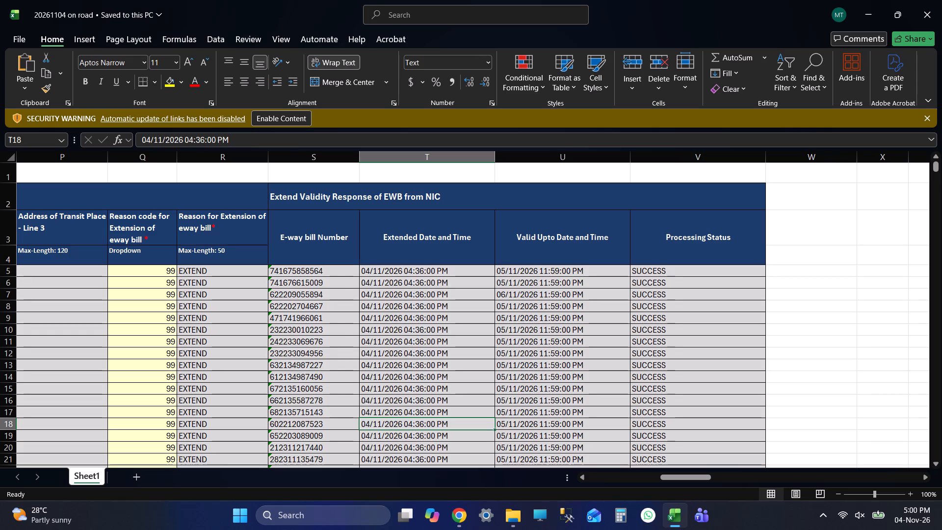
pyautogui.click(435, 175)
pyautogui.press('Up')
pyautogui.press('Up')
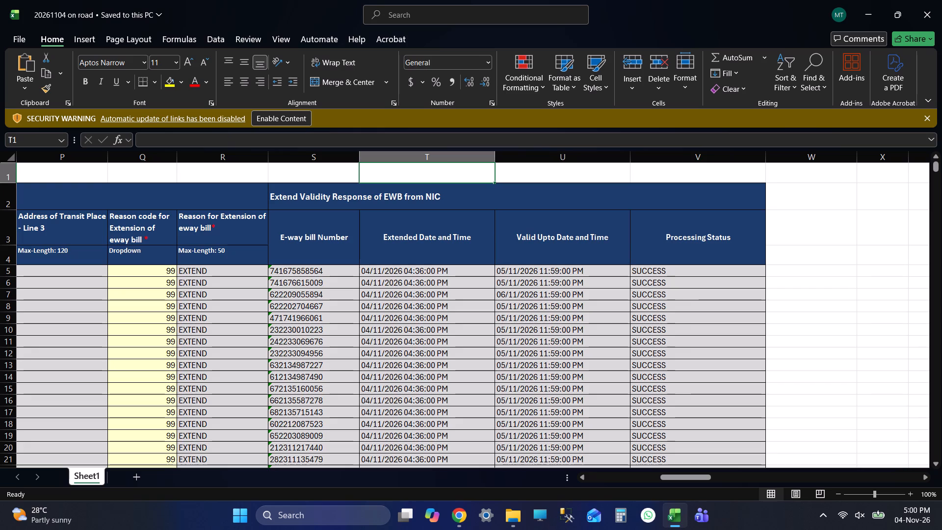
pyautogui.press('Up')
pyautogui.press('pagedown')
pyautogui.press('pageup')
pyautogui.press('pageup')
pyautogui.press('pageup')
pyautogui.press('pageup')
pyautogui.press('pageup')
pyautogui.press('pageup')
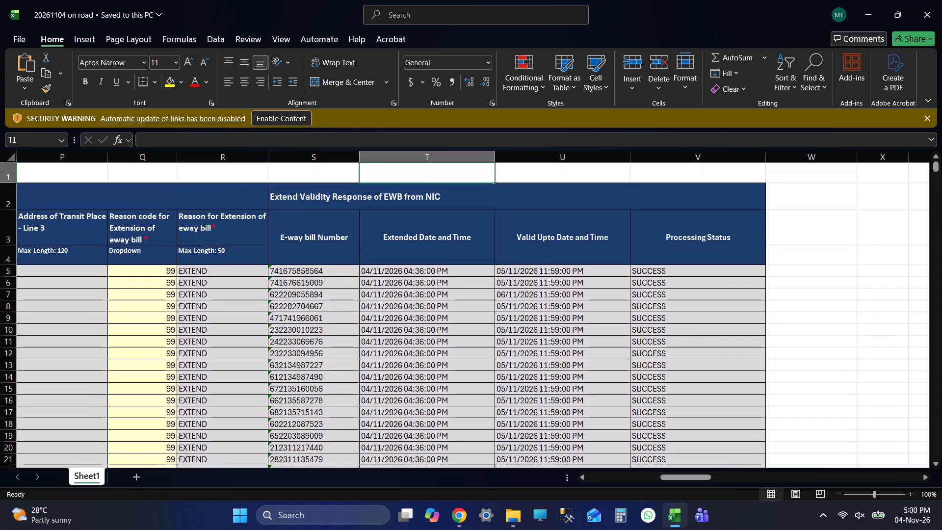
pyautogui.press('pageup')
pyautogui.press('pageup')
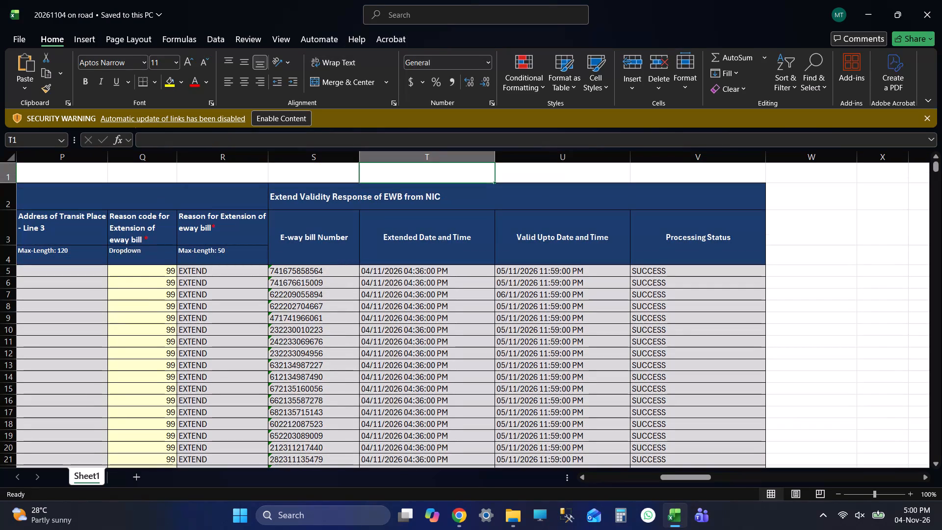
pyautogui.press('pageup')
pyautogui.press('pageup')
pyautogui.press('pageup')
pyautogui.press('pagedown')
pyautogui.press('pagedown')
pyautogui.press('pageup')
pyautogui.press('pageup')
pyautogui.press('pageup')
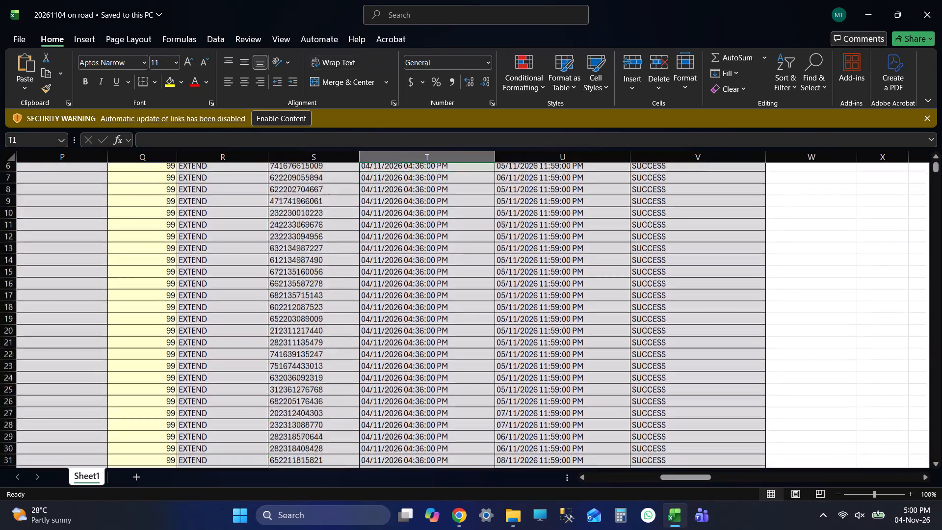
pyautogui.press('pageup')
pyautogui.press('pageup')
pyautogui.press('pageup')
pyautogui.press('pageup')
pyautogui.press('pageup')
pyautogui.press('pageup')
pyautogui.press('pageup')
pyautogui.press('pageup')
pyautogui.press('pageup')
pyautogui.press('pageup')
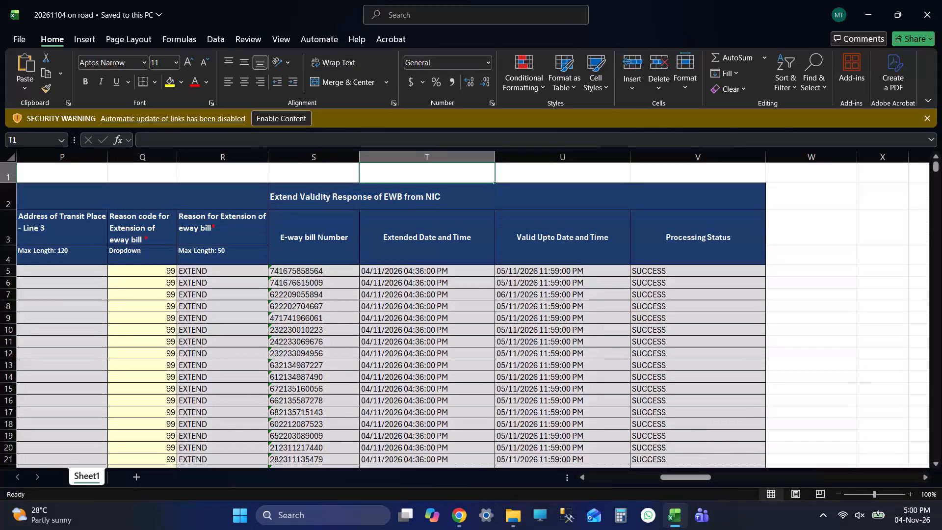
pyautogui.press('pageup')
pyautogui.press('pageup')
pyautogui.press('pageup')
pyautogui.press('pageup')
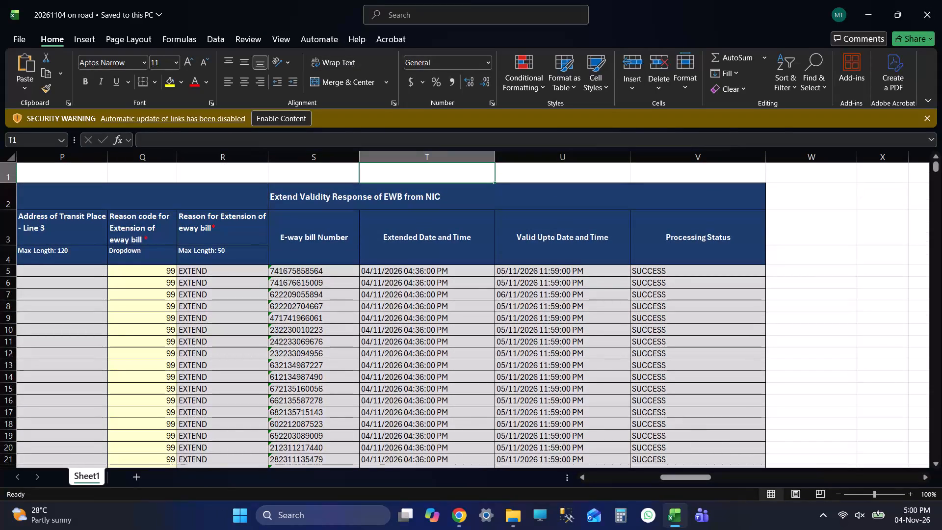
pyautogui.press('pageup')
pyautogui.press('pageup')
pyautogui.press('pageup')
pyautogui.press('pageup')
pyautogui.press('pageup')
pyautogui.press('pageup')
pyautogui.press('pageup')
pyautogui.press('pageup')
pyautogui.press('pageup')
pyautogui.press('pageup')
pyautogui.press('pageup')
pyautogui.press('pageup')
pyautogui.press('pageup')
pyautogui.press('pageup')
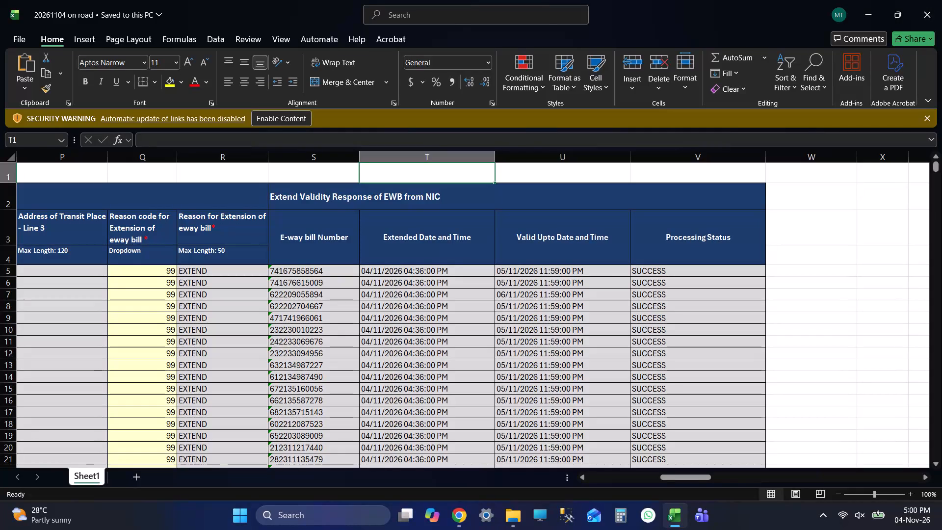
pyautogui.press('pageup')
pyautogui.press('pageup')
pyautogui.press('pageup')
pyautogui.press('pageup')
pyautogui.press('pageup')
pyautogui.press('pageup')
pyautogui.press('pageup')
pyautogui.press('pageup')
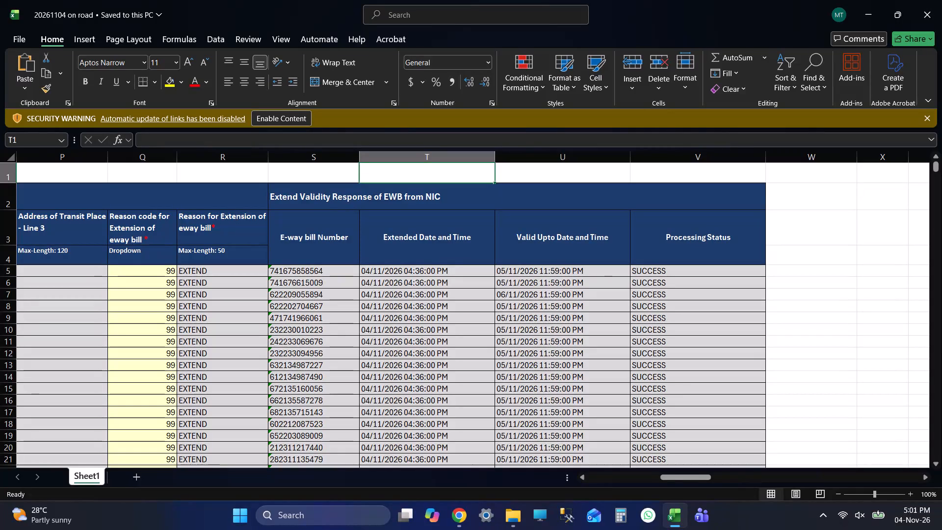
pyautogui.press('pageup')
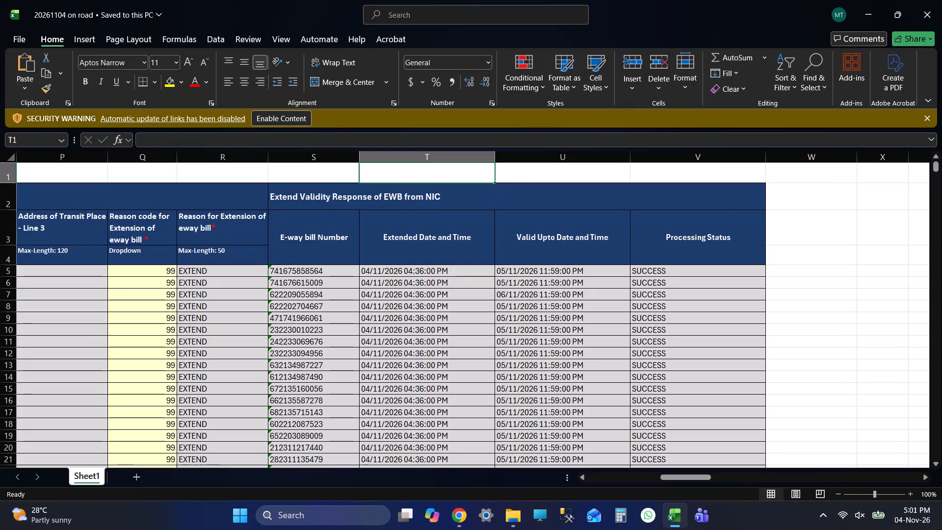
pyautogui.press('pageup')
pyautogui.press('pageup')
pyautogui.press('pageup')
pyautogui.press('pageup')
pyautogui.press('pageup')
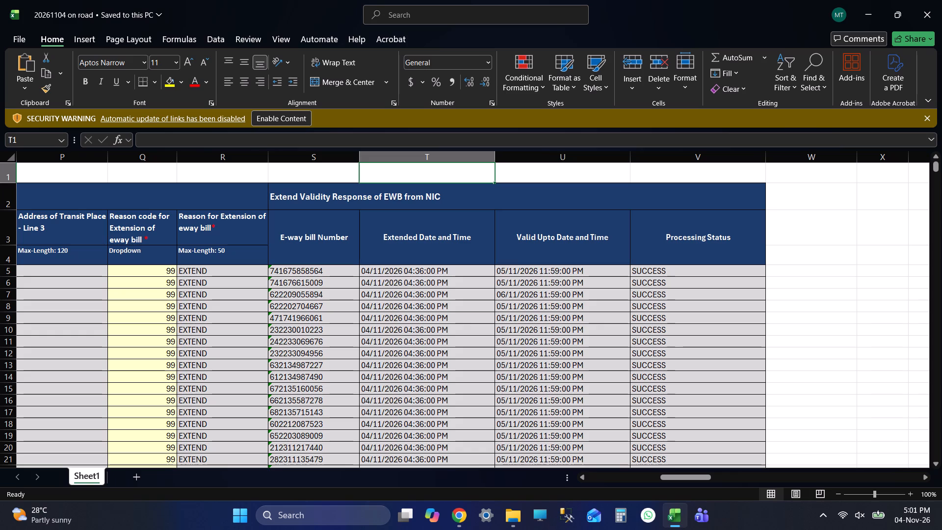
# Review the extended dates, validity dates and processing status down to the last filled row, and return to the sheet's first row.
pyautogui.press('Up')
pyautogui.press('Up')
pyautogui.press('Up')
pyautogui.press('pagedown')
pyautogui.press('pagedown')
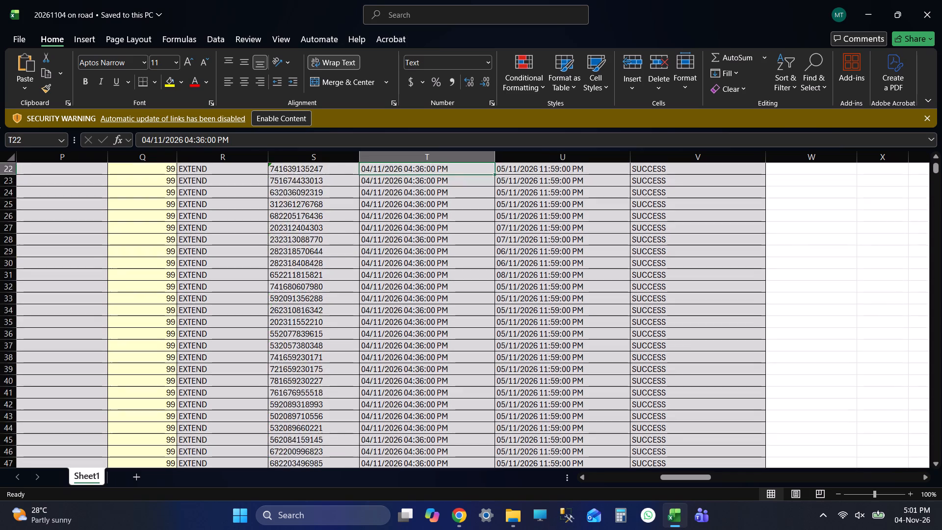
pyautogui.press('pagedown')
pyautogui.press('pagedown')
pyautogui.press('pagedown')
pyautogui.press('pagedown')
pyautogui.press('pageup')
pyautogui.press('pageup')
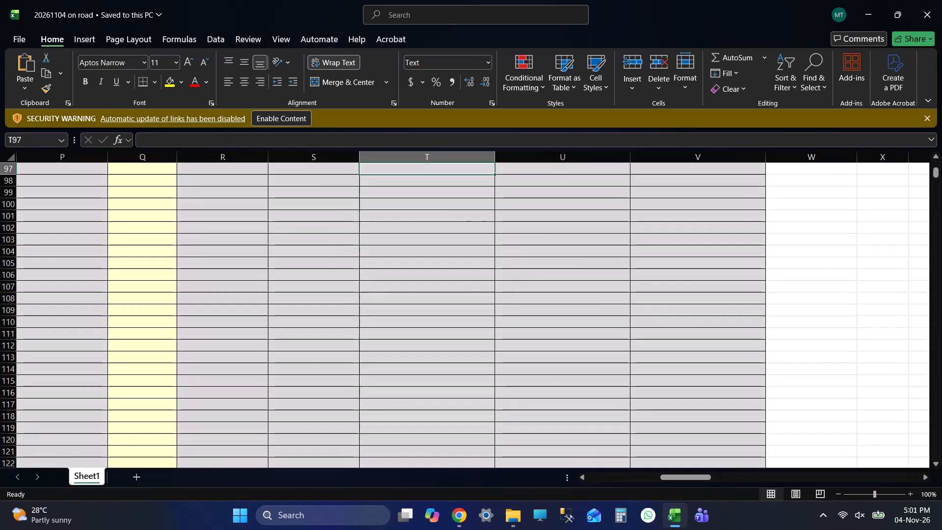
pyautogui.press('pageup')
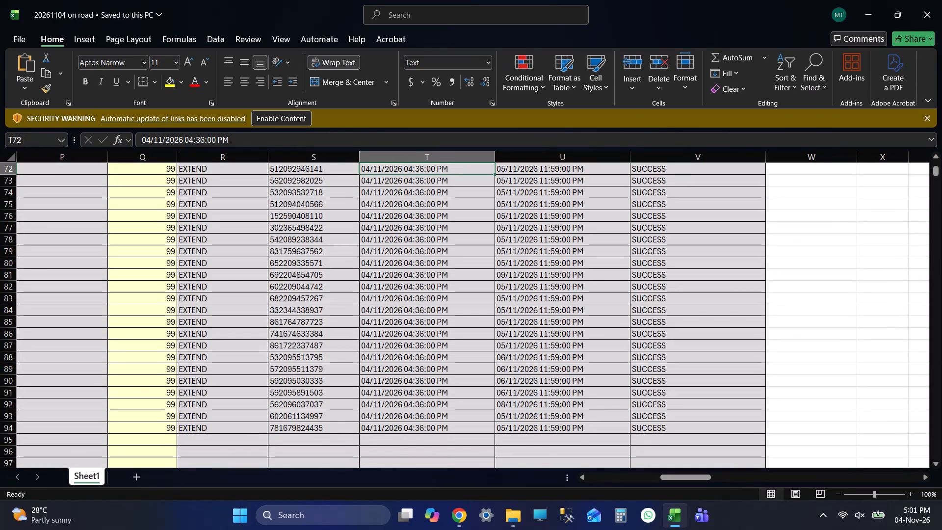
pyautogui.press('pageup')
pyautogui.press('pageup')
pyautogui.press('pageup')
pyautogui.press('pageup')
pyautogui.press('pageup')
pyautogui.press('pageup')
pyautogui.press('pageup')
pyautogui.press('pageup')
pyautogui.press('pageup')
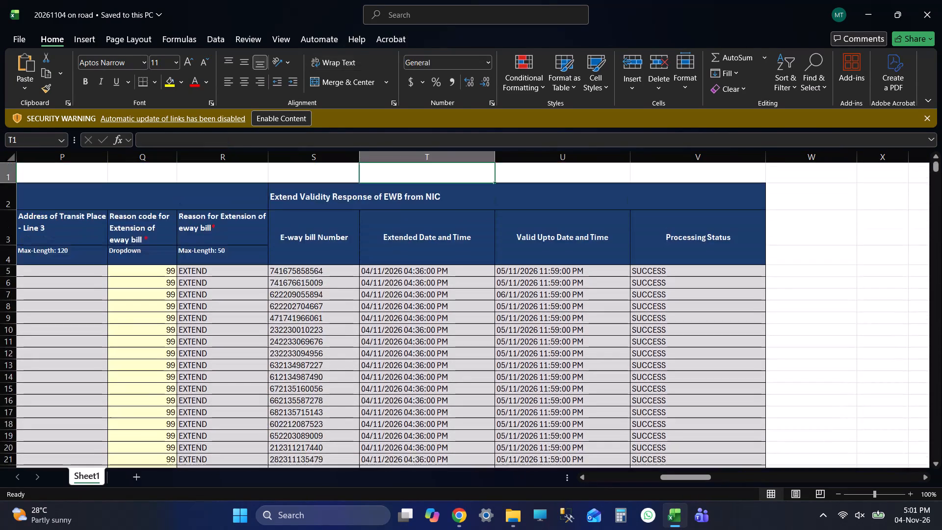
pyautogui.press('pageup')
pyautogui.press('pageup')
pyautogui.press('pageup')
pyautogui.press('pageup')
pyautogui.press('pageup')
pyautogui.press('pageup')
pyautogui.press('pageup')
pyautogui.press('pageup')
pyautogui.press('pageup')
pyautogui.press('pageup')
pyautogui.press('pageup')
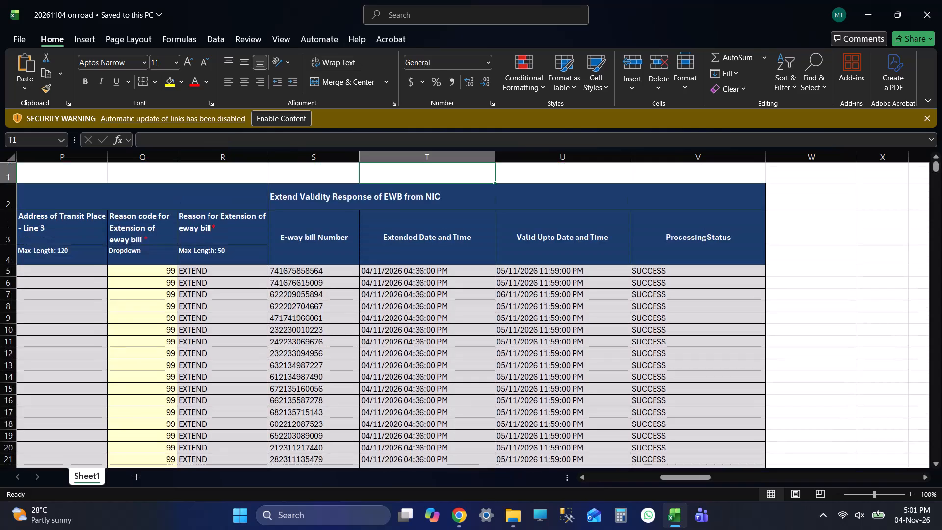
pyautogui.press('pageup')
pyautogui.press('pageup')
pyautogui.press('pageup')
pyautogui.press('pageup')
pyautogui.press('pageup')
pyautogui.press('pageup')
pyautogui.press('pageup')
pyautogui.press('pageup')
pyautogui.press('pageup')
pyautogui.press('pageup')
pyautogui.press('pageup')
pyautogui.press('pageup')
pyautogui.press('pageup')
# Examine the extension responses for the last filled e-way bill rows on the sheet again.
pyautogui.press('pagedown')
pyautogui.press('pagedown')
pyautogui.press('pagedown')
pyautogui.press('pagedown')
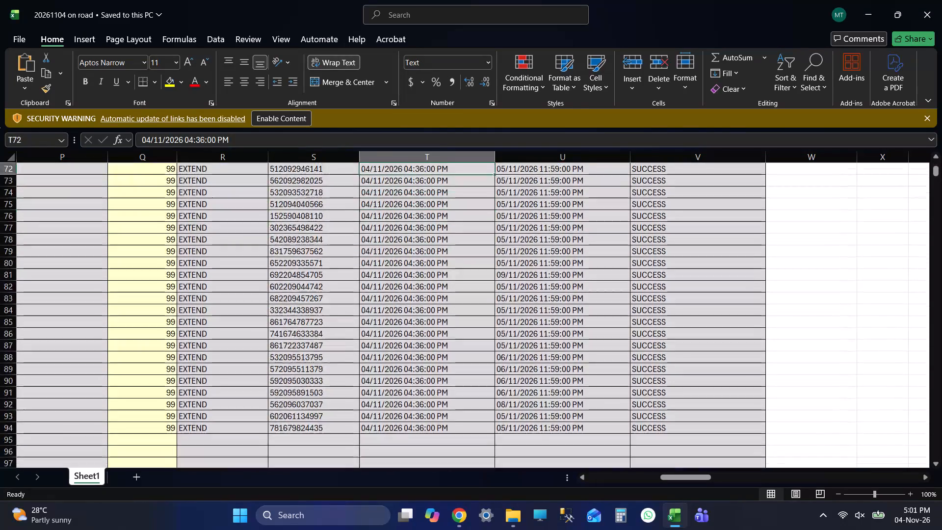
pyautogui.press('pagedown')
pyautogui.press('pageup')
pyautogui.press('pageup')
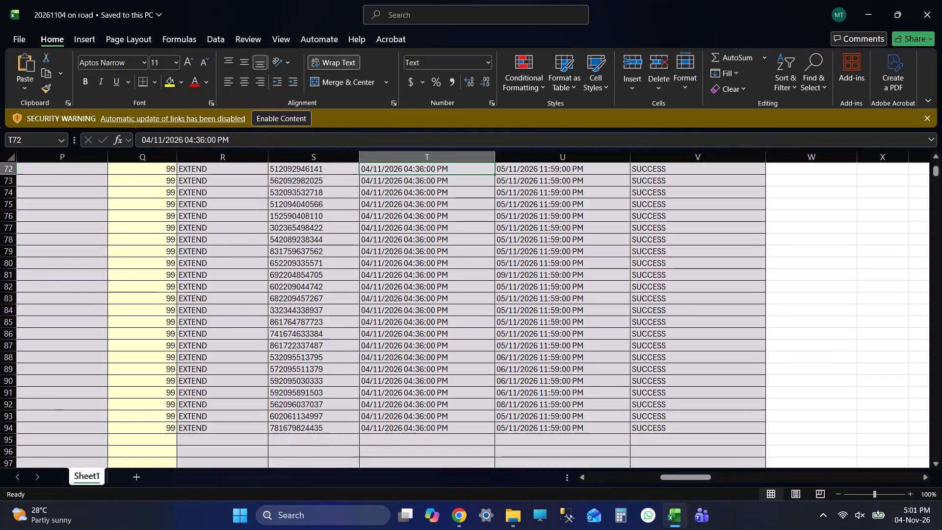
# Review the extension responses from the last filled rows back up to the top of the 20261104 on road sheet.
pyautogui.press('pagedown')
pyautogui.press('pageup')
pyautogui.press('pageup')
pyautogui.press('pageup')
pyautogui.press('pageup')
pyautogui.press('pageup')
pyautogui.press('pageup')
pyautogui.press('pageup')
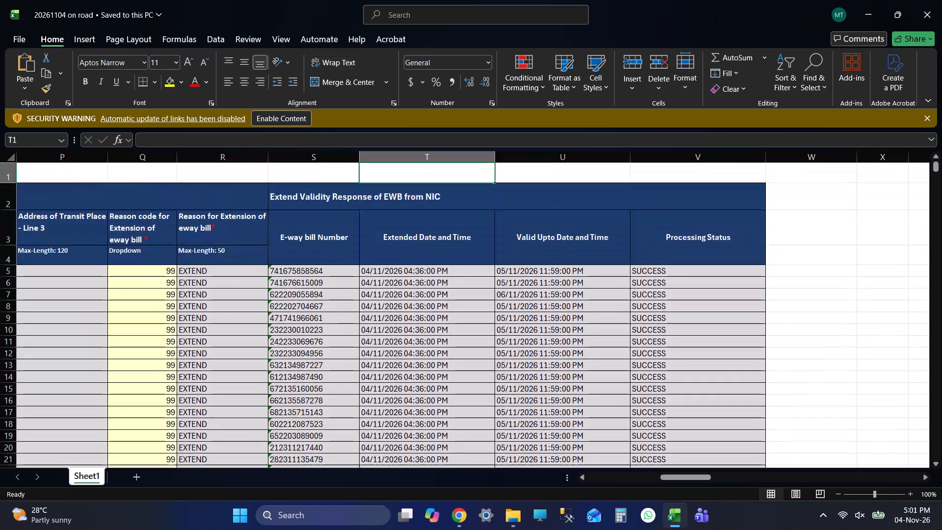
pyautogui.press('pageup')
pyautogui.press('pageup')
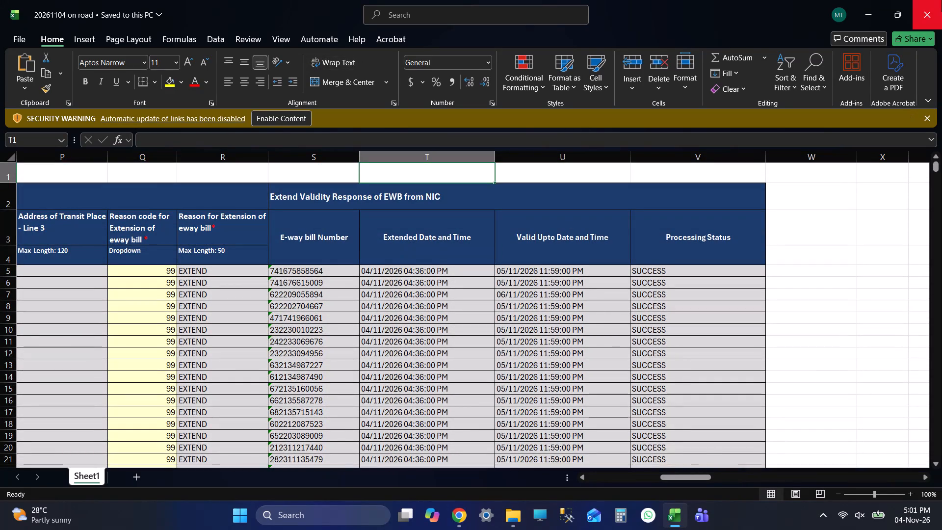
# Close the 20261104 on road workbook and the abhijit folder window.
pyautogui.click(941, 0)
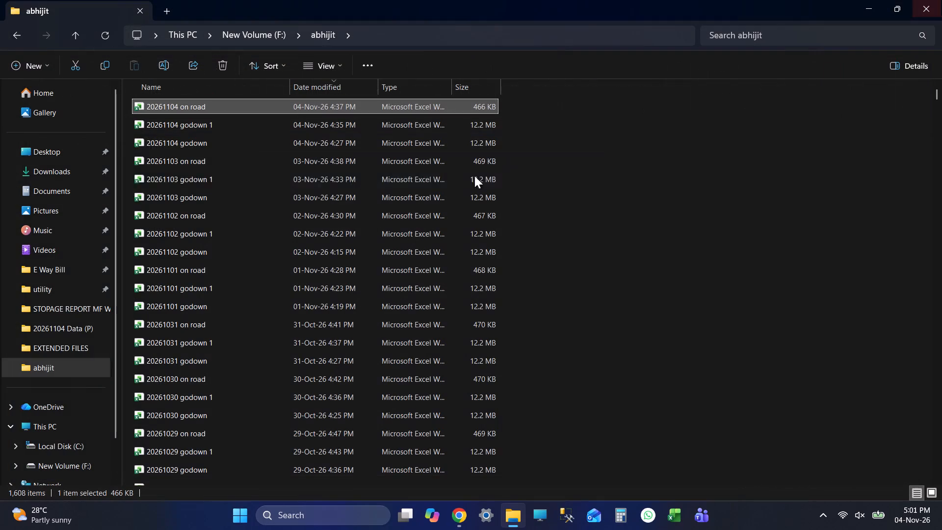
pyautogui.click(941, 0)
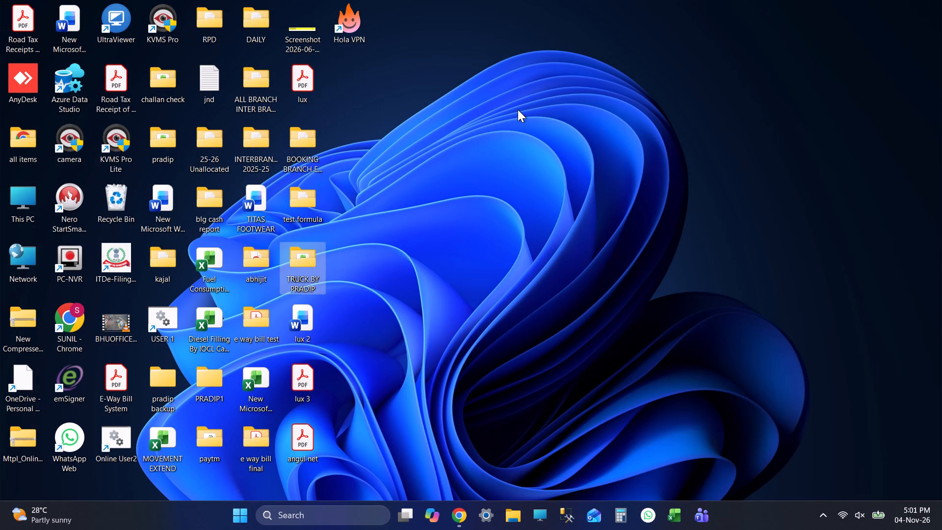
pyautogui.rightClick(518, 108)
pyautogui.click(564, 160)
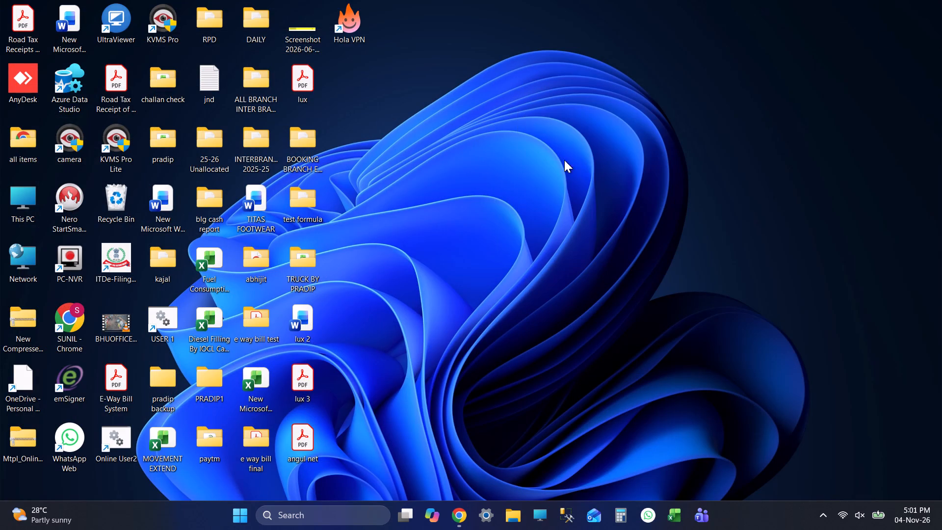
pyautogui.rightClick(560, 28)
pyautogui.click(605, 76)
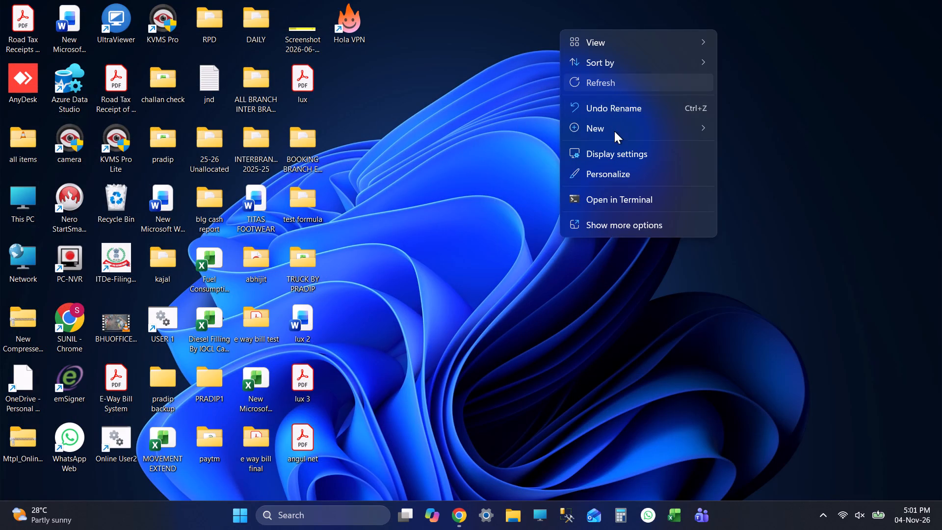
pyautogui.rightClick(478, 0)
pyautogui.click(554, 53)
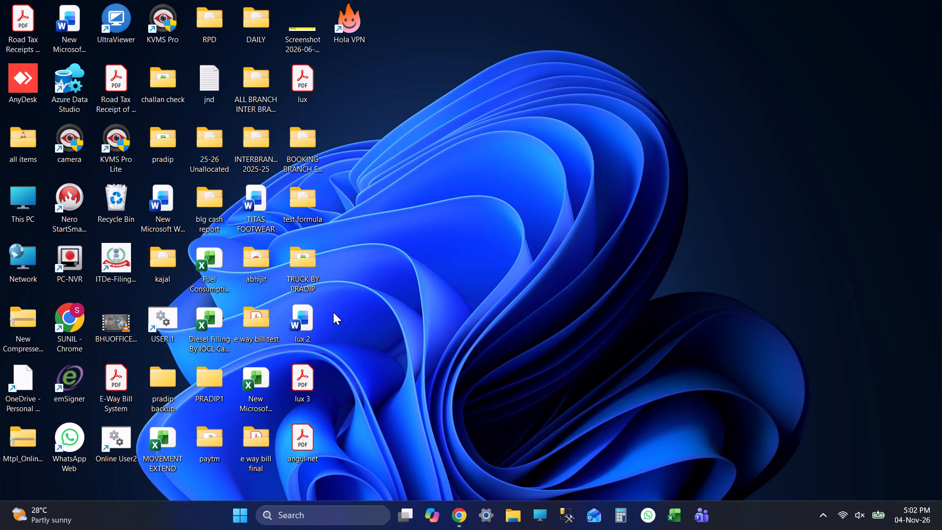
# Switch to Chrome and close the E-Way Bill System and Betul place details pages.
pyautogui.click(447, 521)
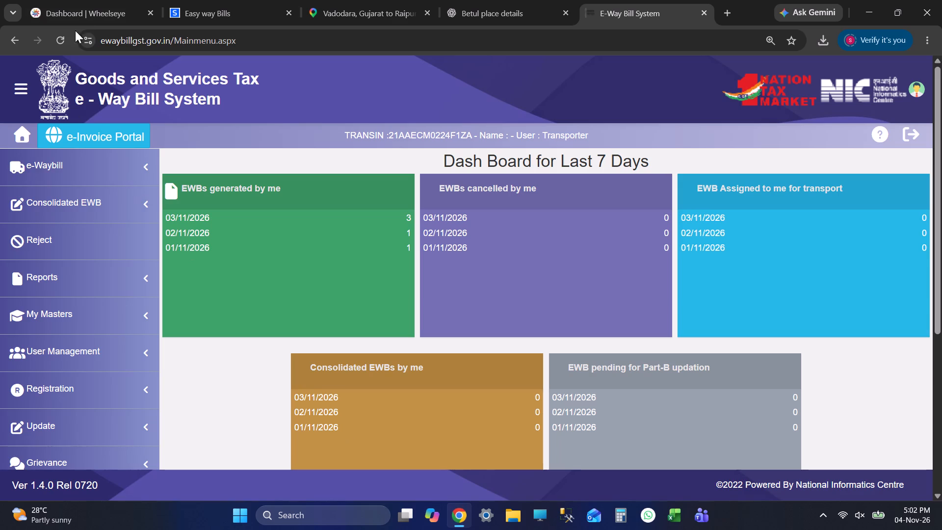
pyautogui.click(701, 16)
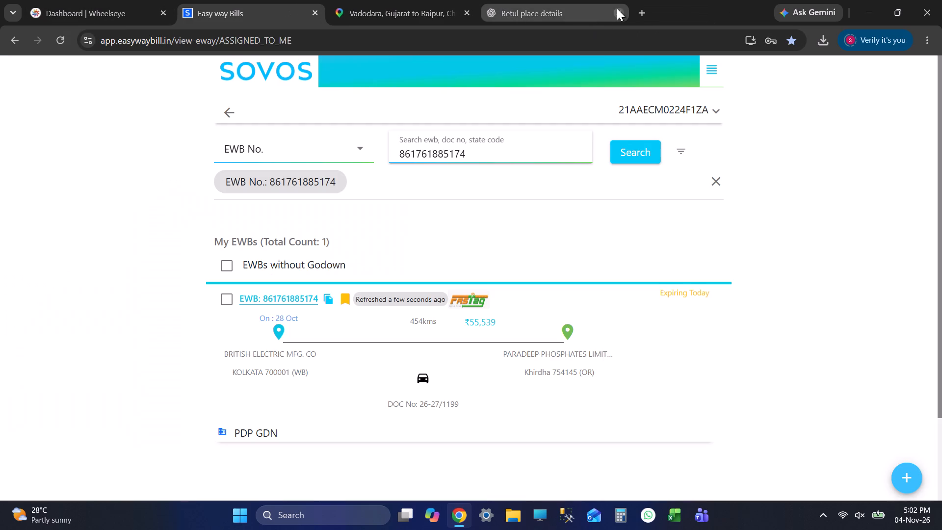
pyautogui.click(617, 8)
# Show the hidden system tray icons.
pyautogui.click(822, 512)
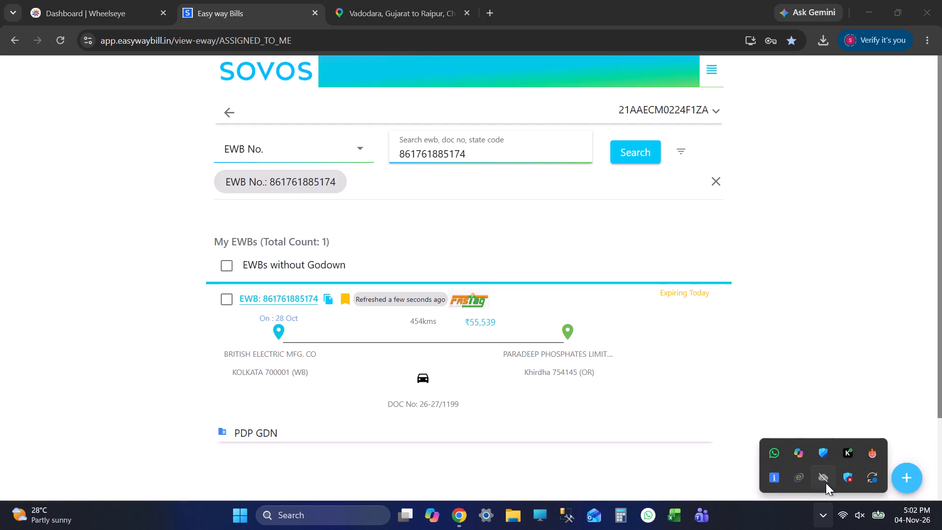